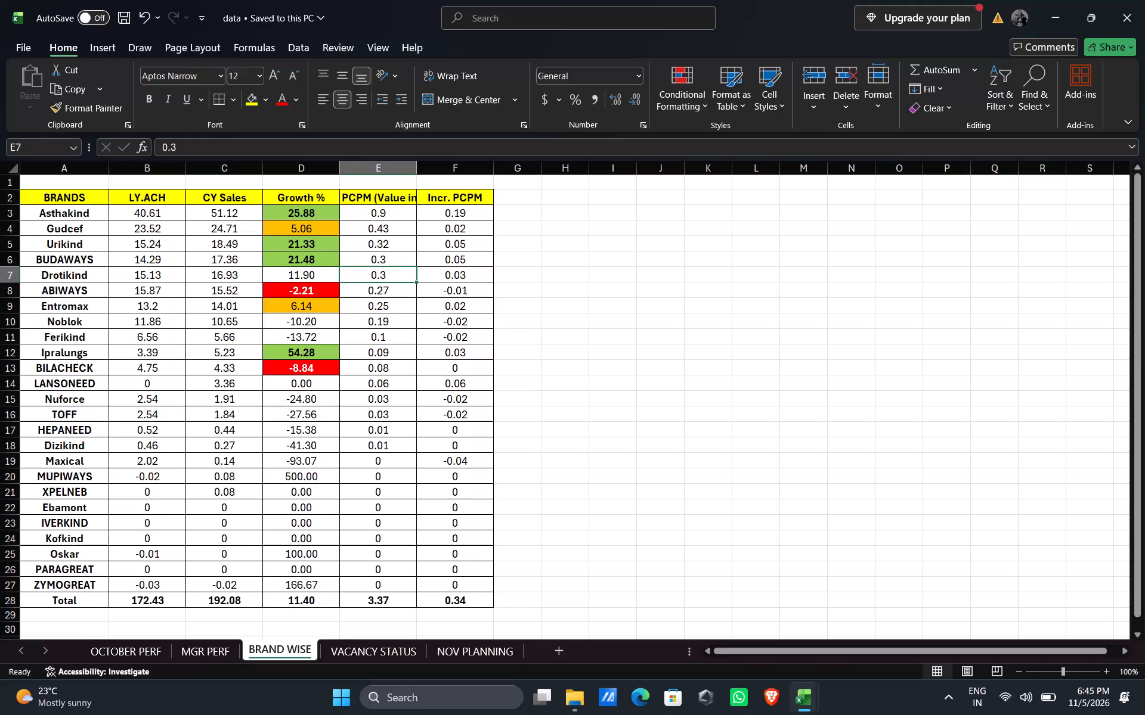
Check the Pool Wise sheet of the MGR WISE HQ WISE sales workbook, then bring up the NOV BUS PLANNING workbook.
left_click(1060, 11)
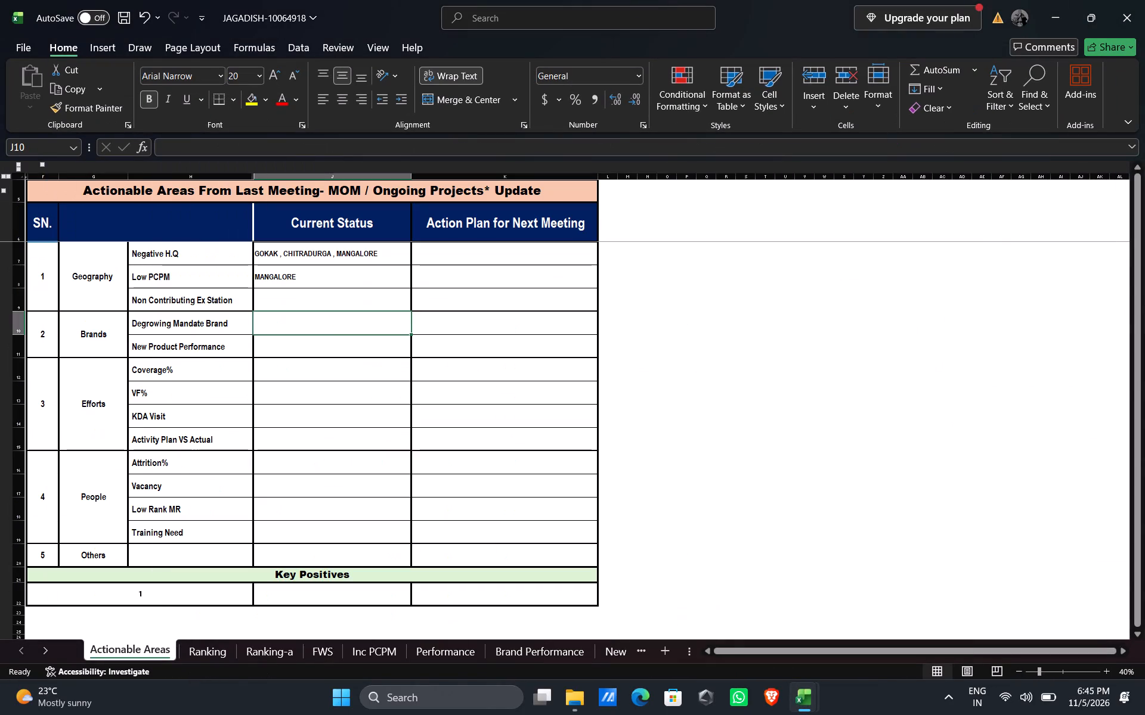
left_click(1061, 11)
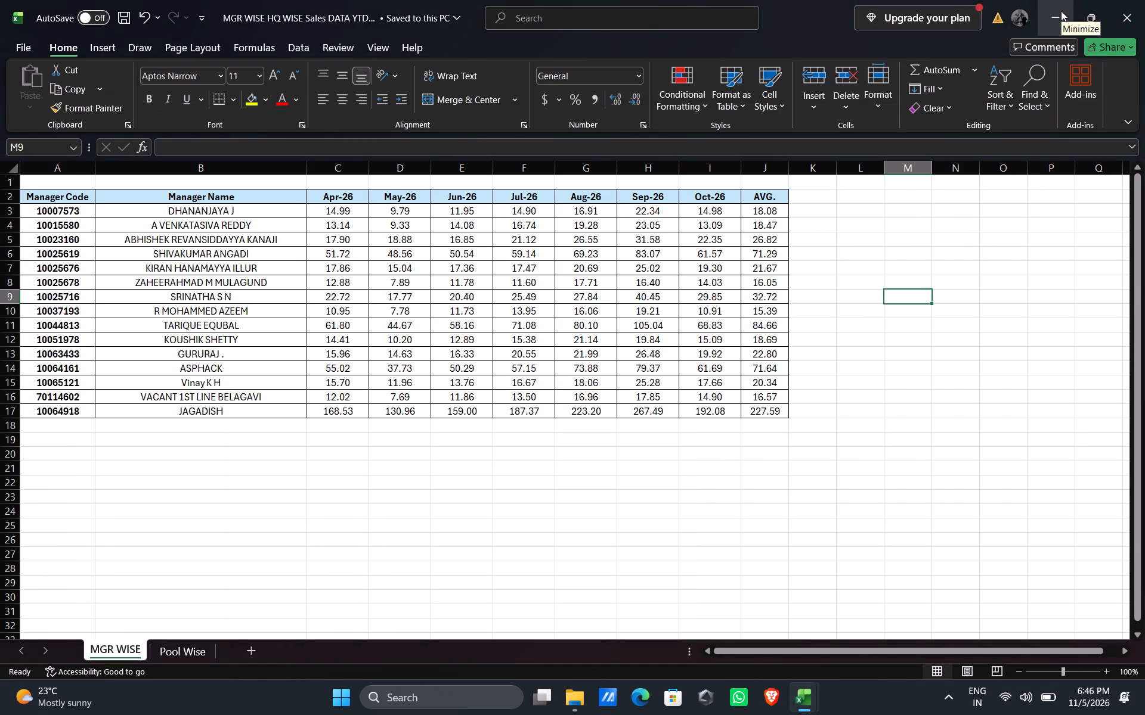
left_click(180, 659)
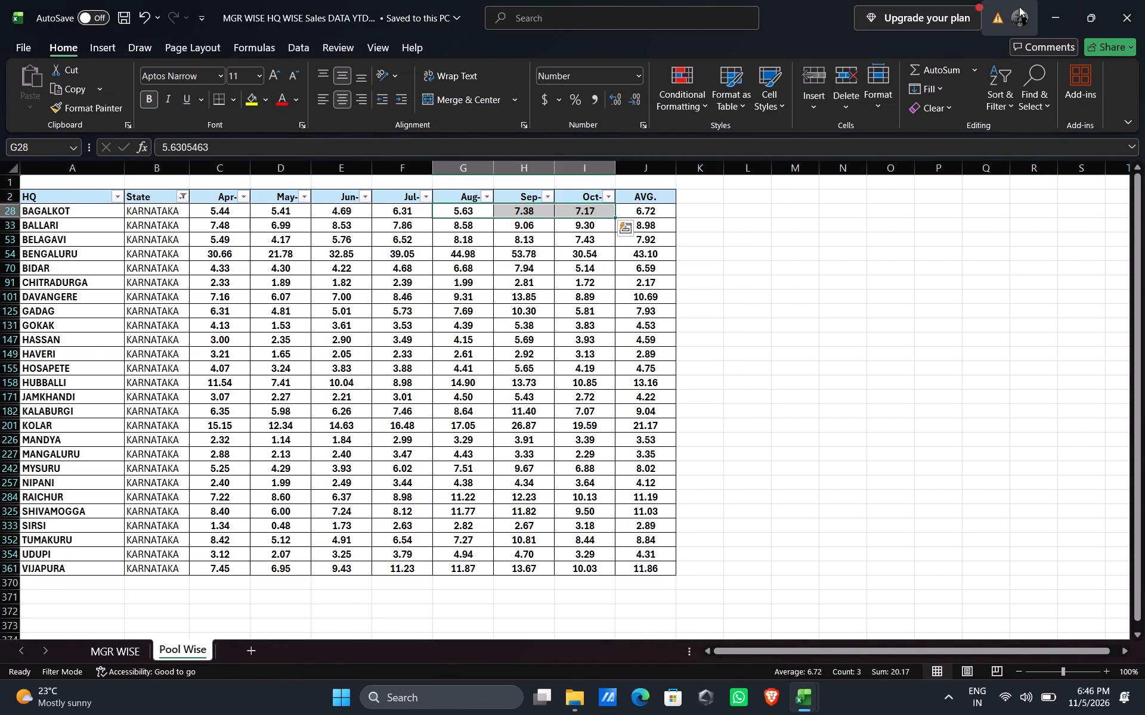
left_click(1054, 8)
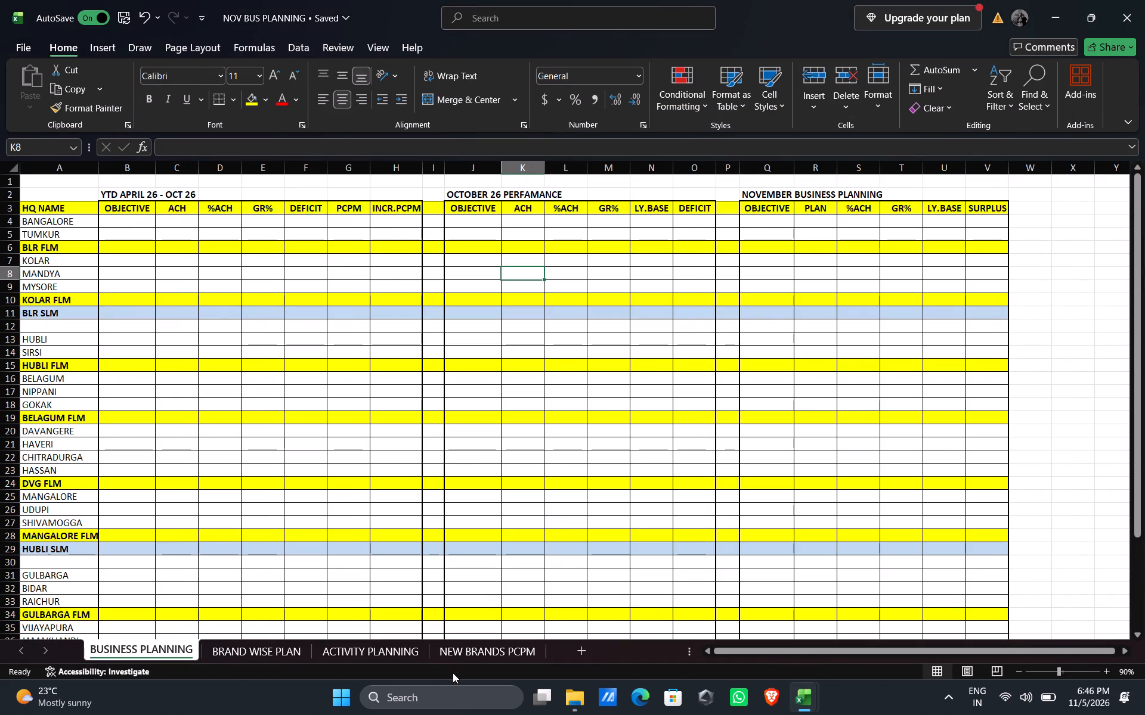
Look through the NEW BRANDS PCPM, ACTIVITY PLANNING, BRAND WISE PLAN and BUSINESS PLANNING sheets of the NOV BUS PLANNING workbook.
left_click(474, 650)
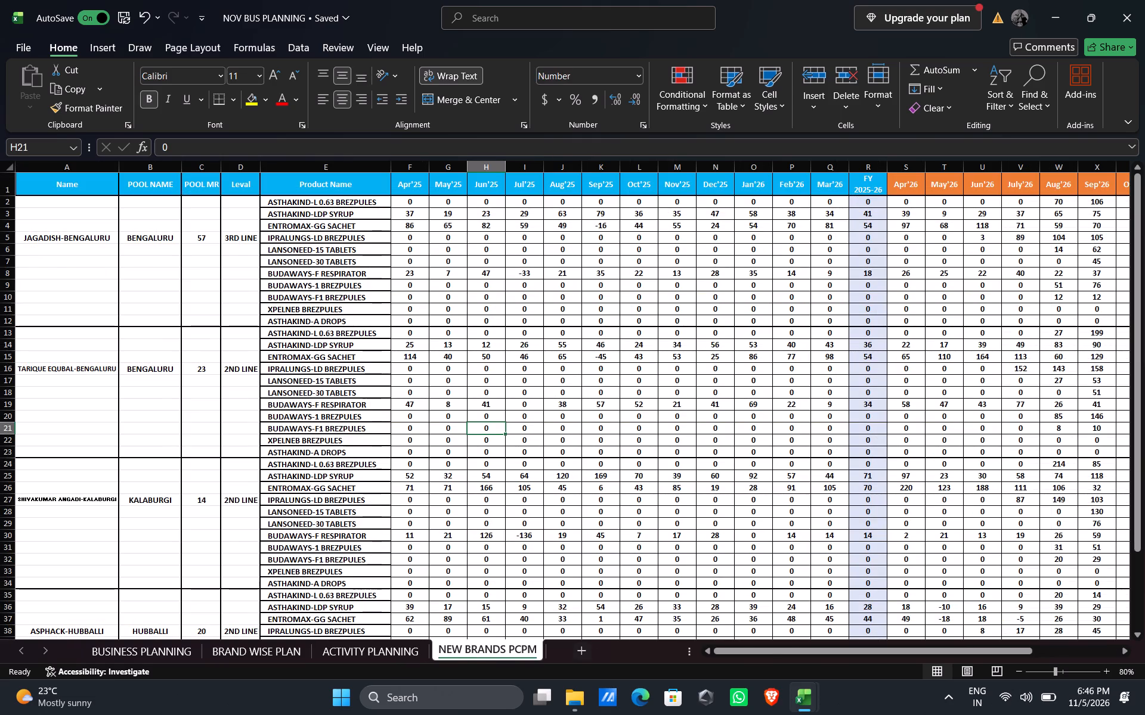
left_click_drag(775, 651, 889, 634)
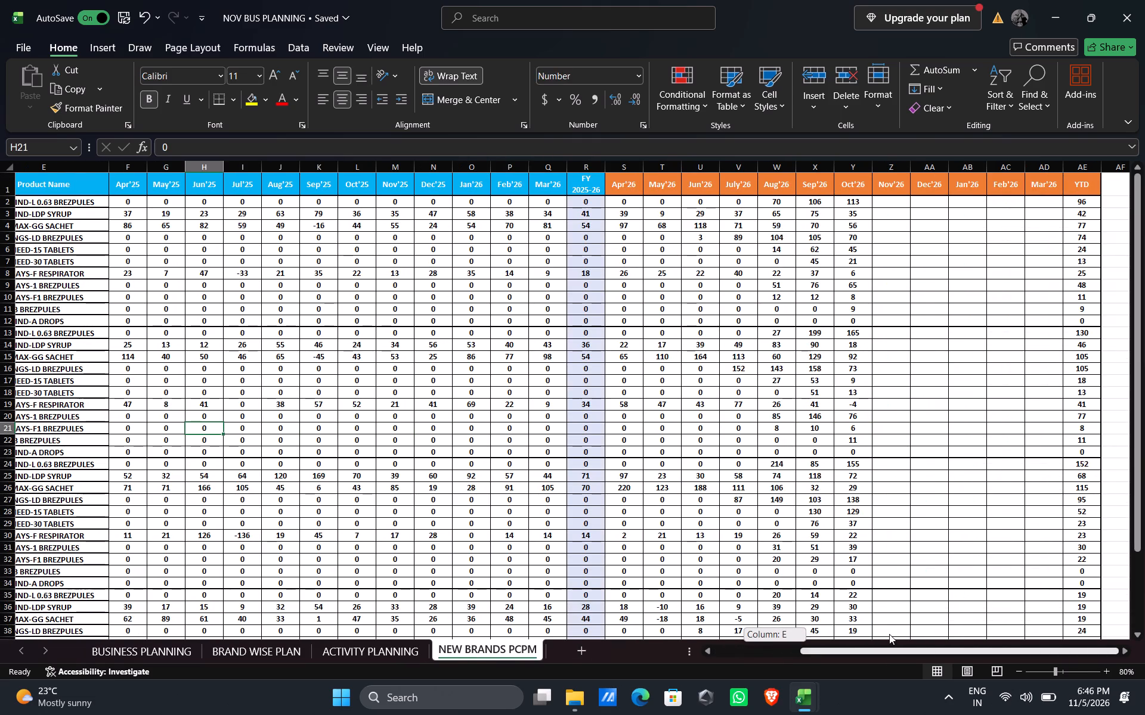
left_click_drag(889, 634, 923, 621)
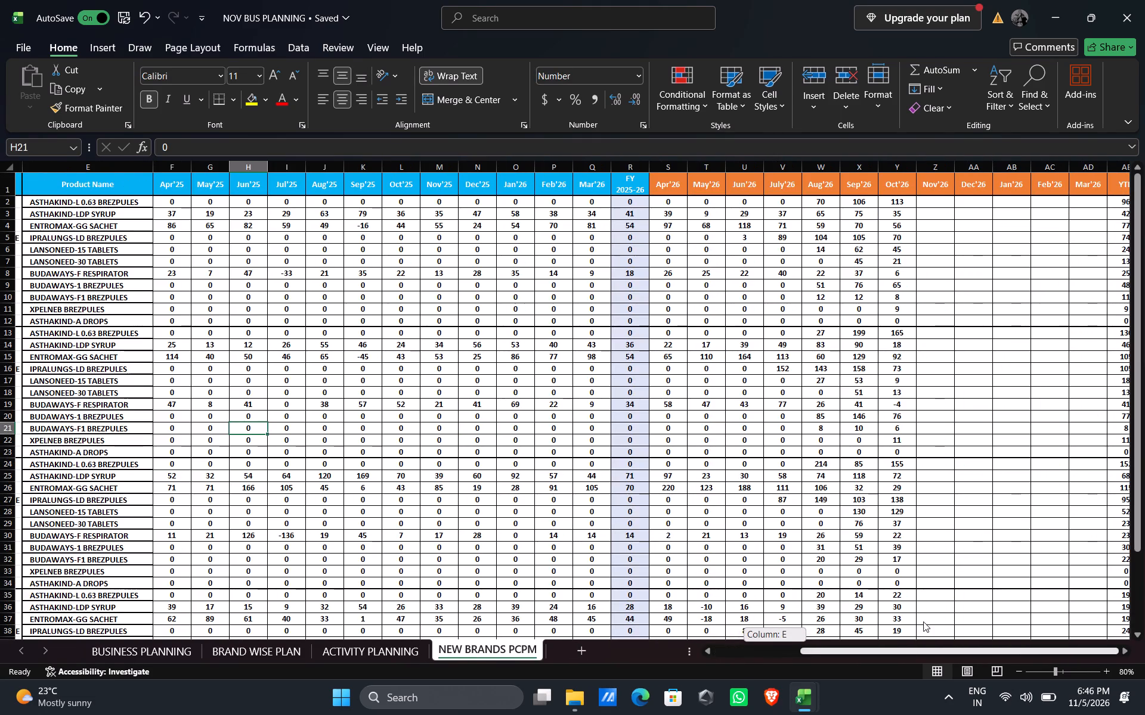
left_click_drag(923, 621, 731, 630)
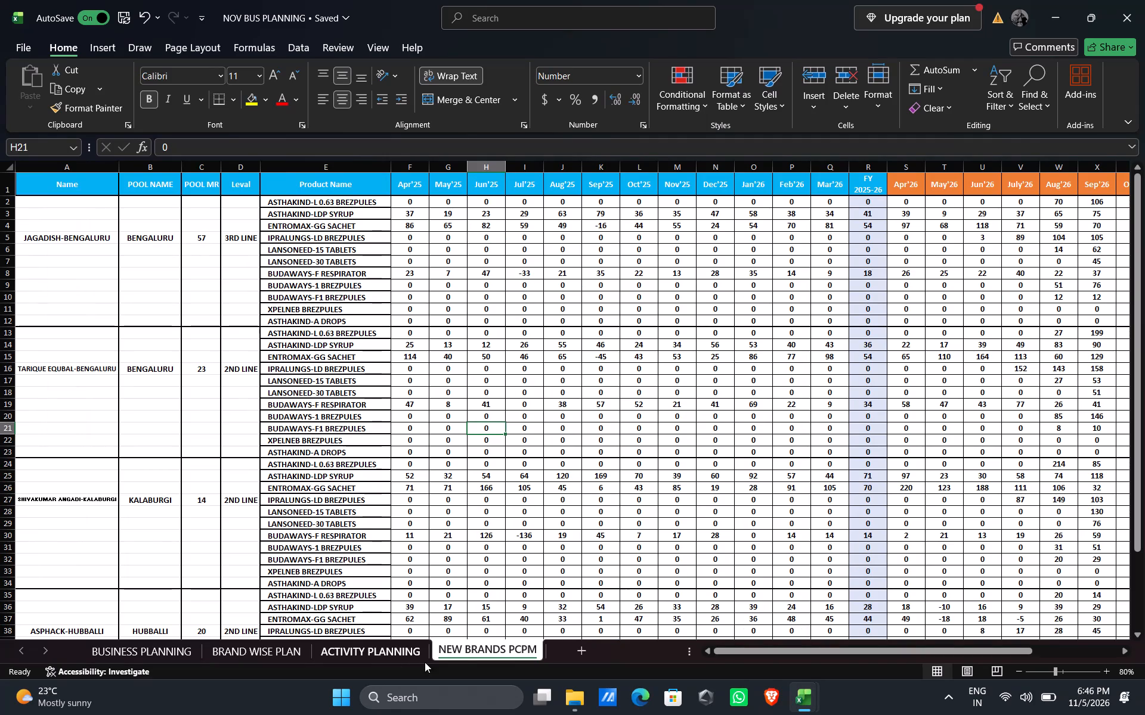
left_click(373, 653)
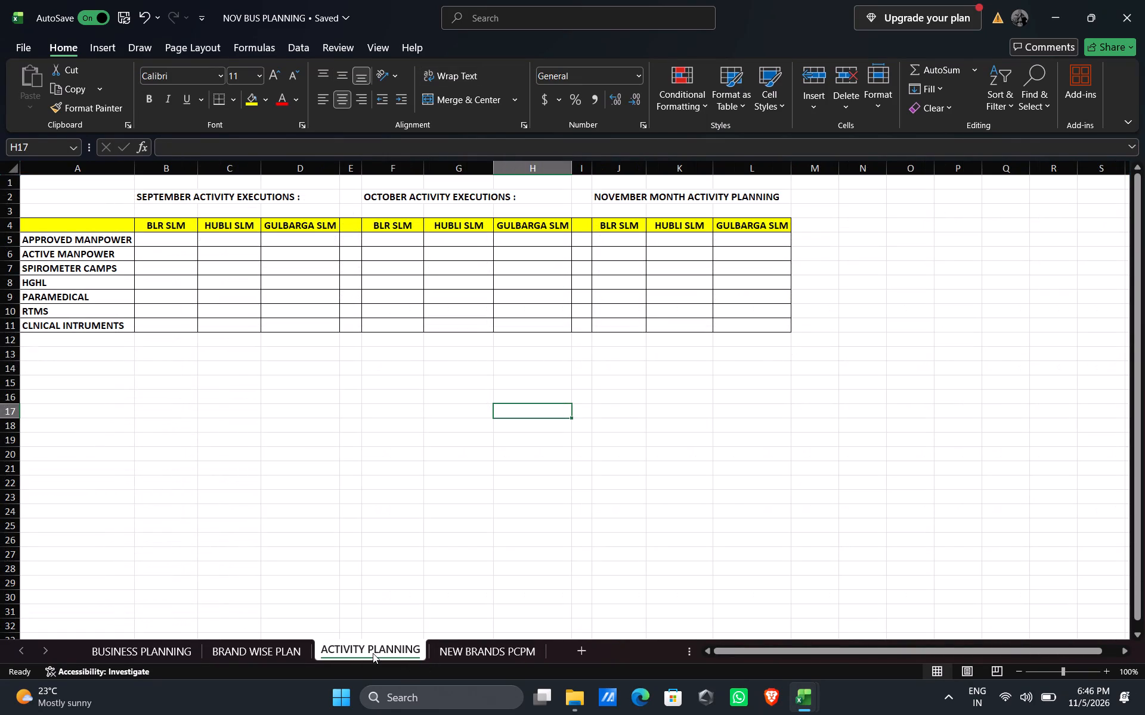
left_click(270, 649)
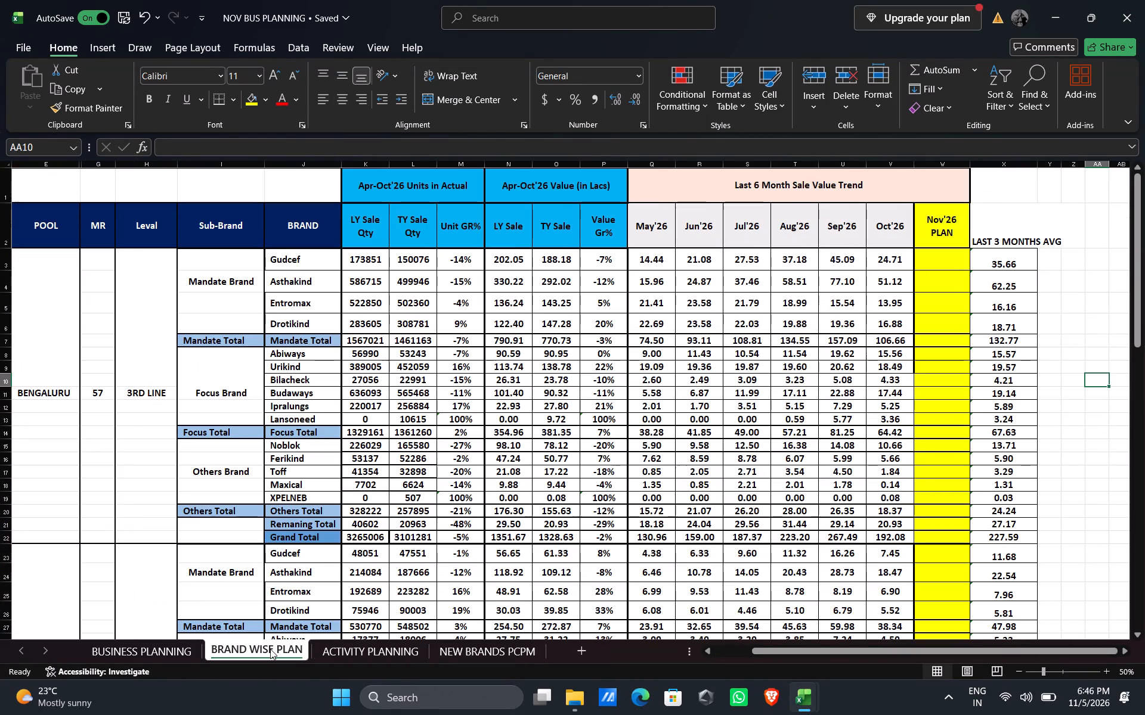
left_click(168, 657)
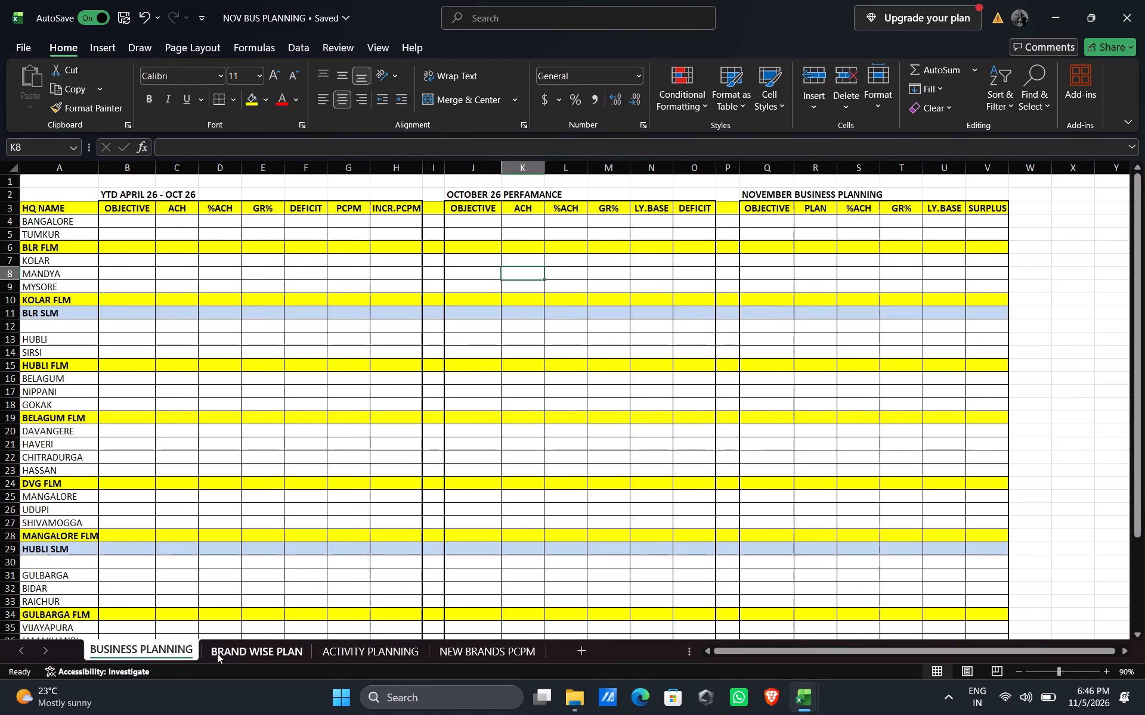
left_click(243, 651)
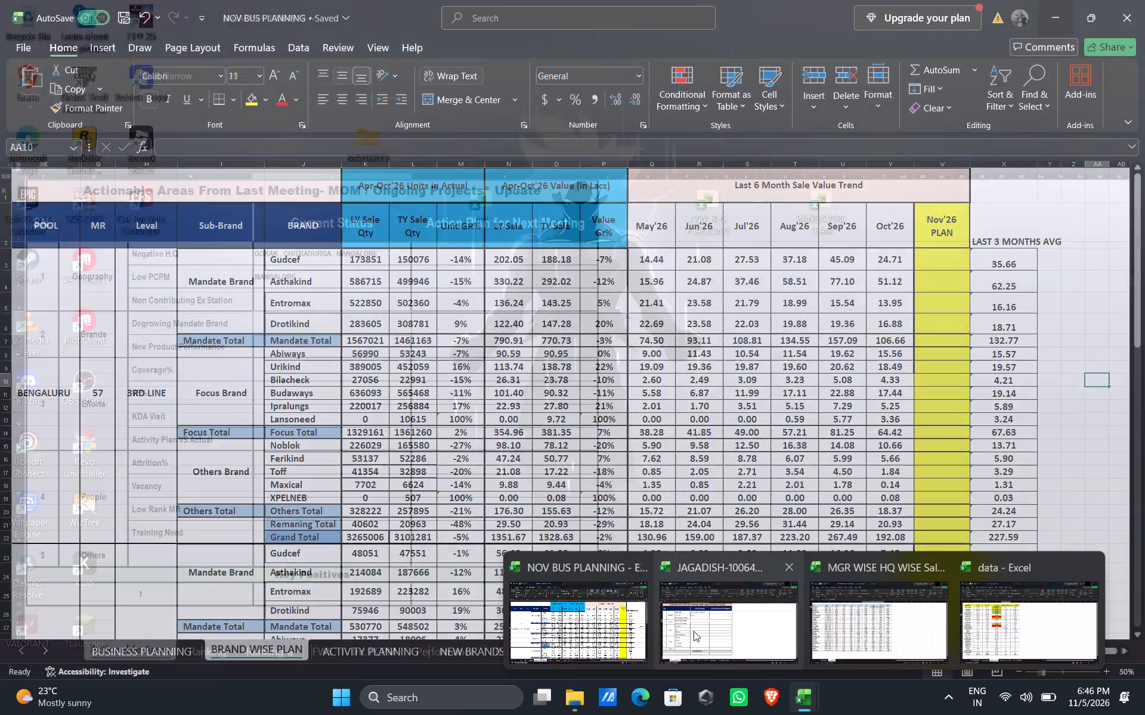
Switch to the JAGADISH workbook, check its Time Allocation sheet and open the NOV BUS PLAN sheet.
left_click(696, 631)
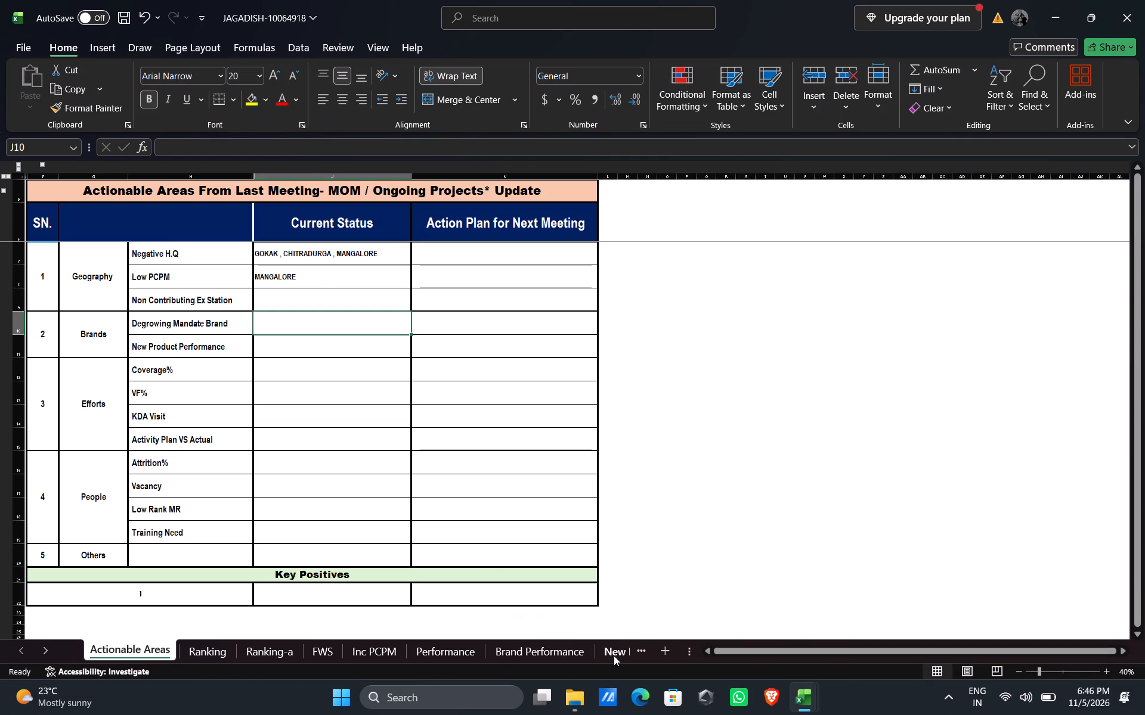
left_click(617, 655)
left_click(607, 654)
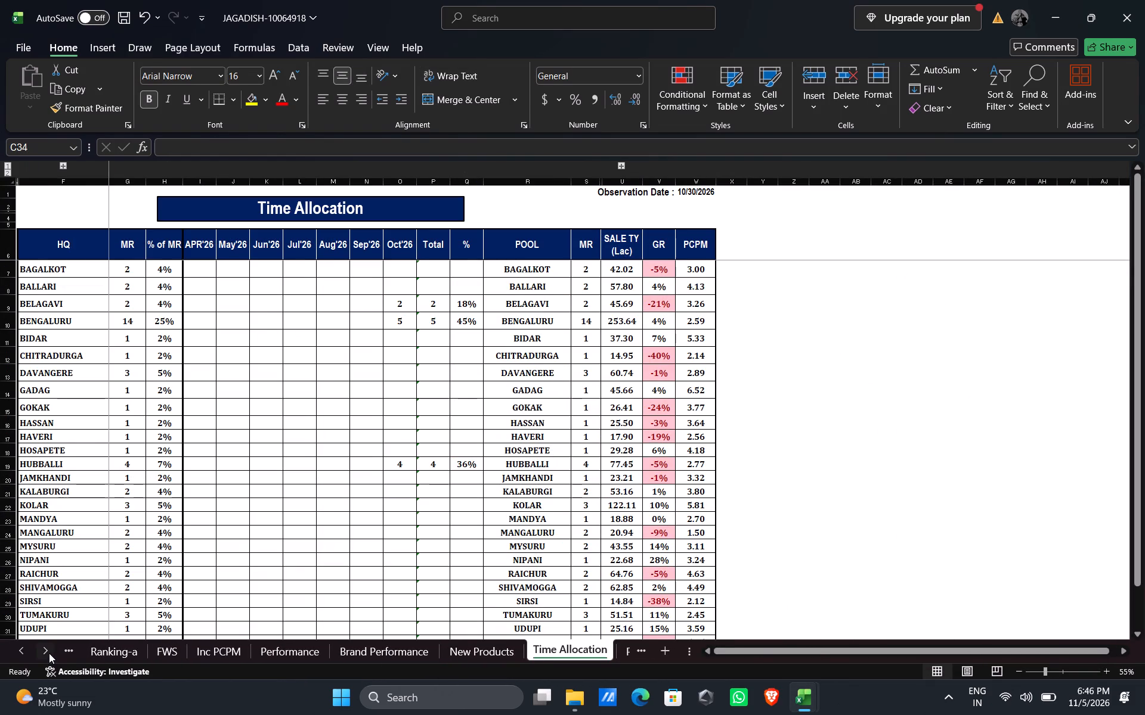
triple_click(49, 653)
triple_click(49, 653)
left_click(49, 653)
double_click(49, 653)
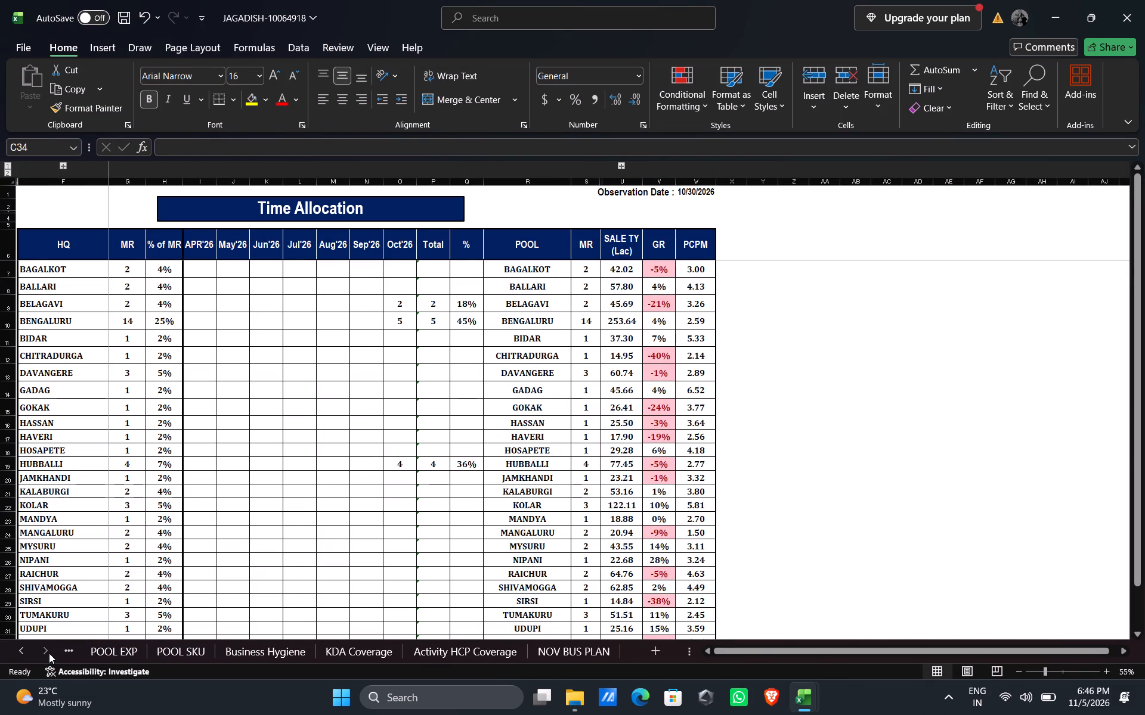
left_click(559, 649)
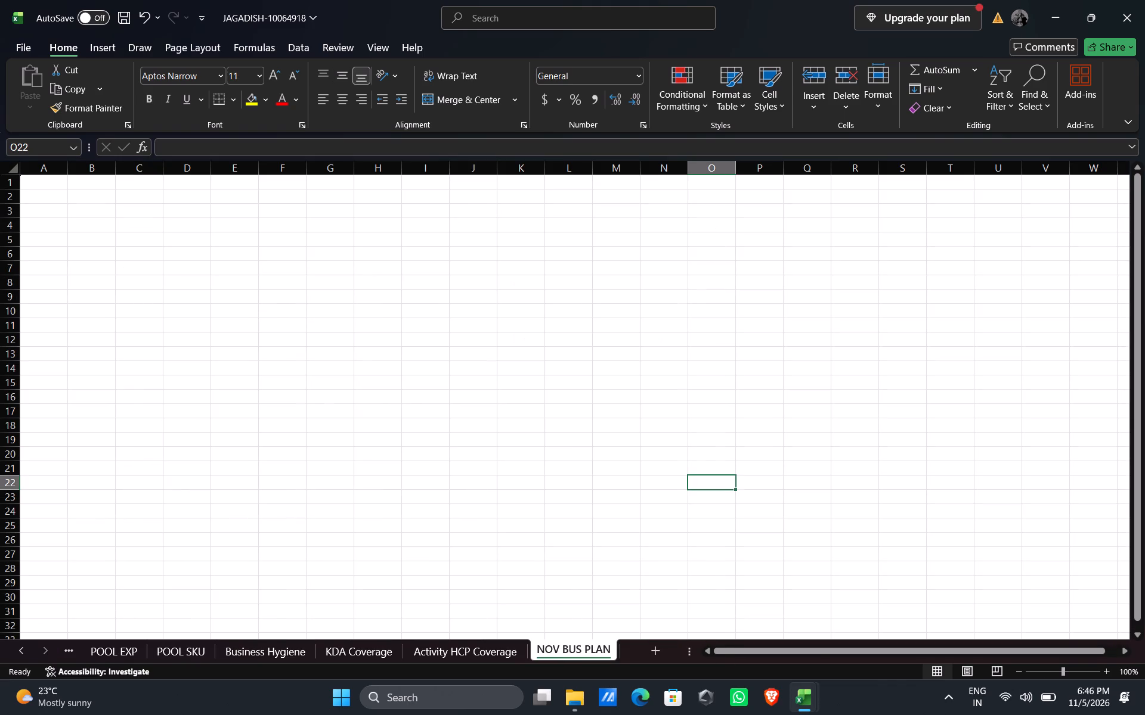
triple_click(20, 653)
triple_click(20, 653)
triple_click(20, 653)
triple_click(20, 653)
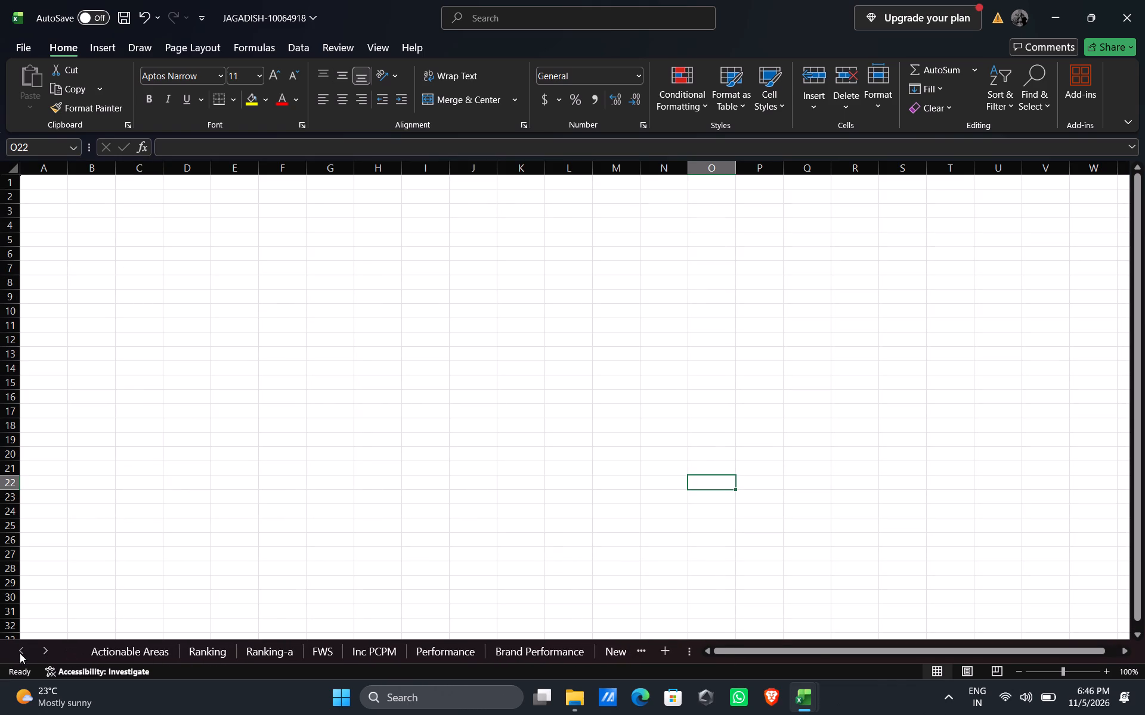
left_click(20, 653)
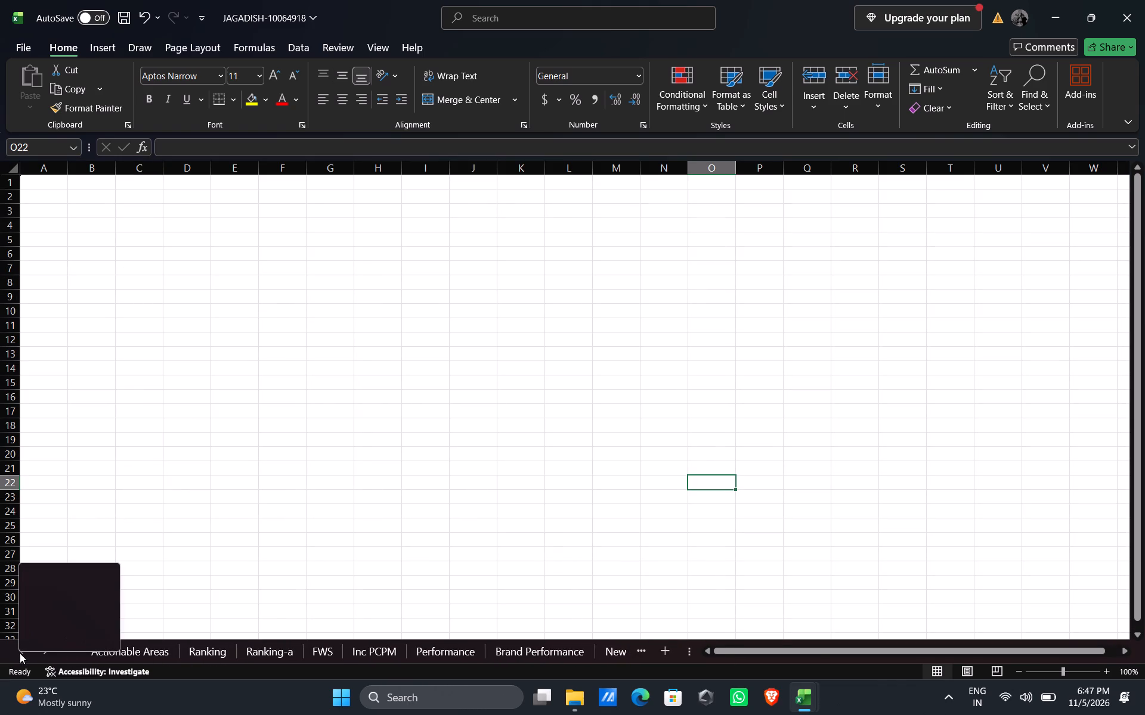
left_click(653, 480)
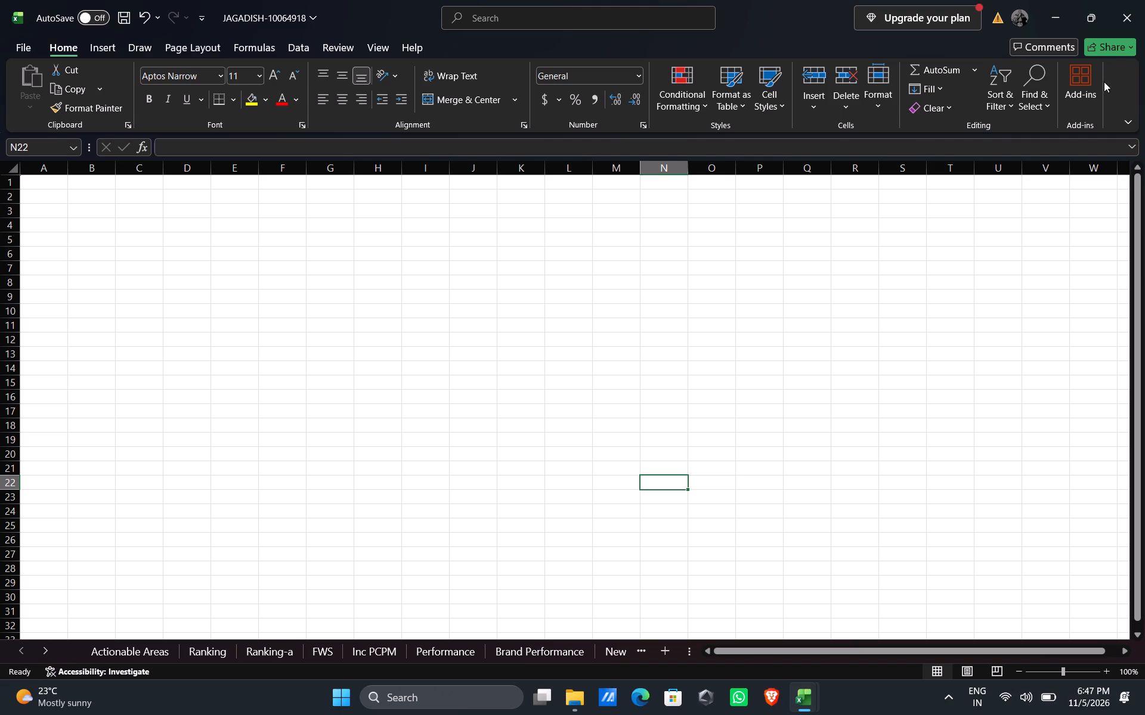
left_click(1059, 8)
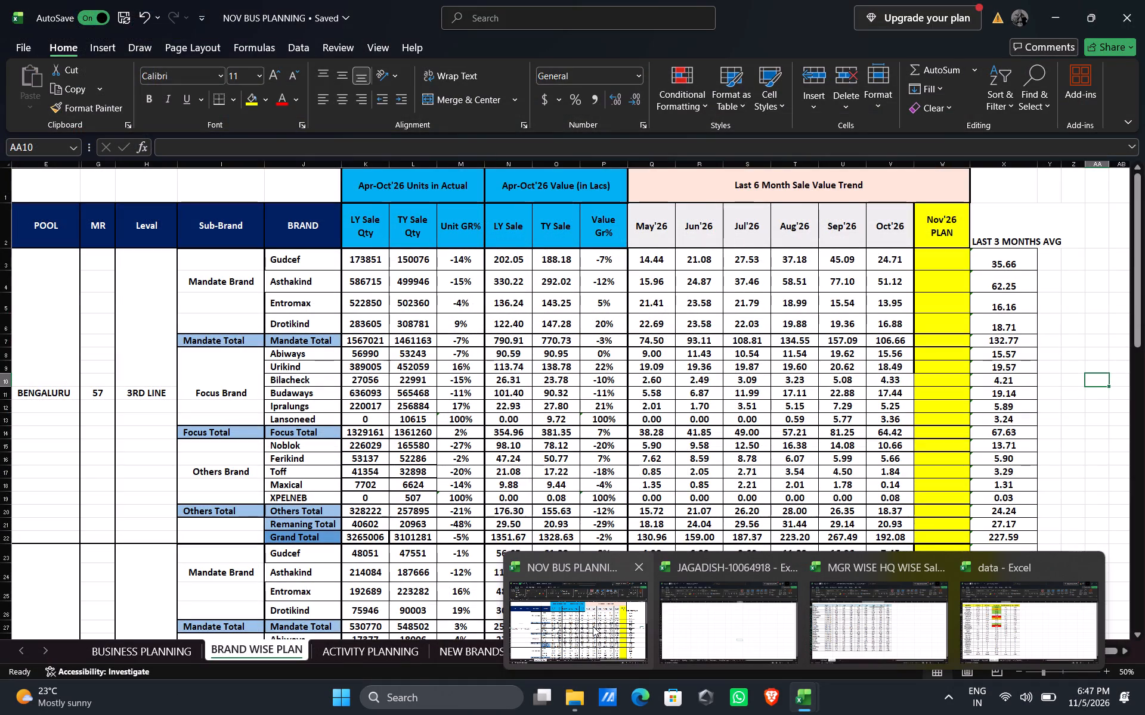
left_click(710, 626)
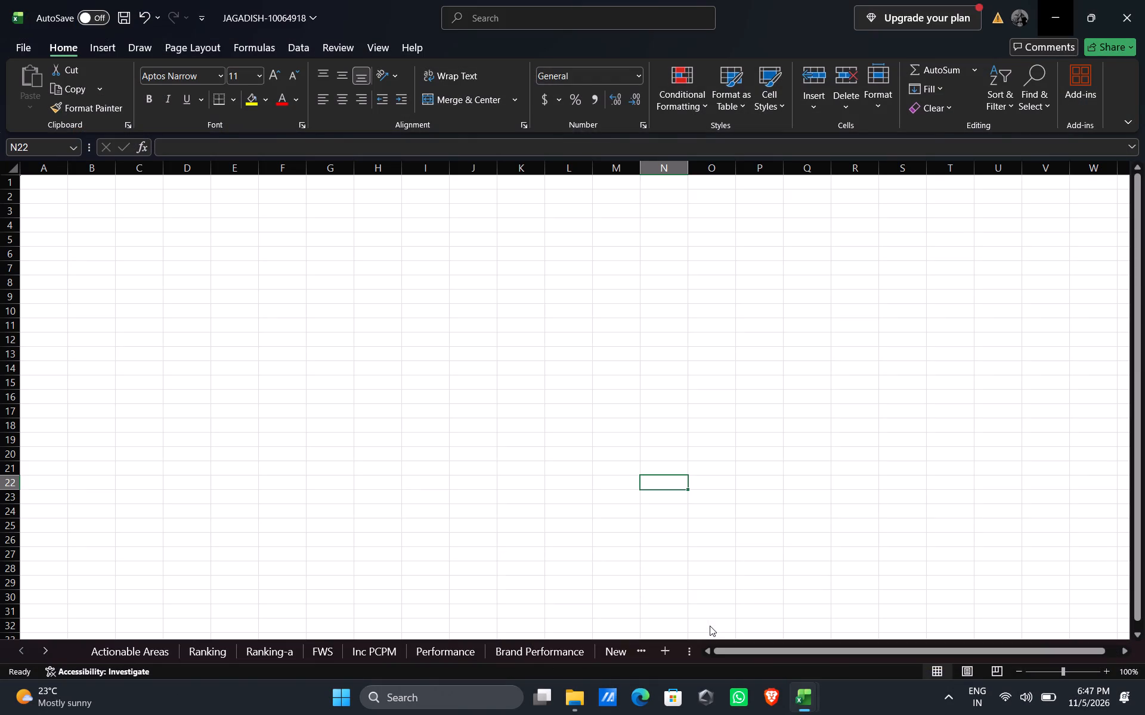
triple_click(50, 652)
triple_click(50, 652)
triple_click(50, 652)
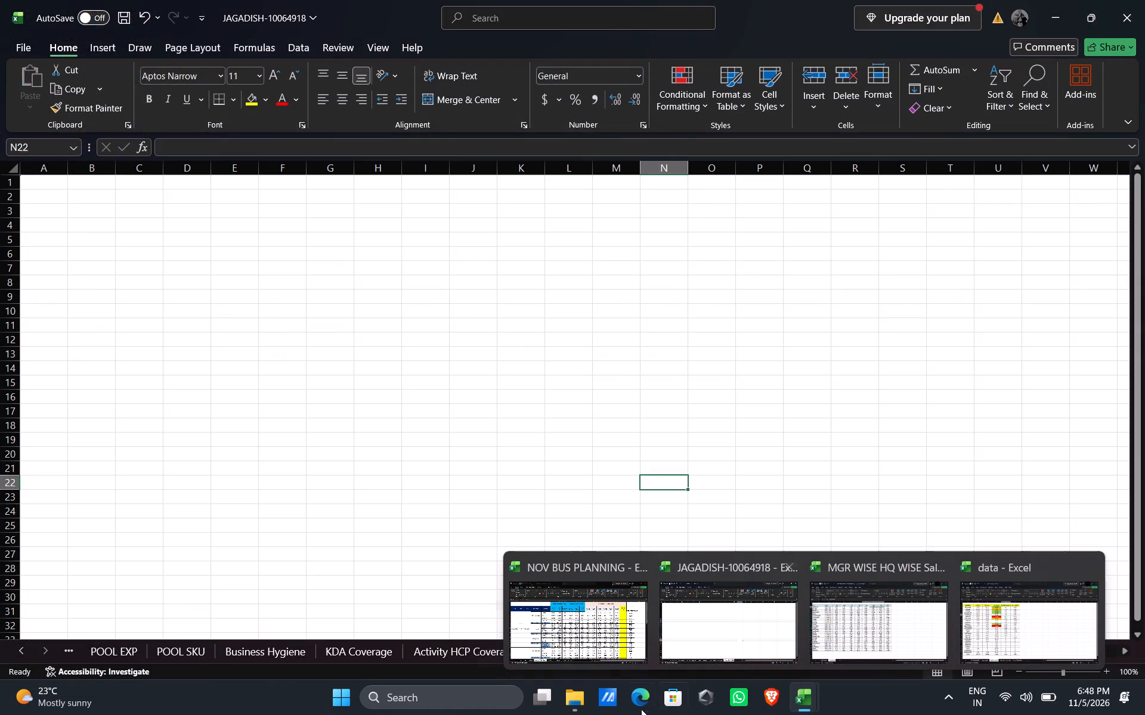
Open the JAGADISH workbook from the Downloads folder and view its Activity HCP Coverage, KDA Coverage and Business Hygiene sheets.
left_click(564, 698)
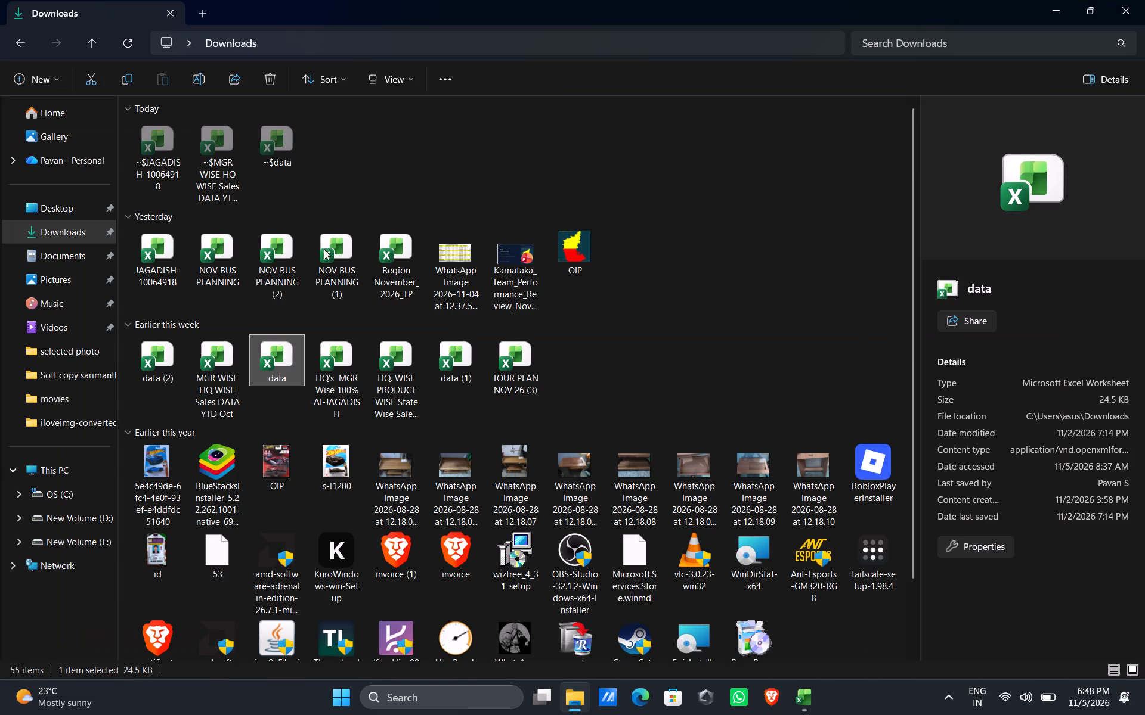
double_click(163, 256)
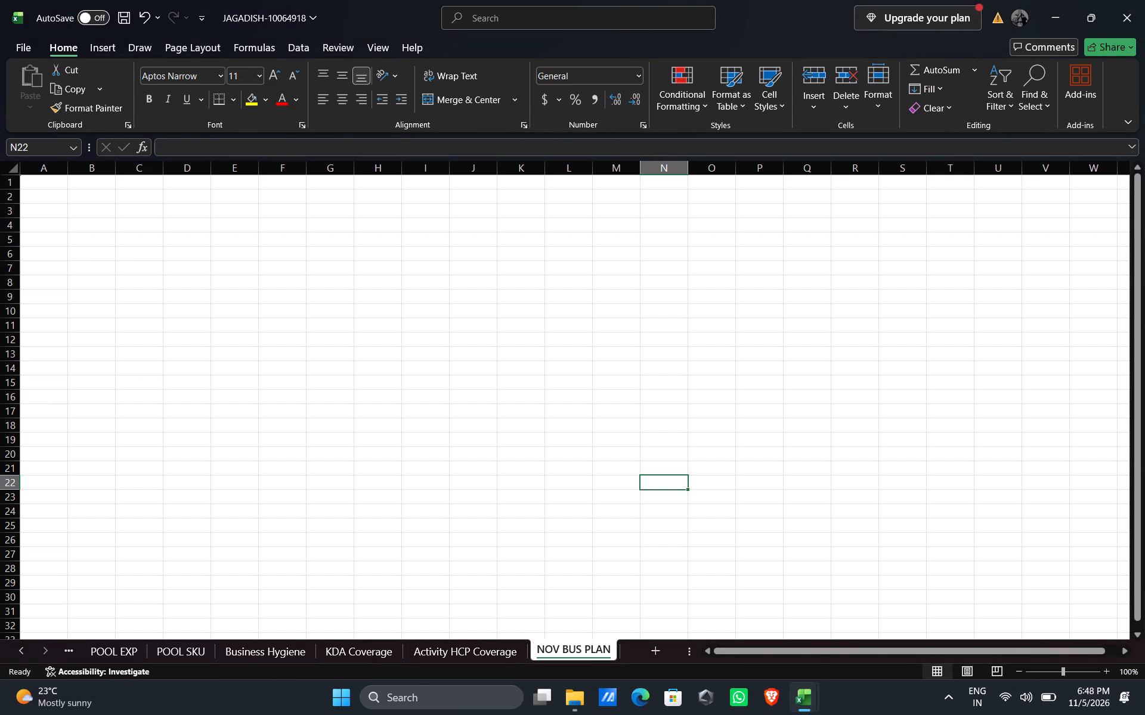
left_click(442, 649)
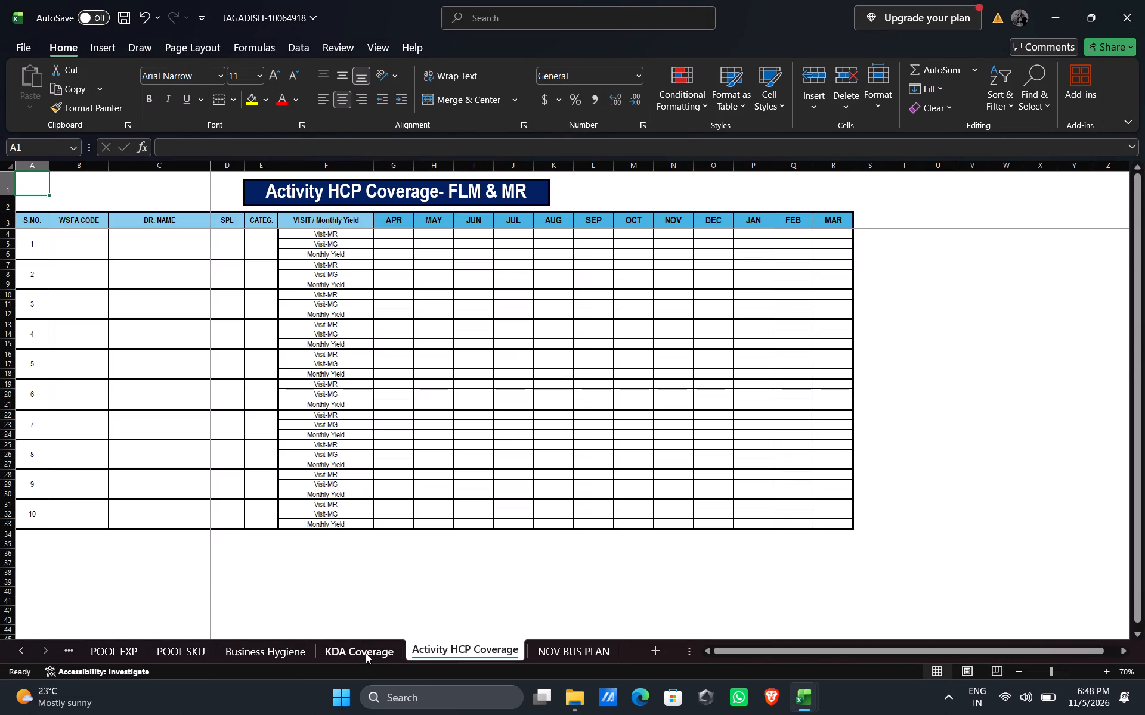
left_click(365, 652)
left_click(267, 652)
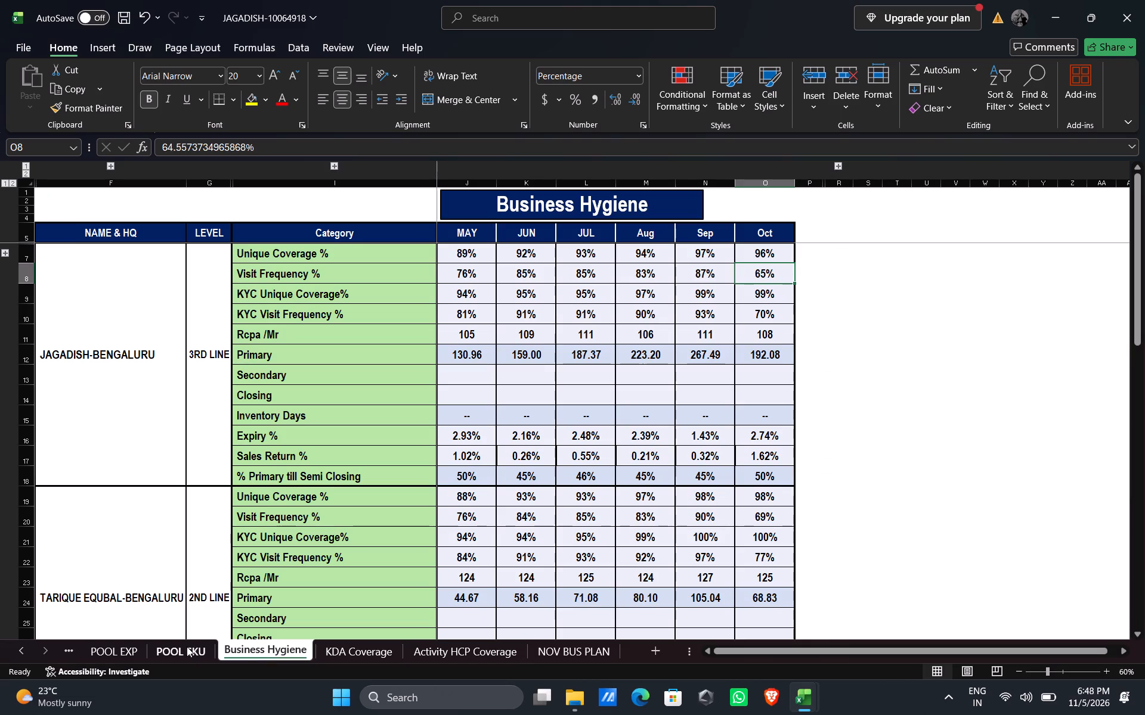
Review the JAGADISH workbook's sheets in order from Actionable Areas through Ranking, FWS, Performance, Brand Performance and New Products to Time Allocation.
triple_click(26, 653)
triple_click(26, 653)
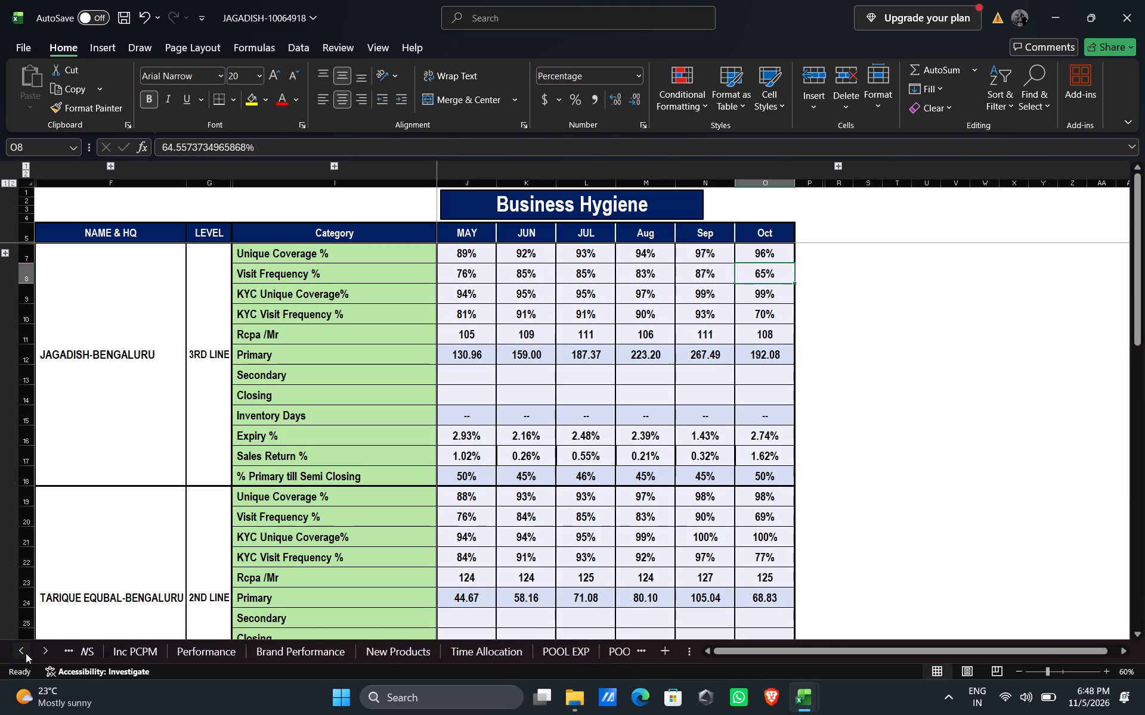
triple_click(26, 653)
double_click(26, 653)
left_click_drag(26, 653, 138, 653)
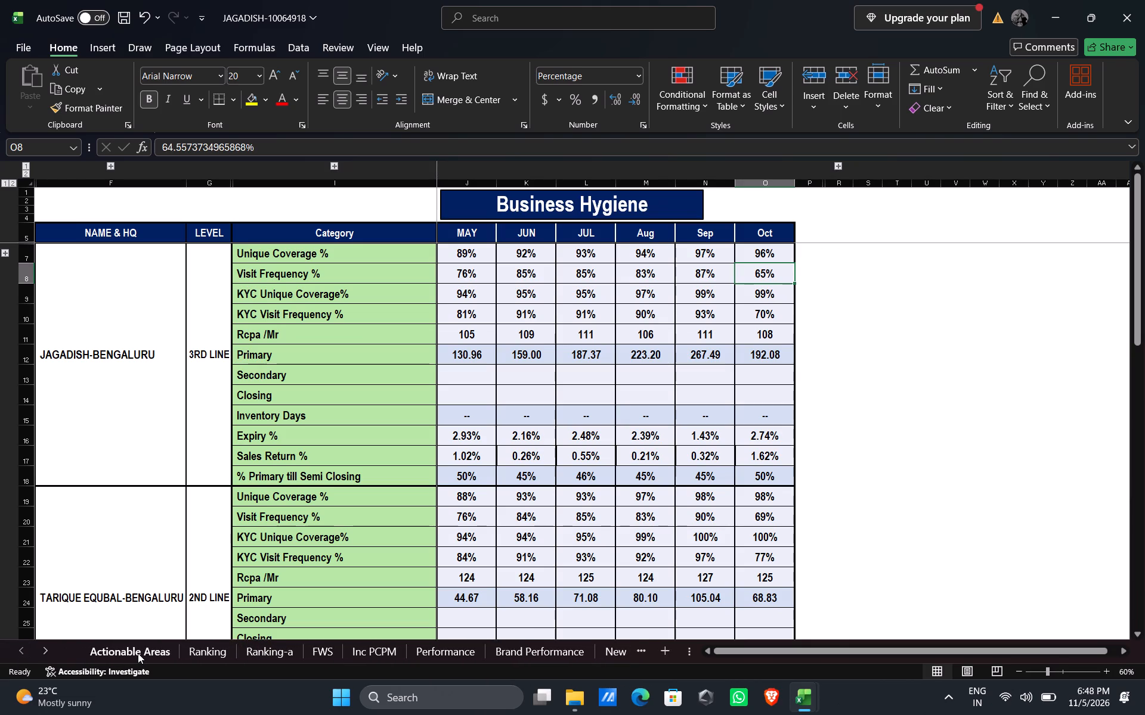
left_click(138, 653)
left_click(212, 651)
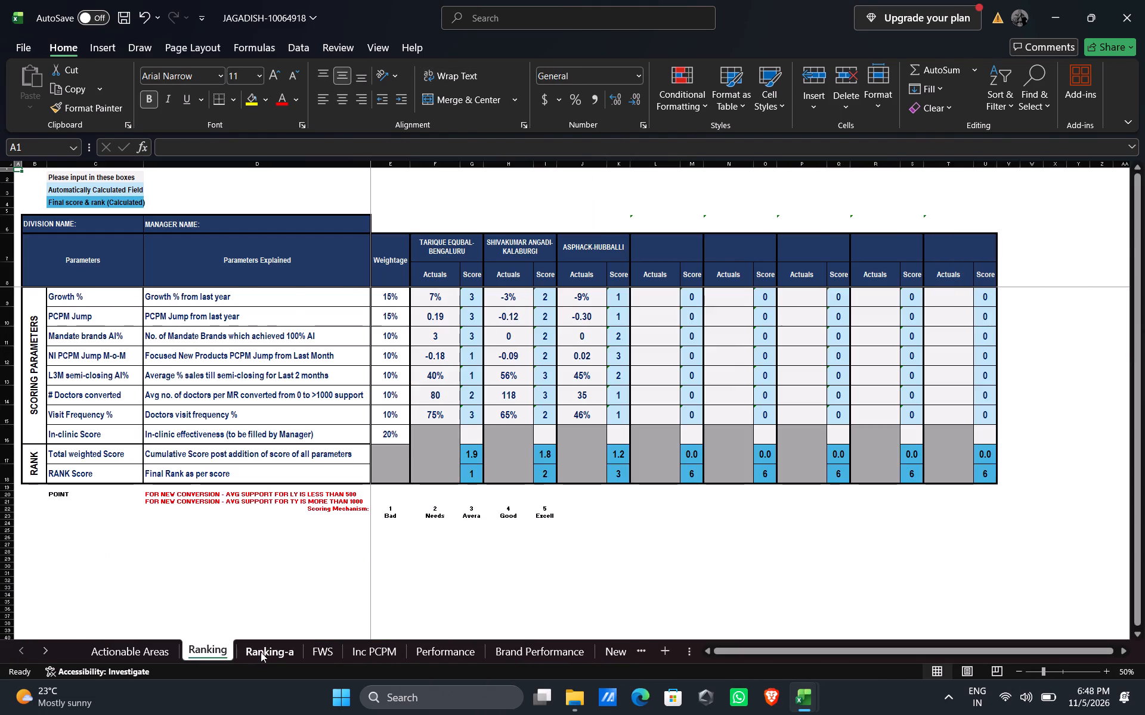
left_click(265, 652)
left_click(320, 649)
left_click(359, 646)
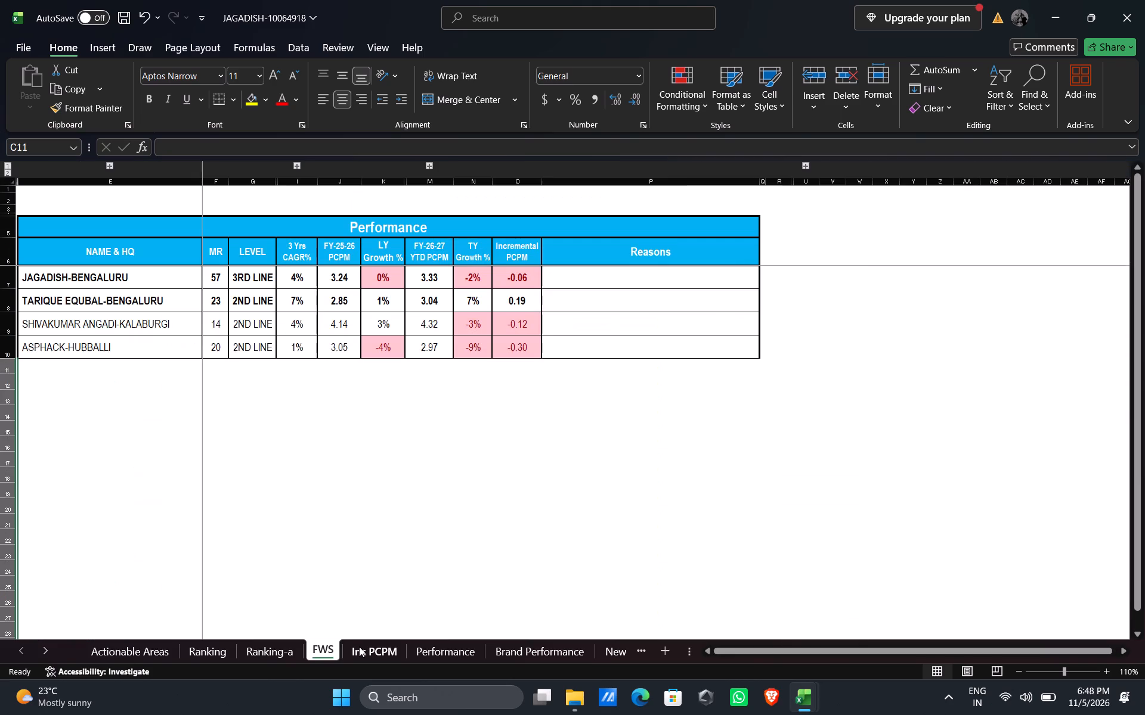
left_click(438, 651)
left_click(510, 651)
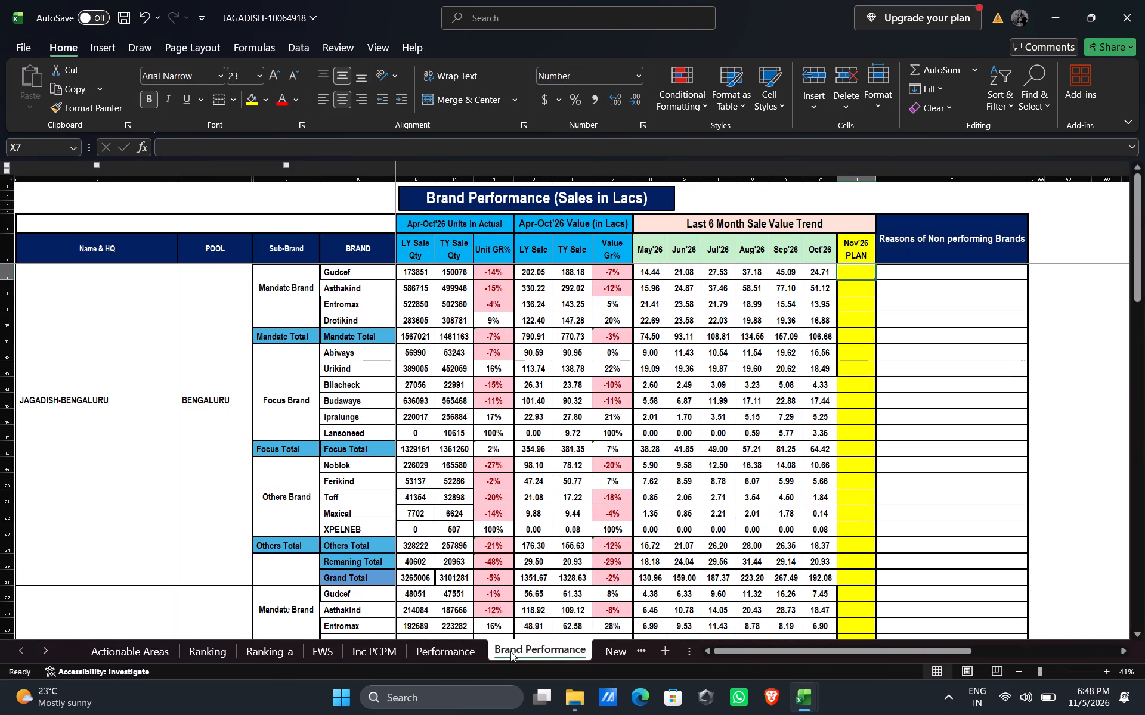
left_click(618, 652)
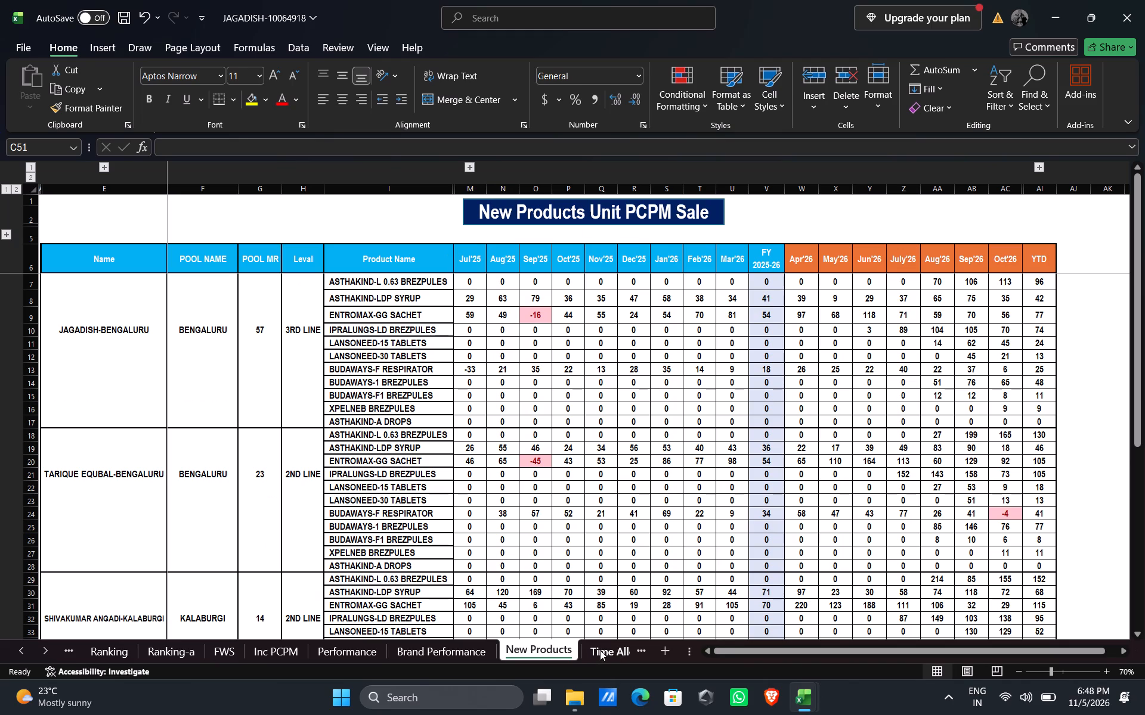
left_click(600, 650)
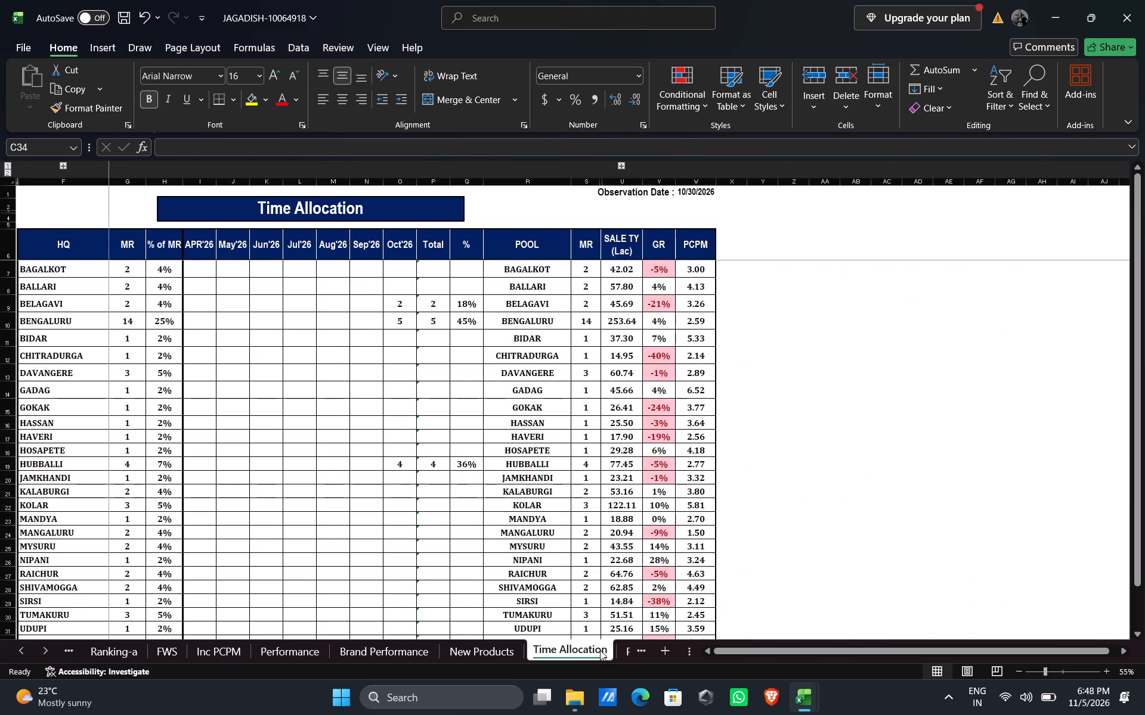
Examine the Brand Performance sheet of the JAGADISH workbook from the BENGALURU pool through to HUBBALLI.
left_click(395, 651)
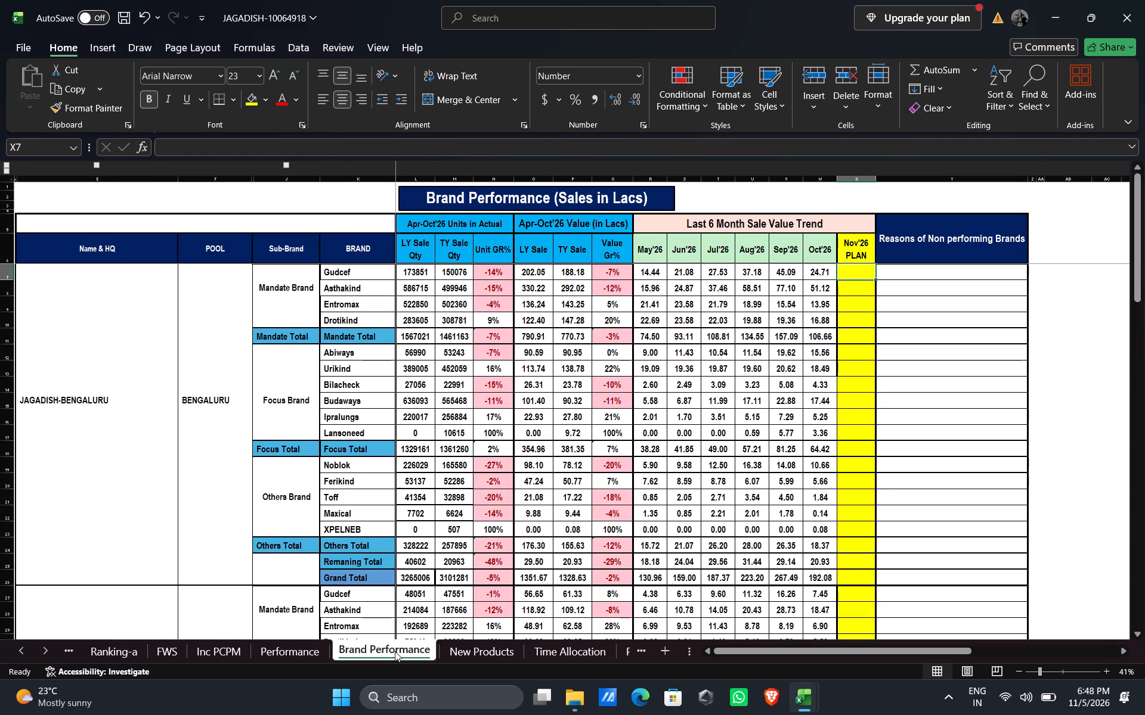
left_click_drag(1139, 240, 1140, 331)
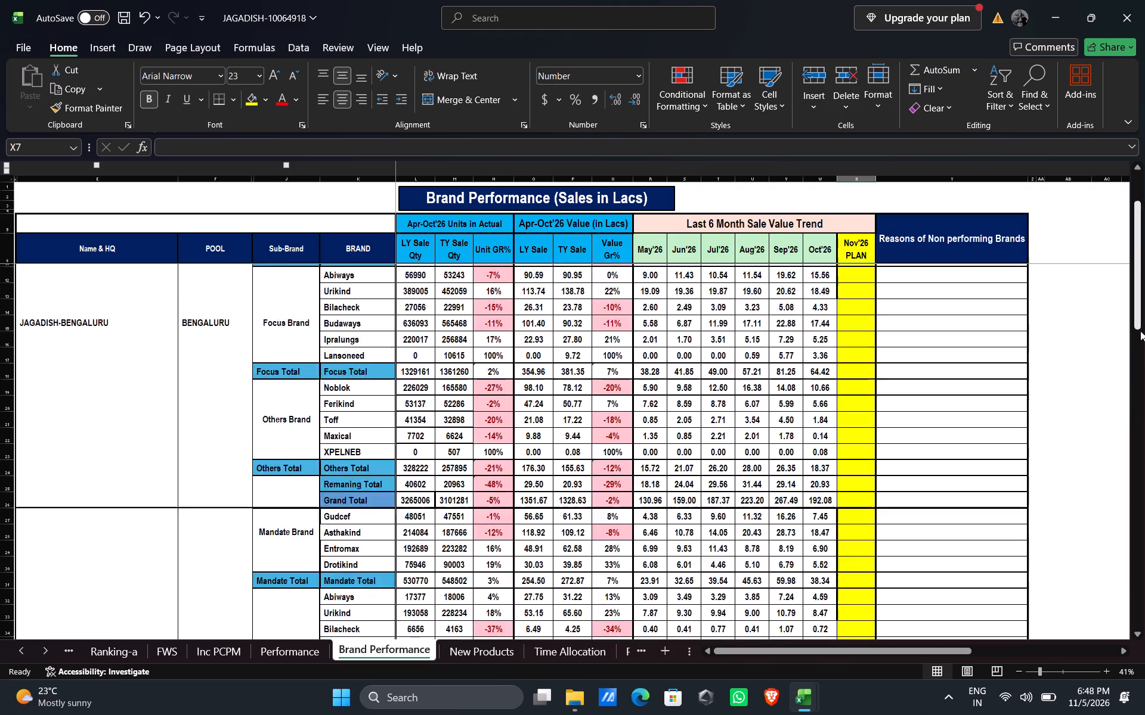
left_click_drag(1140, 331, 1126, 610)
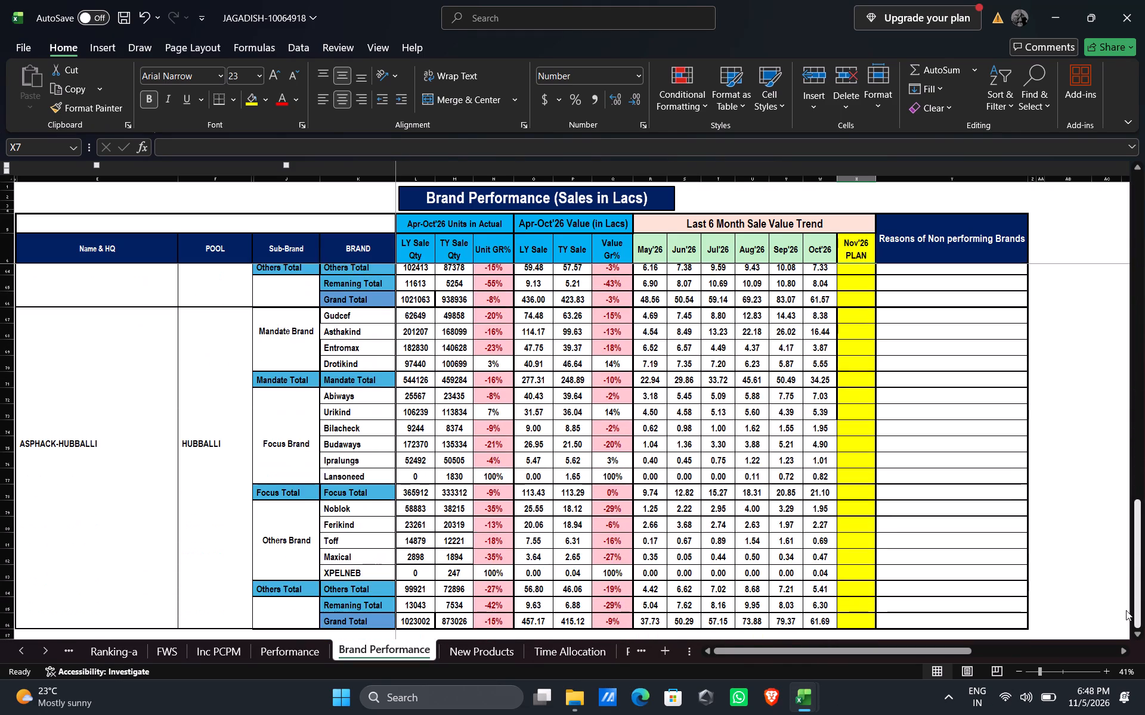
left_click_drag(1126, 610, 1124, 197)
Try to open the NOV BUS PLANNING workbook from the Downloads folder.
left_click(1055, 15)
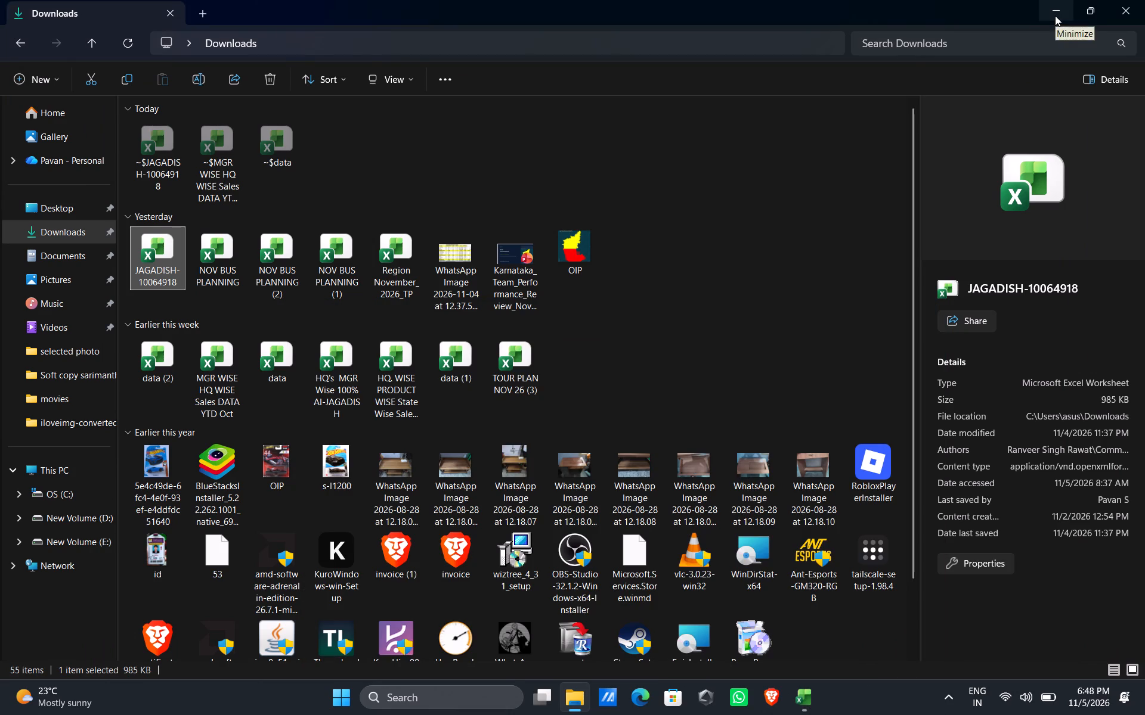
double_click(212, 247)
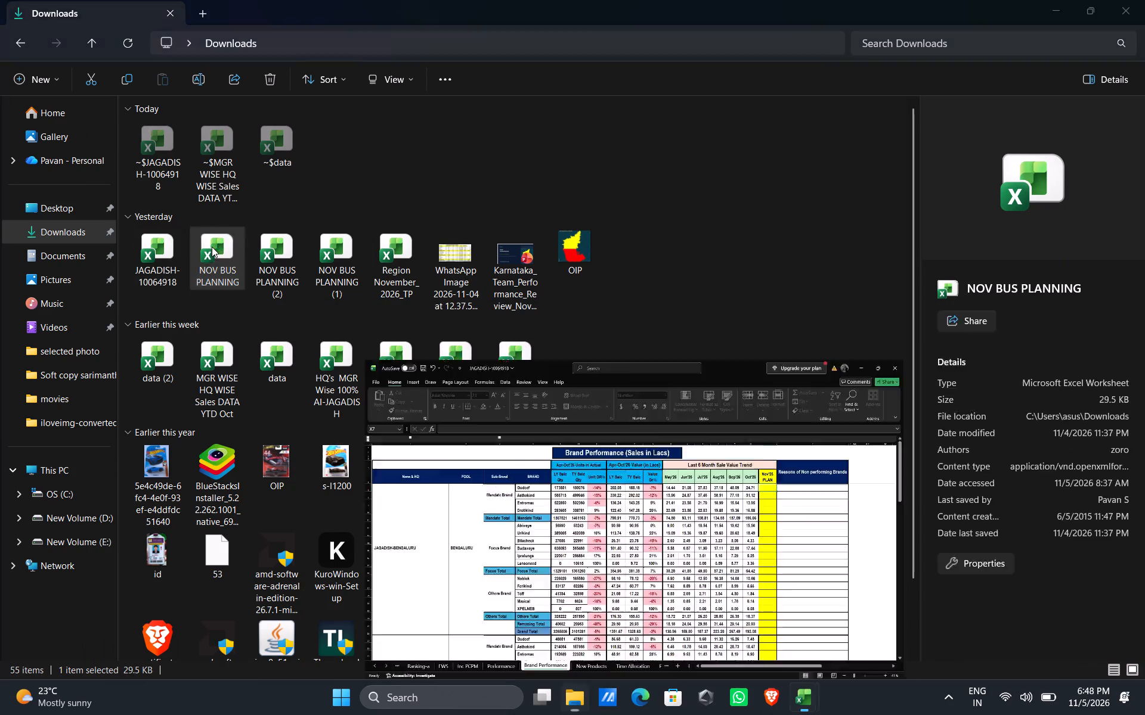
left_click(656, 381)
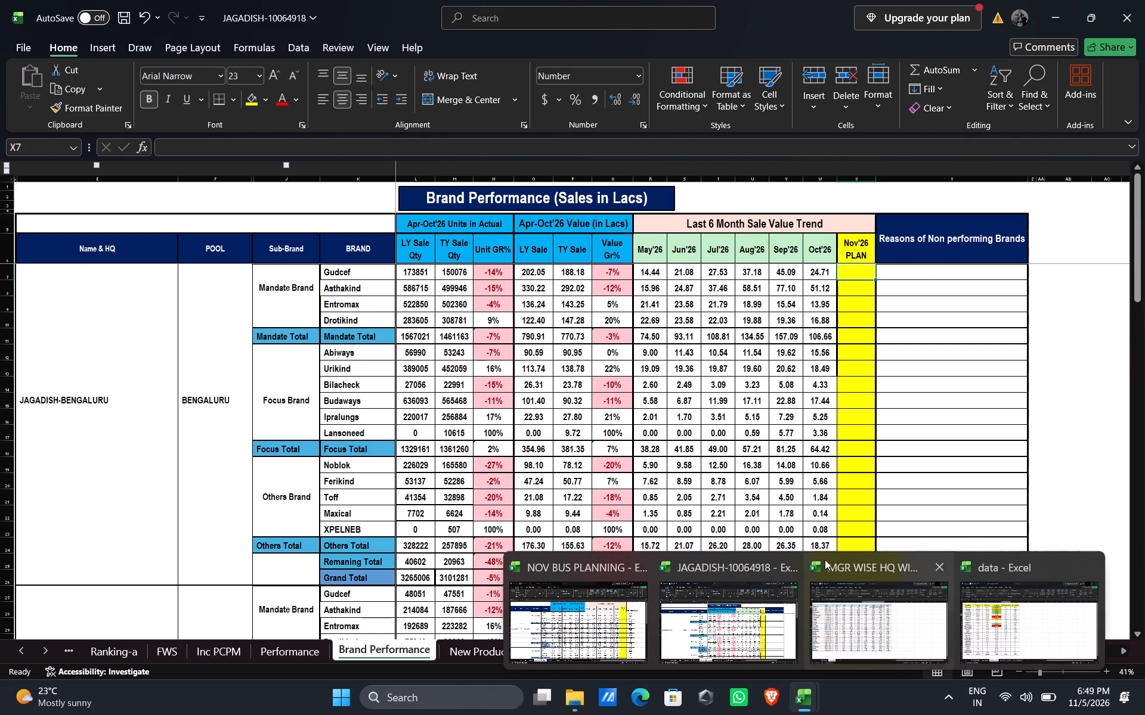
Switch to the desktop copy of the NOV BUS PLANNING workbook and view its BRAND WISE PLAN, ACTIVITY PLANNING and BUSINESS PLANNING sheets.
left_click(1064, 18)
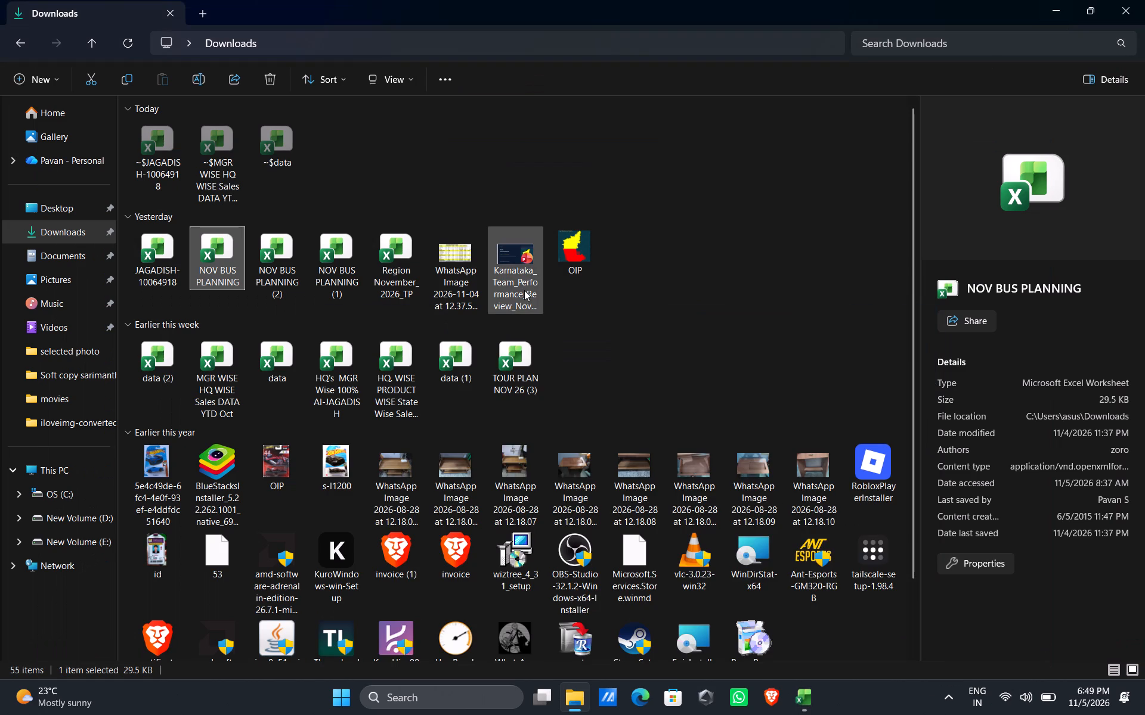
left_click(1059, 7)
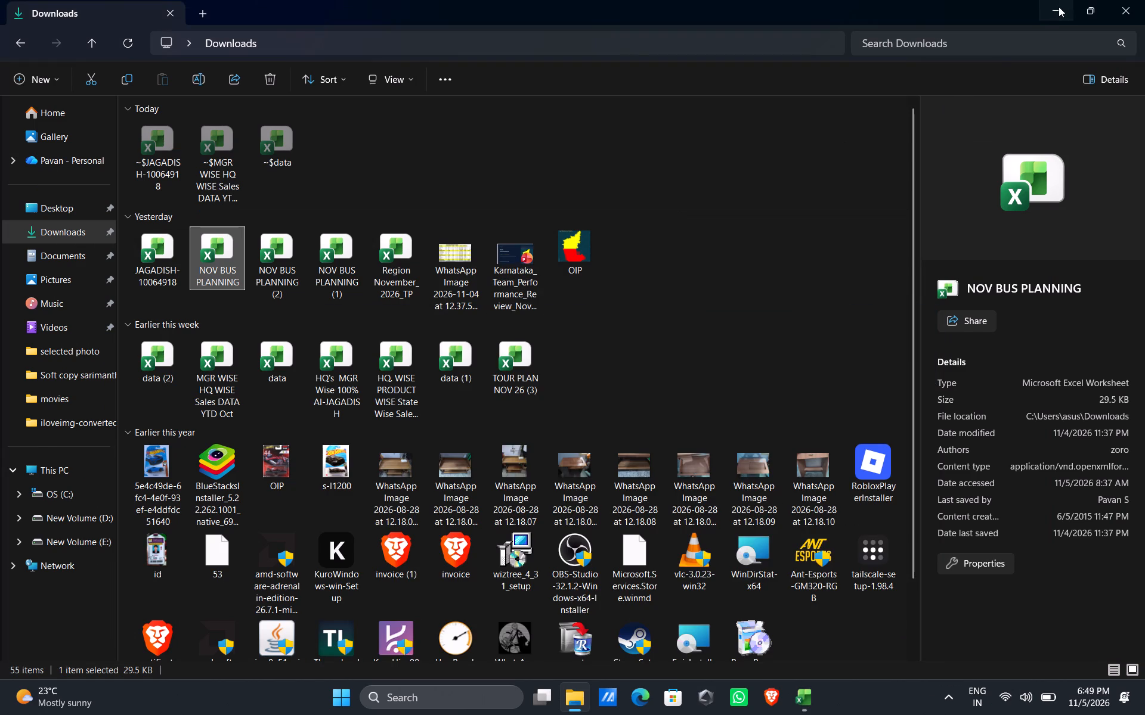
left_click(1059, 7)
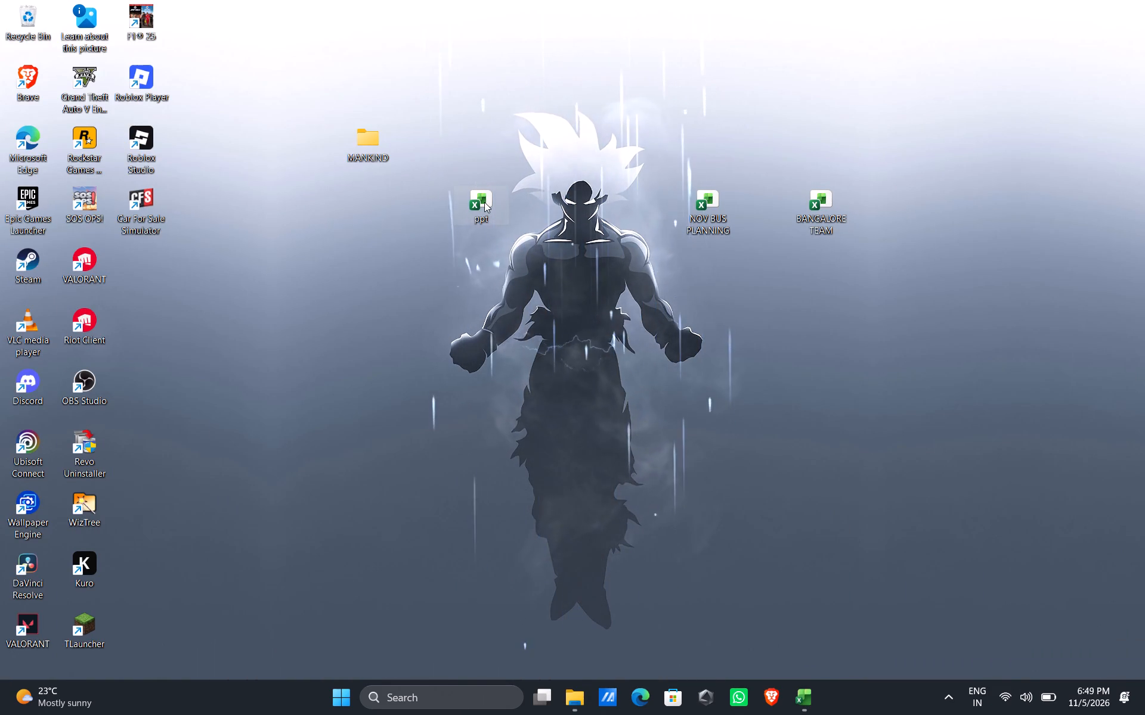
double_click(707, 216)
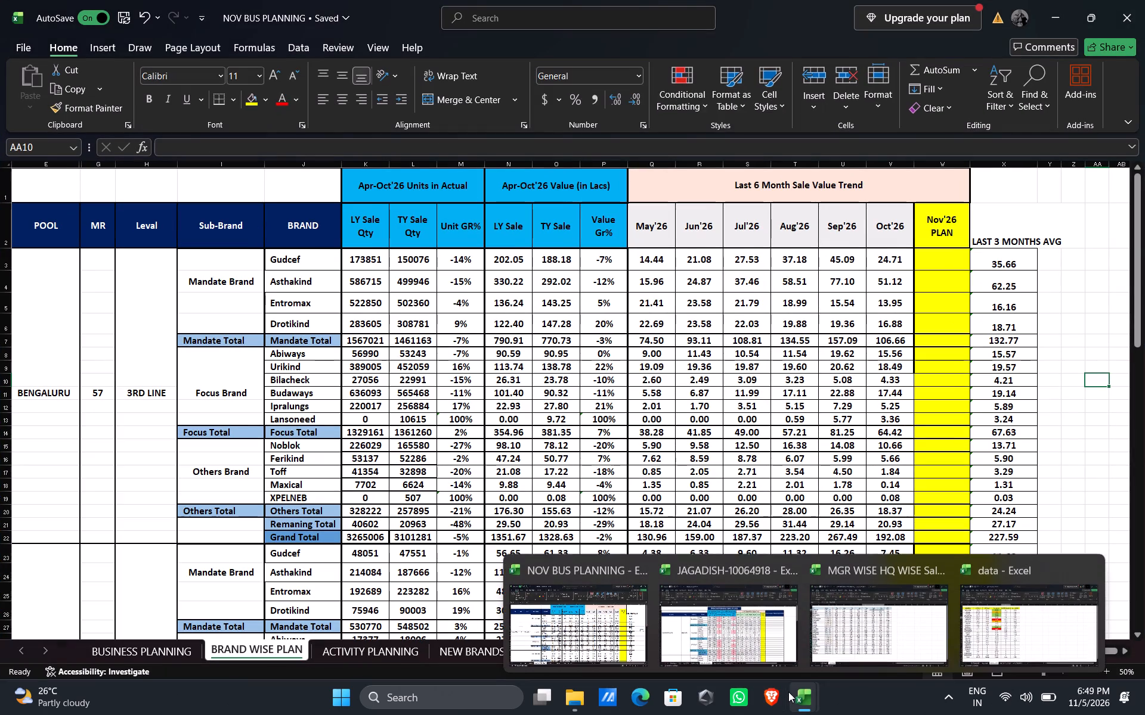
left_click(354, 655)
left_click(169, 652)
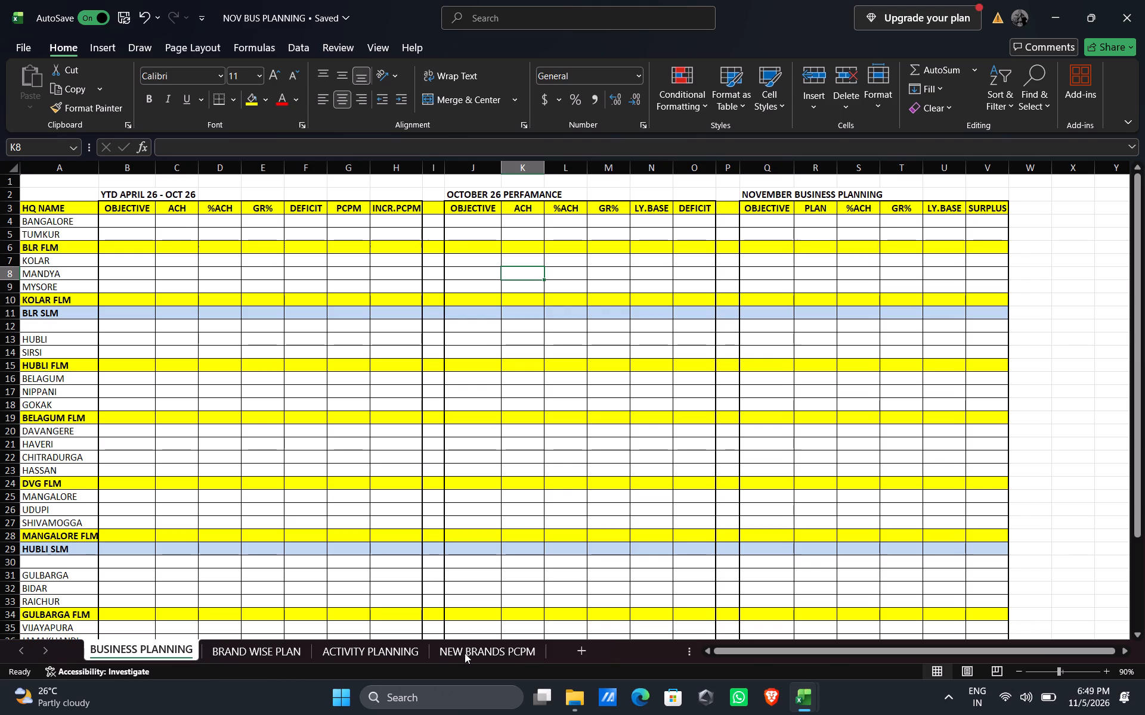
Open the NOV BUS PLANNING (2) workbook from the Downloads folder, check its BUSINESS PLANNING sheet and close it.
left_click(570, 696)
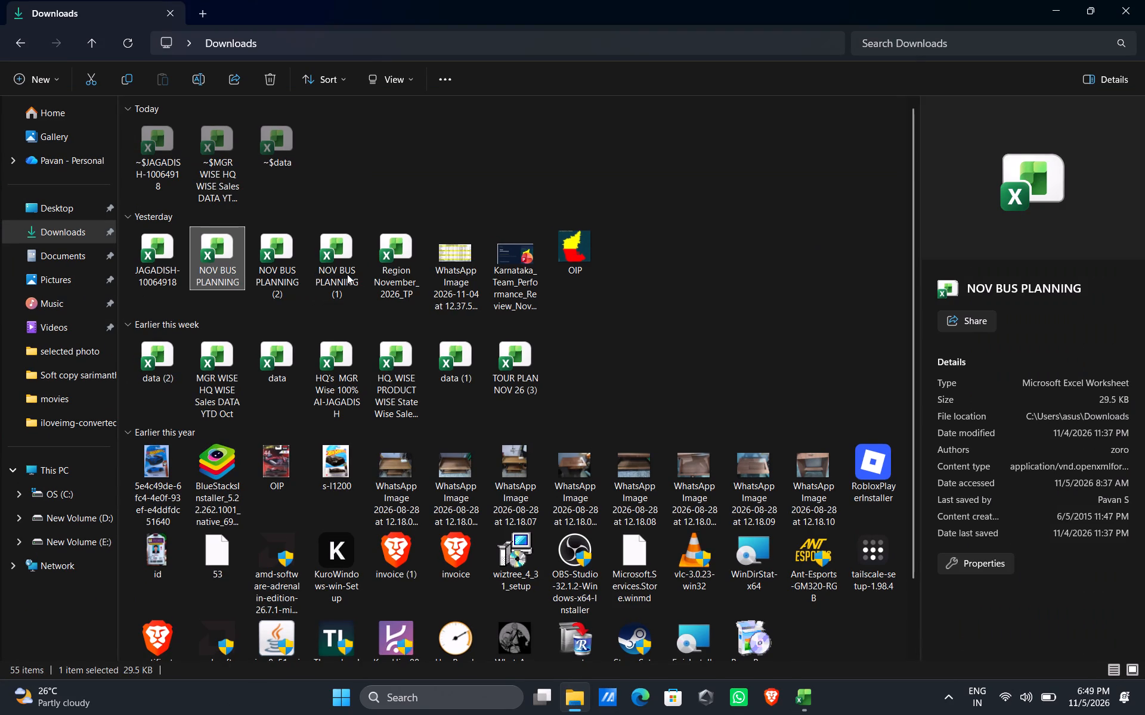
double_click(278, 273)
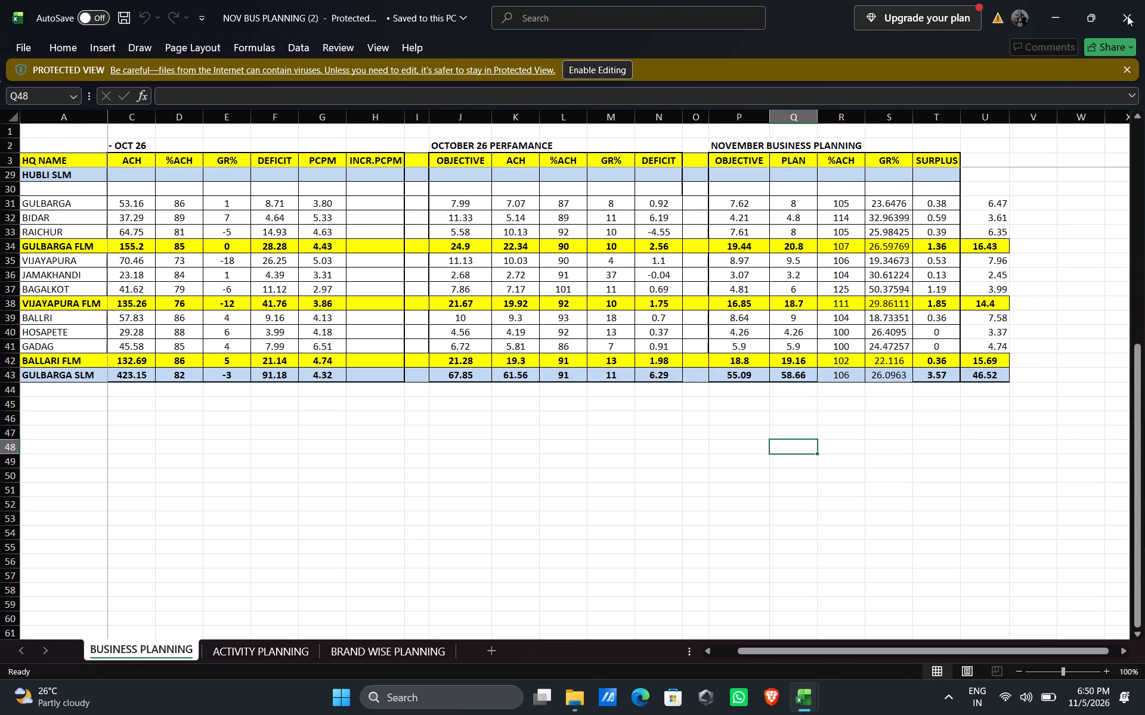
left_click(1127, 15)
Open the Region November_2026_TP workbook from the Downloads folder, check the November tour plan and close it.
left_click(571, 707)
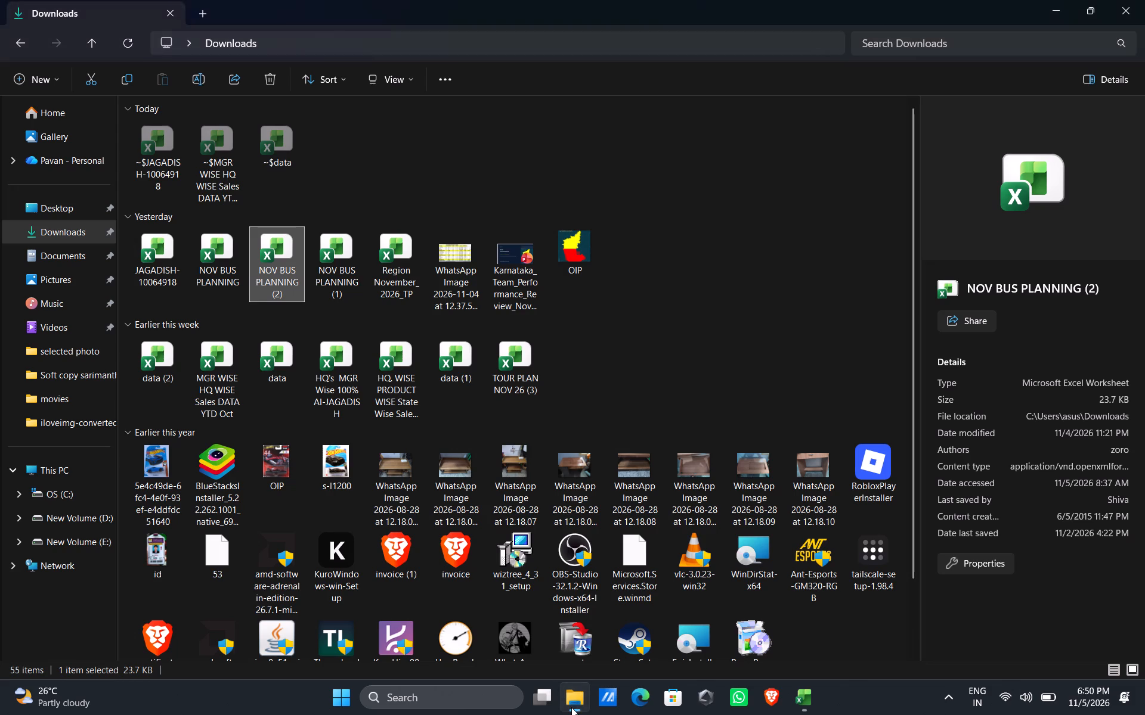
double_click(403, 267)
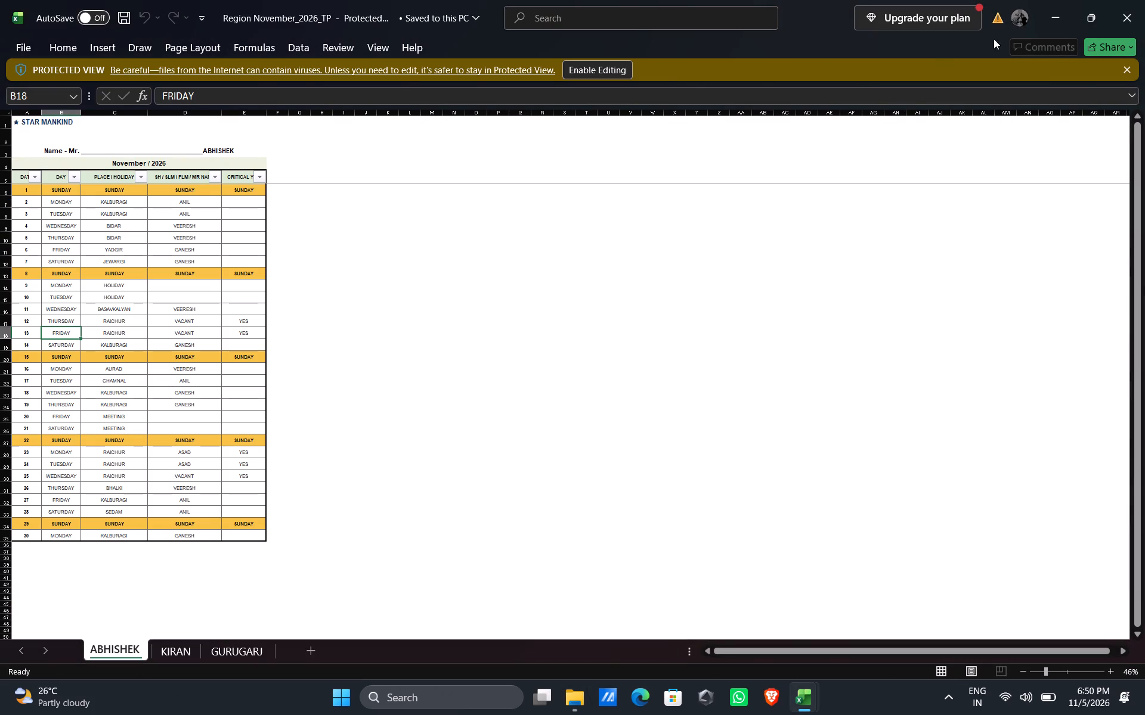
left_click(1122, 13)
Reopen the NOV BUS PLANNING (2) workbook from the Downloads folder for a quick check and close it again.
left_click(572, 711)
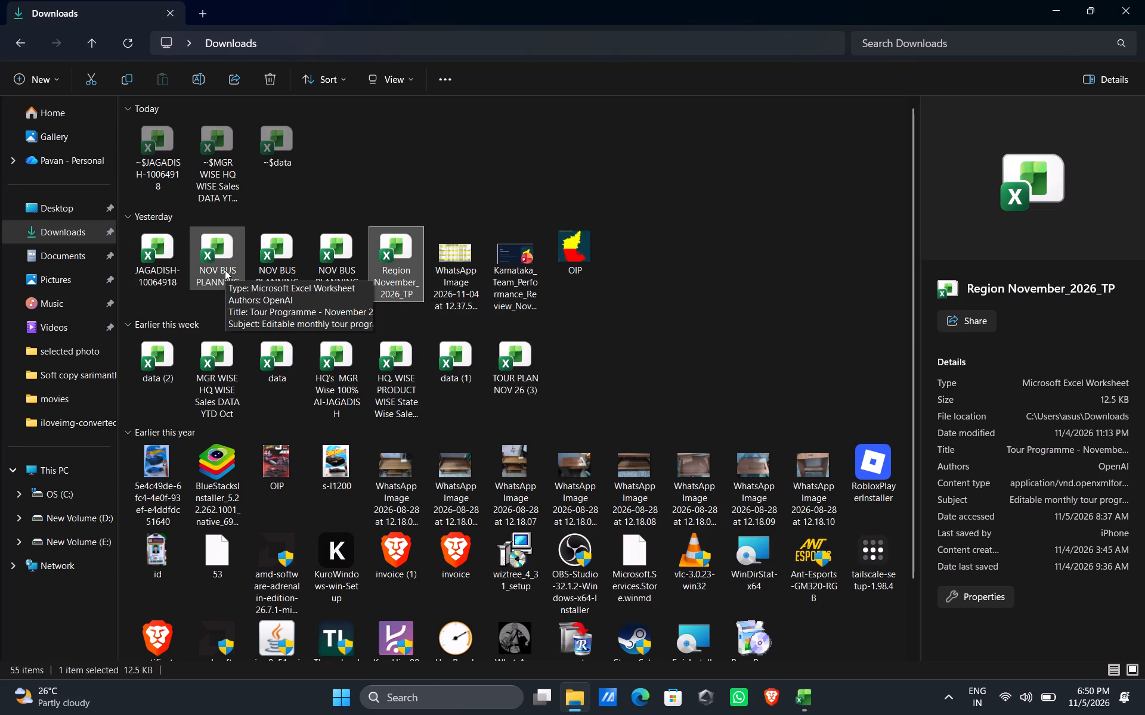
double_click(289, 265)
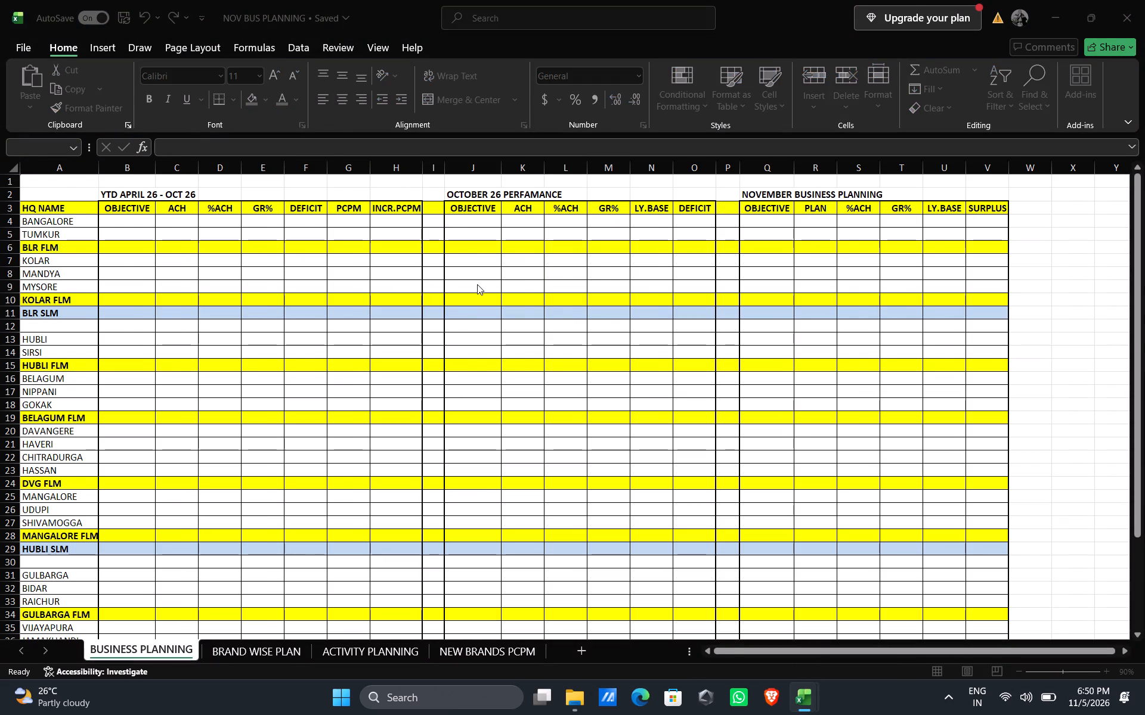
left_click(1127, 1)
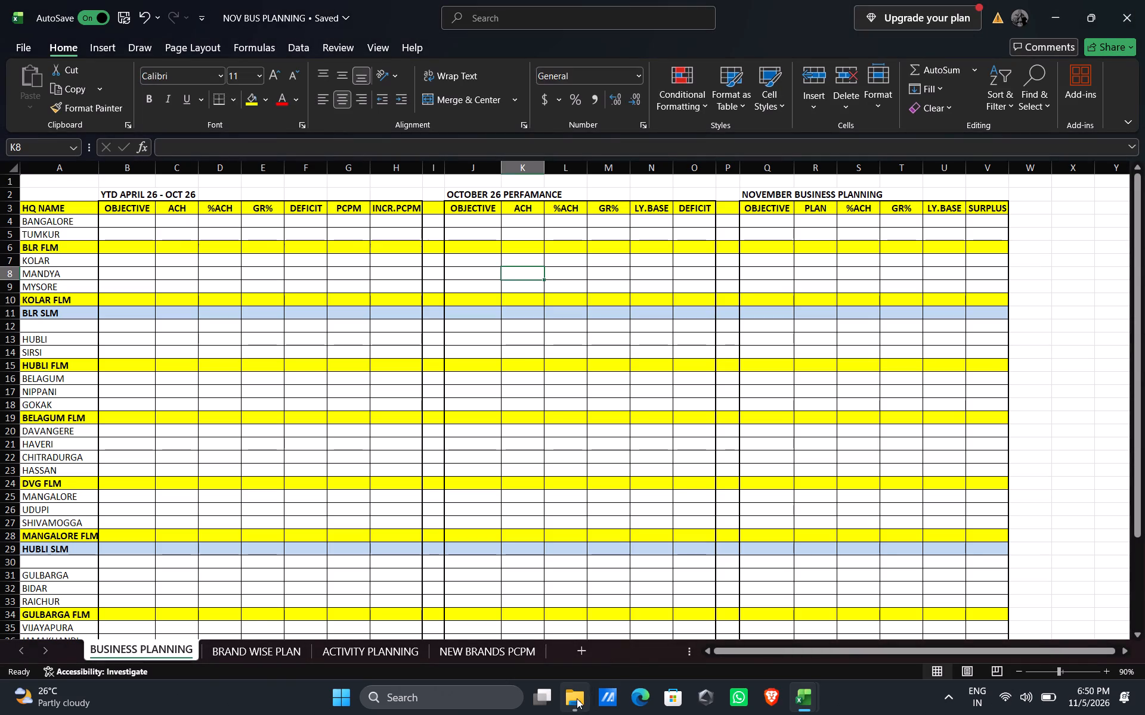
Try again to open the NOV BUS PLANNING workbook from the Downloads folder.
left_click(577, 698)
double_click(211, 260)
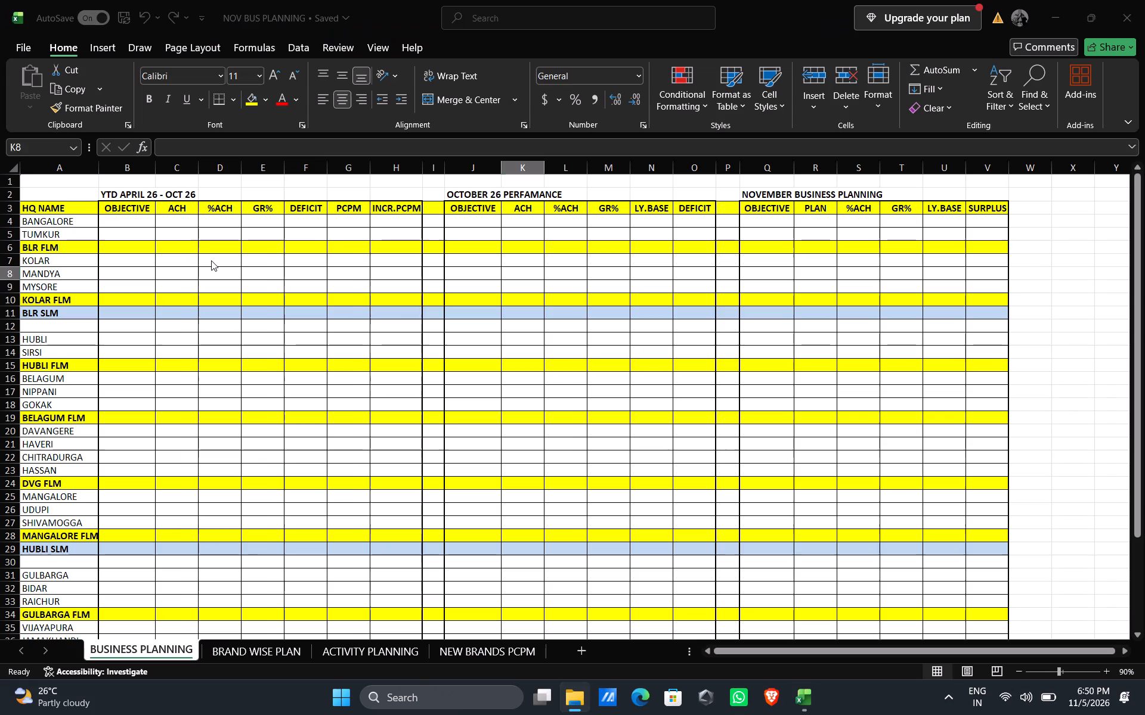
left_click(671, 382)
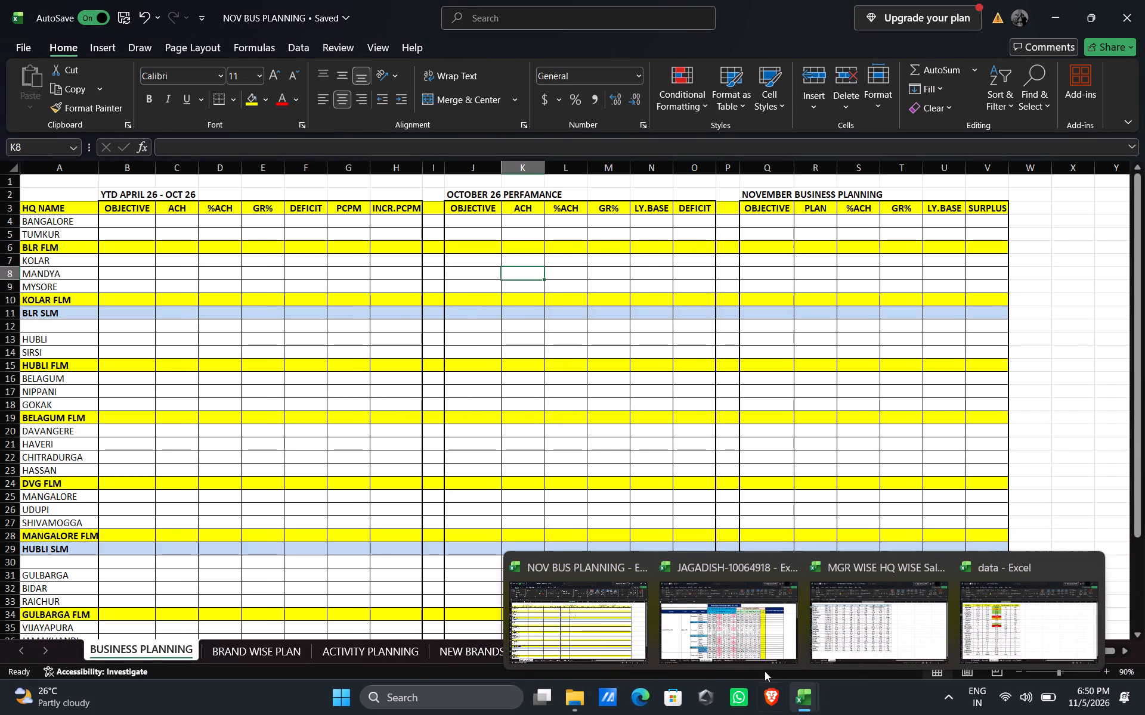
Save and close the blank desktop copy of the NOV BUS PLANNING workbook.
left_click(613, 614)
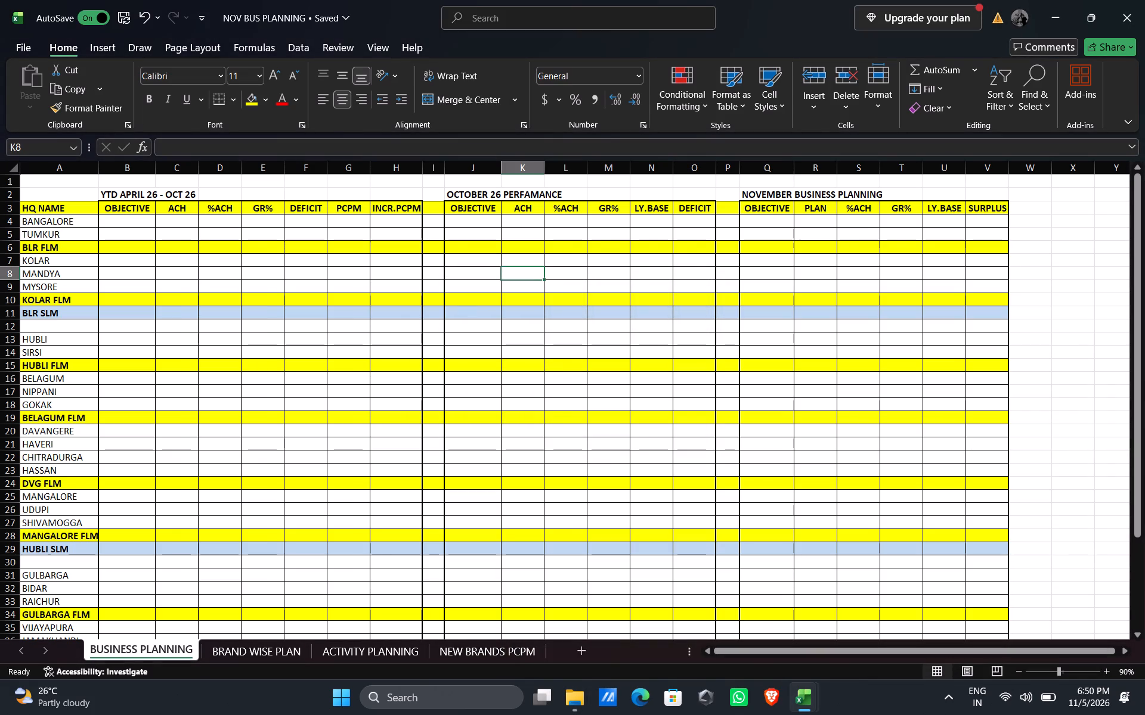
key("ctrl+s")
left_click(1131, 13)
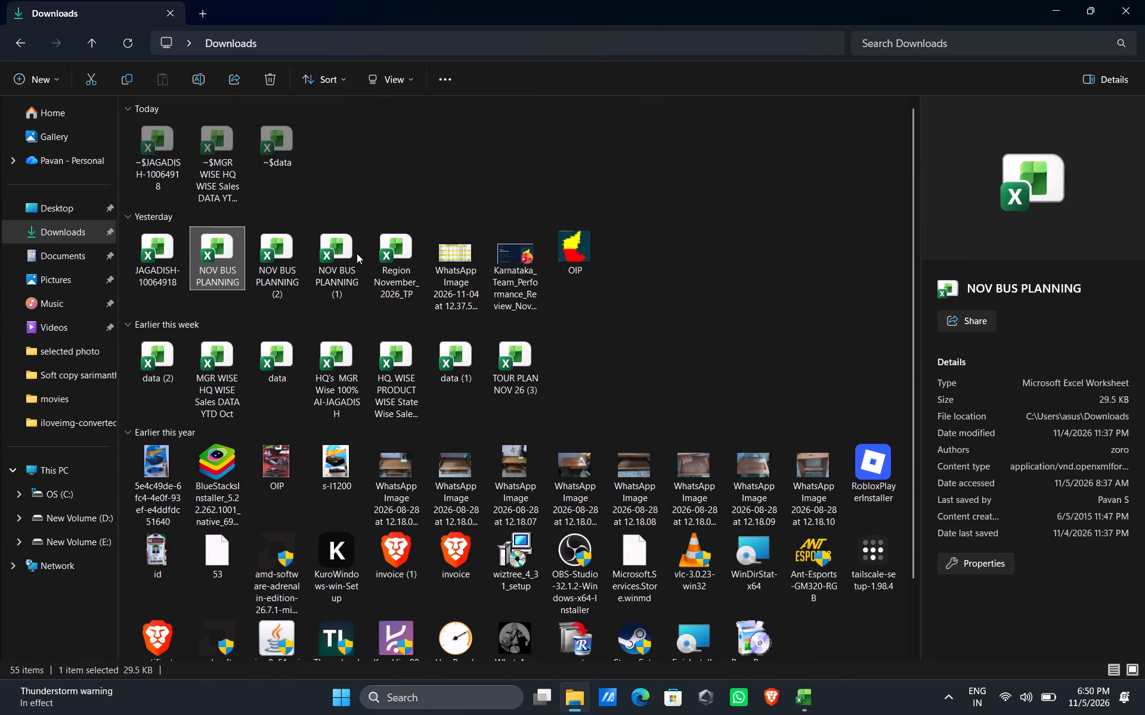
Open the filled-in NOV BUS PLANNING workbook from the Downloads folder and review its BUSINESS PLANNING sheet, including the SURPLUS column.
double_click(219, 259)
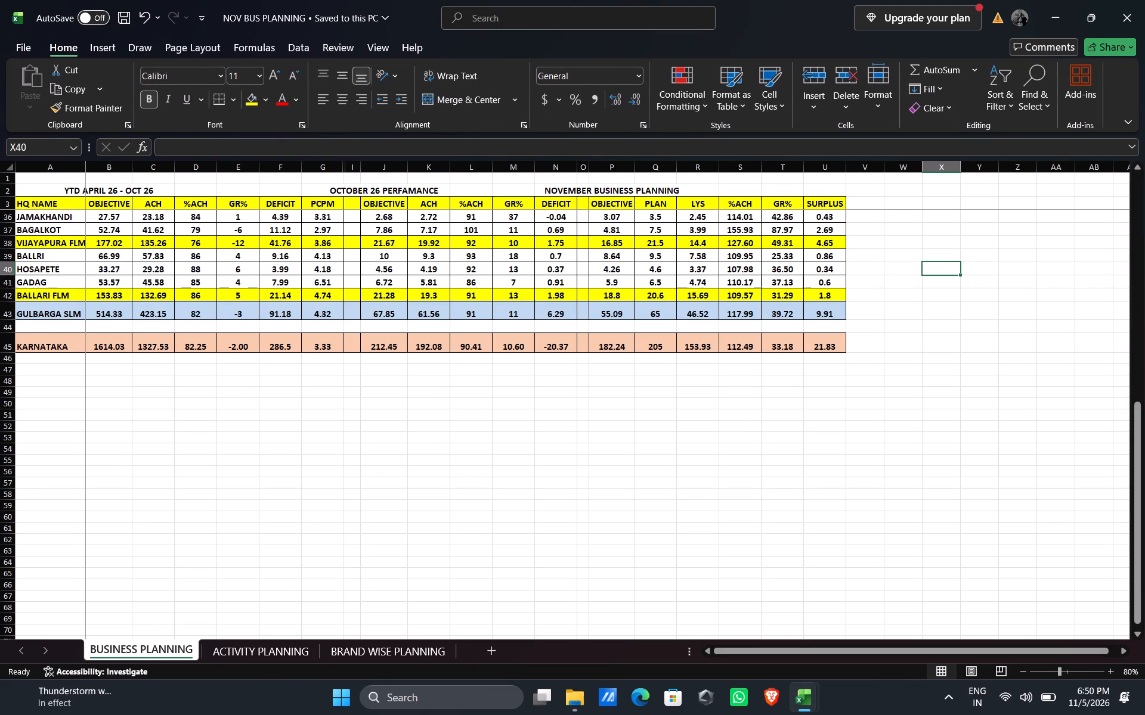
left_click_drag(1137, 448, 1143, 151)
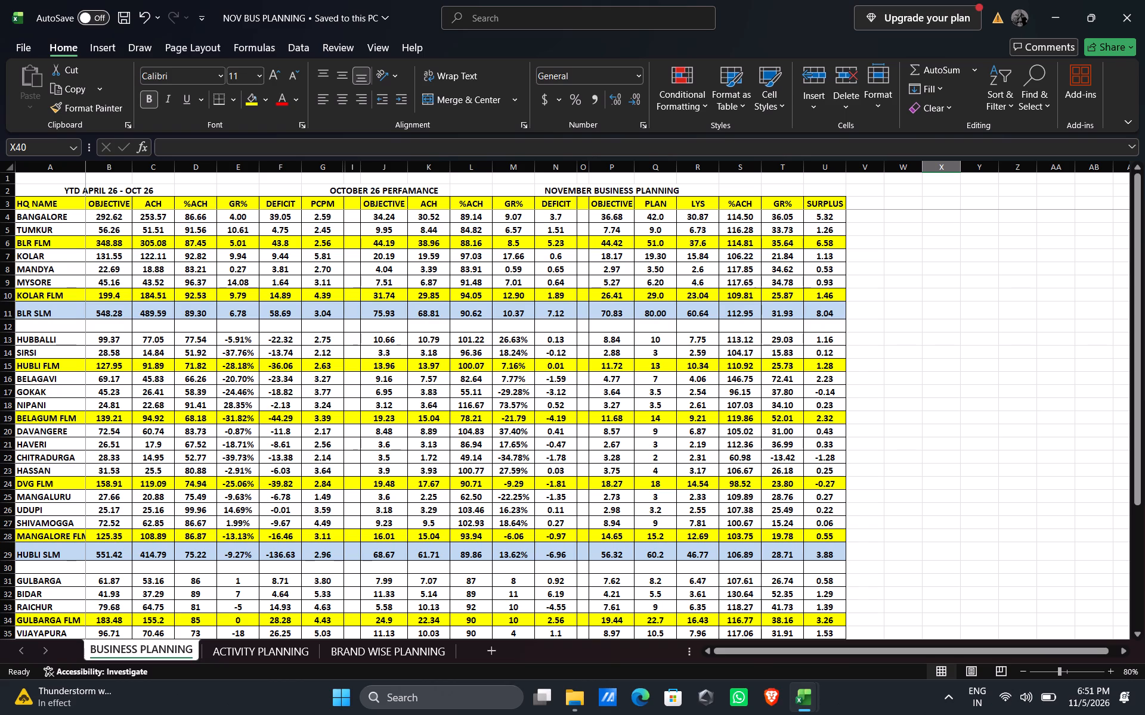
left_click(823, 169)
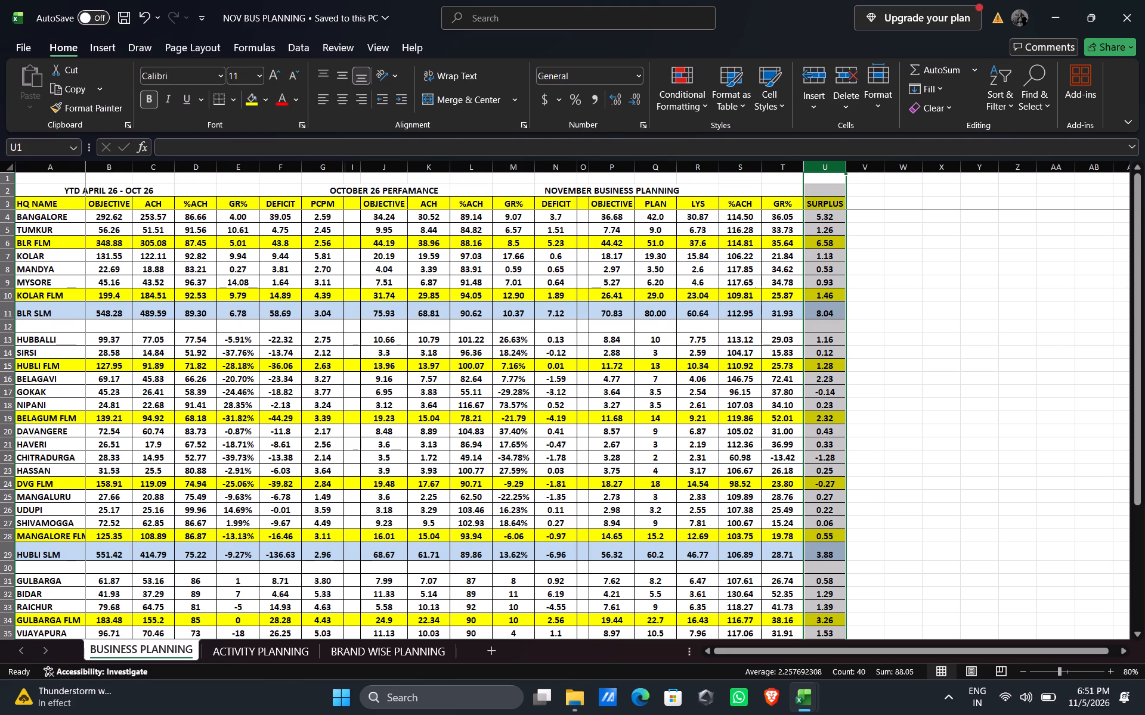
Divide BLR SLM's November LYS value by 23 in cell V11 with the formula =R11/23.
left_click(860, 309)
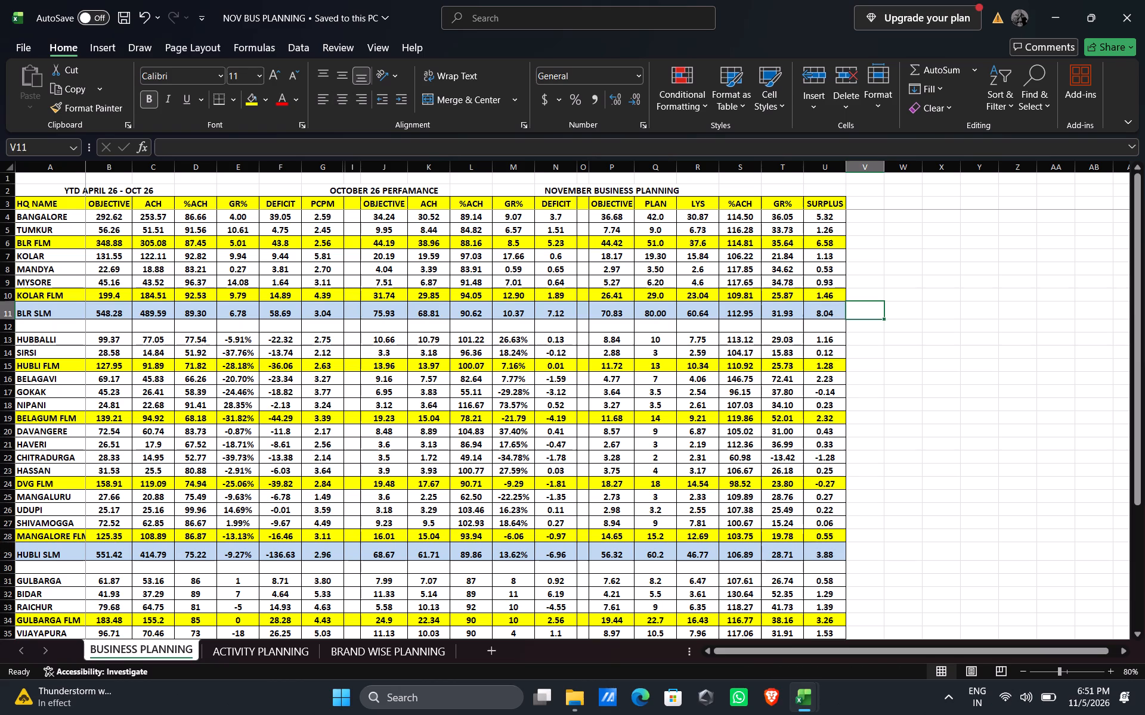
key("equal")
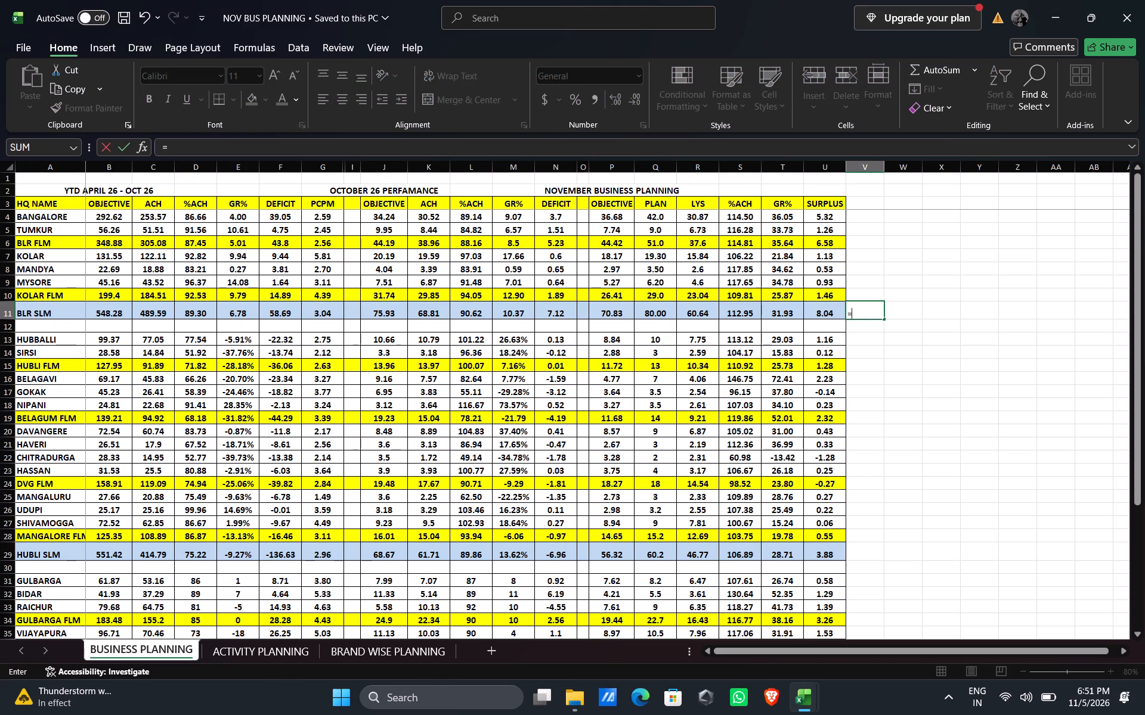
type("R11")
type("/23")
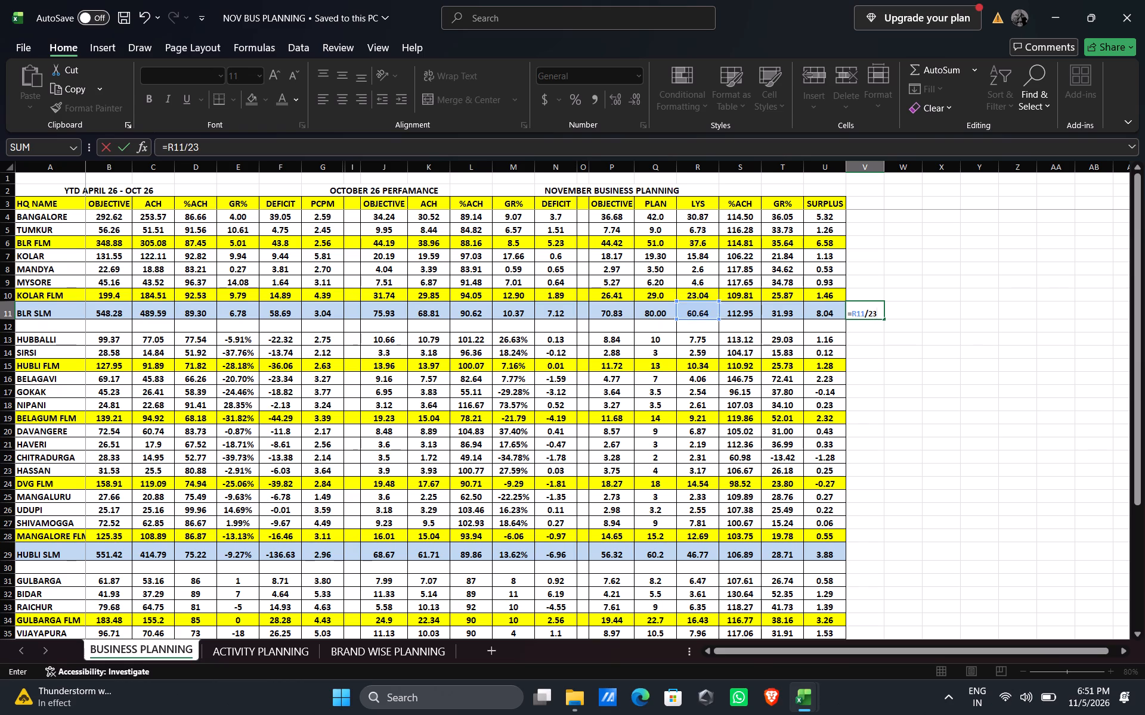
key("Return")
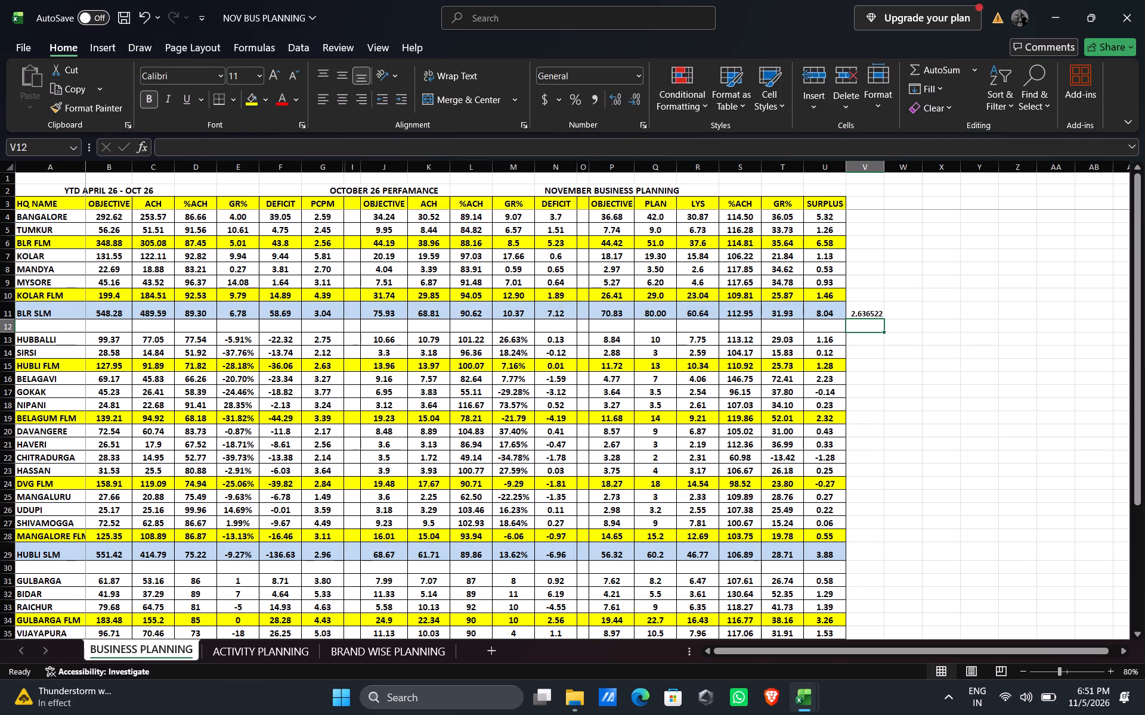
Divide BLR SLM's November PLAN value by 23 in cell W11 with the formula =Q11/23.
left_click(909, 309)
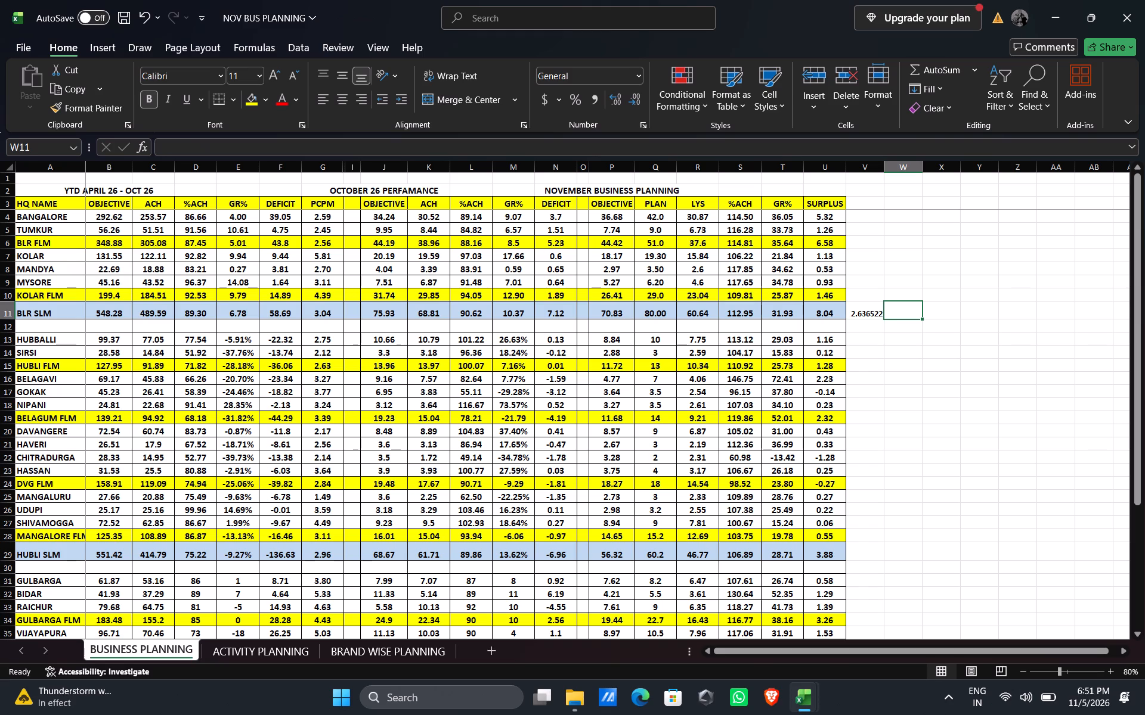
key("equal")
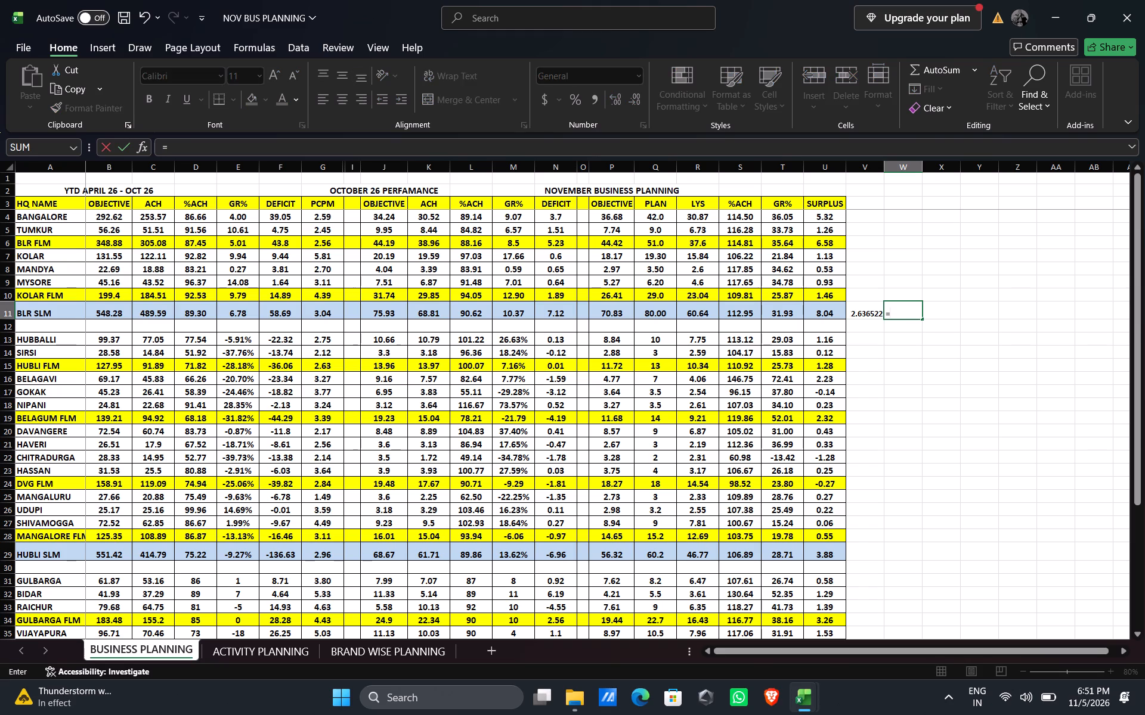
type("Q23")
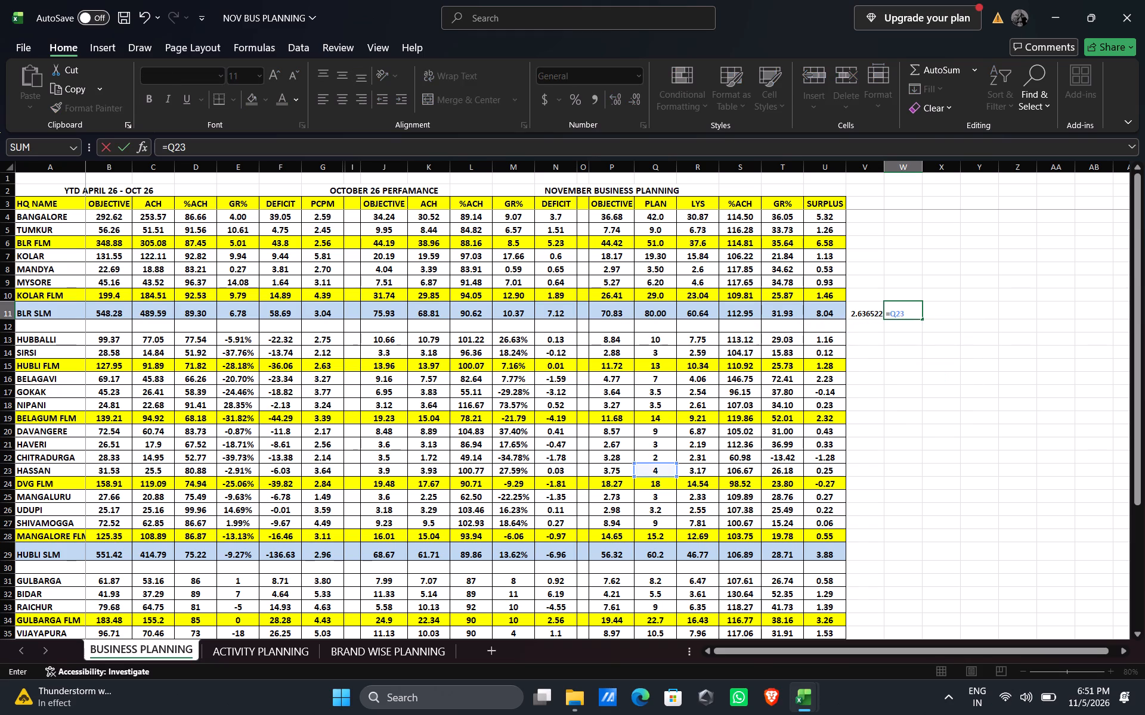
key("BackSpace")
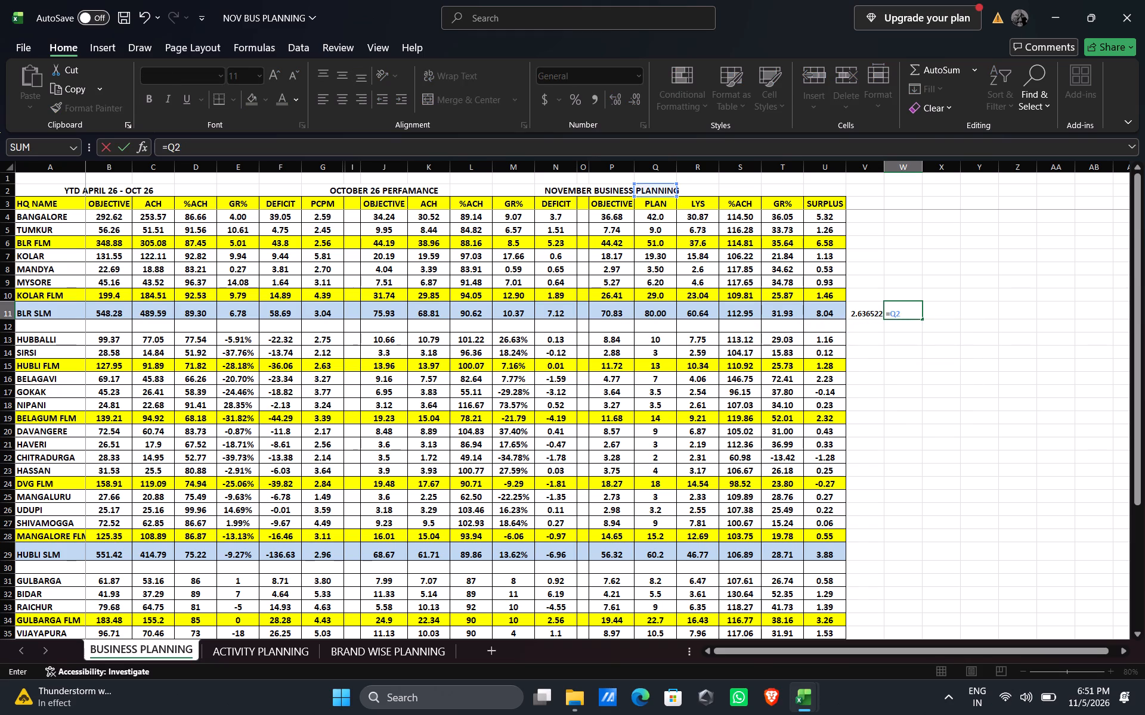
key("BackSpace")
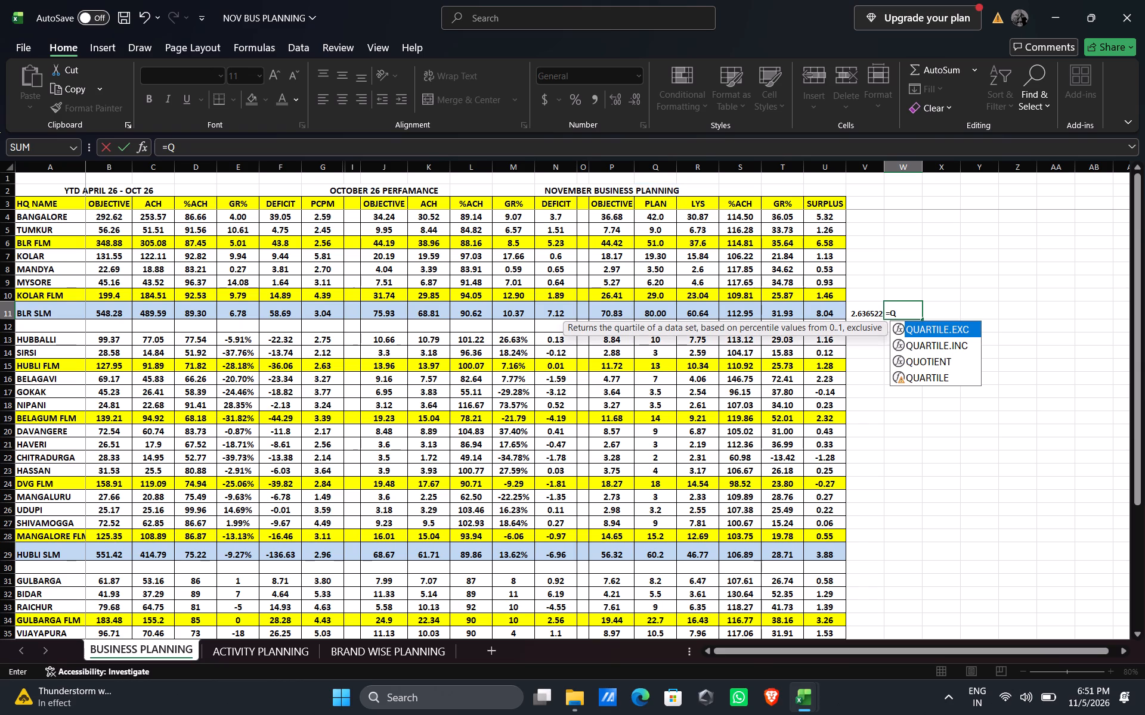
type("11")
type("/23")
key("Return")
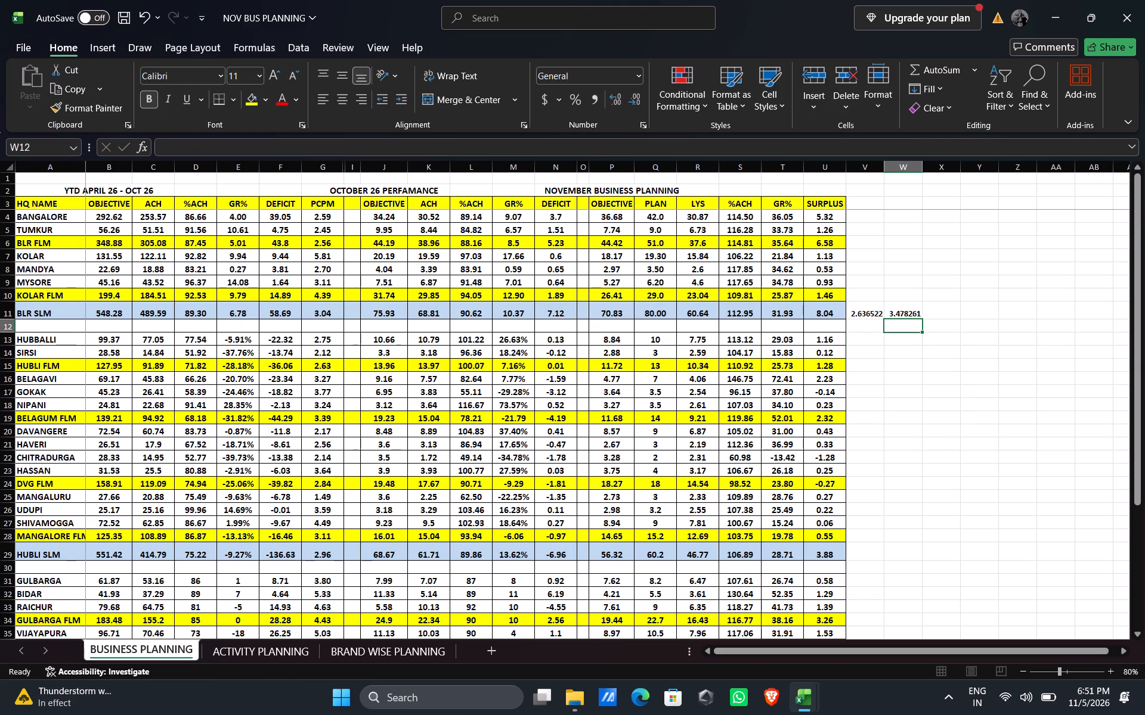
Format BLR SLM's per-head PLAN and LYS figures in cells W11 and V11 to two decimal places.
left_click(909, 309)
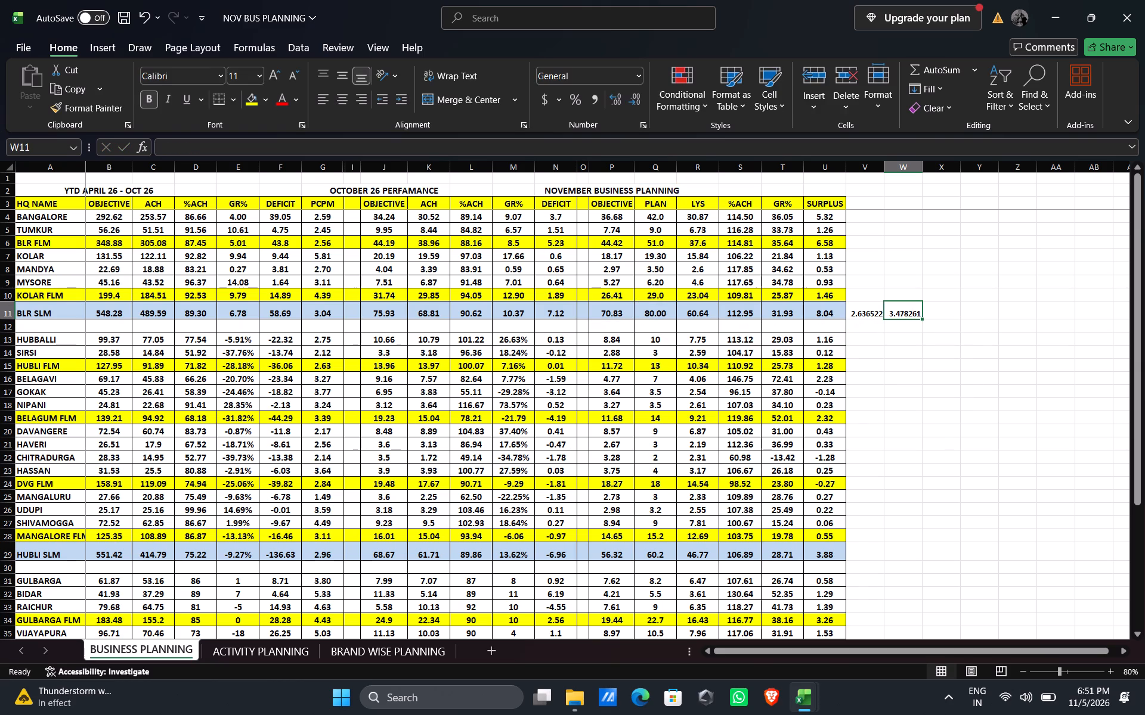
left_click(640, 98)
left_click(640, 98)
left_click(640, 98)
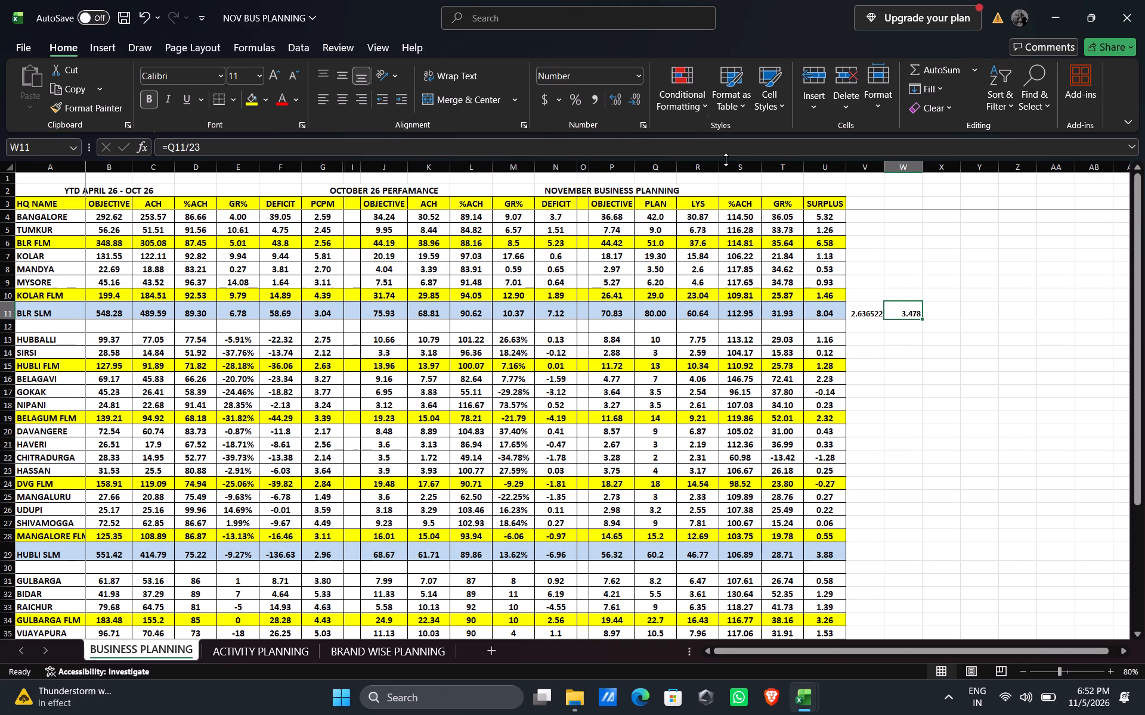
left_click(639, 97)
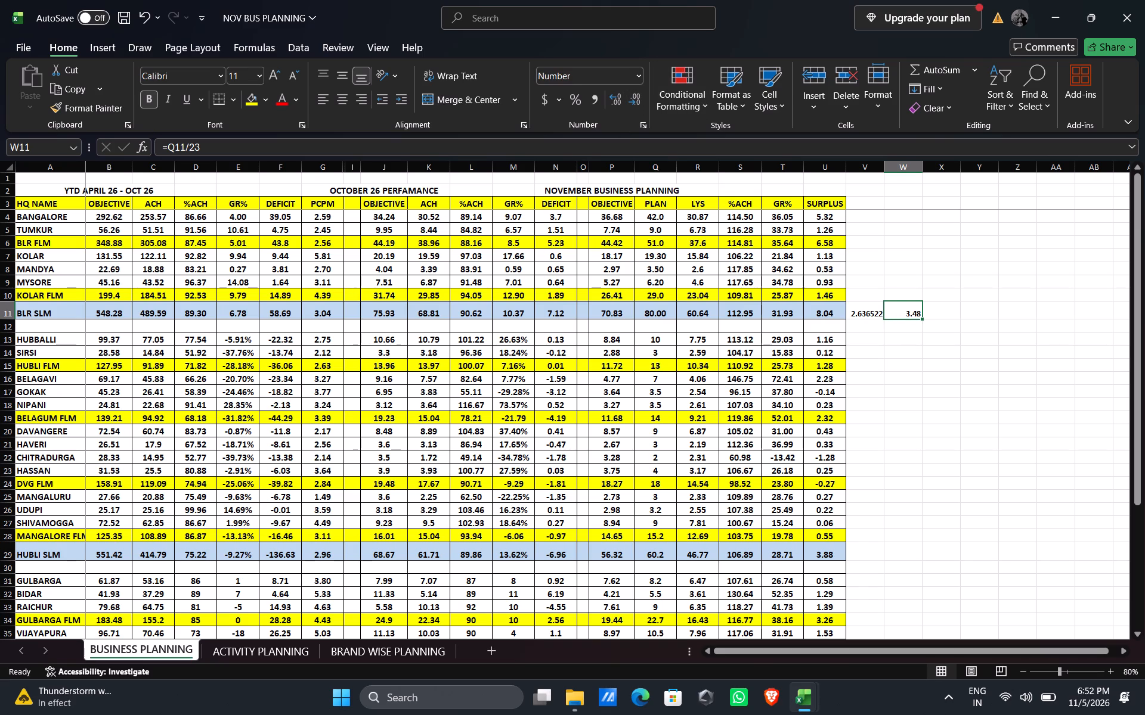
left_click(864, 316)
triple_click(642, 98)
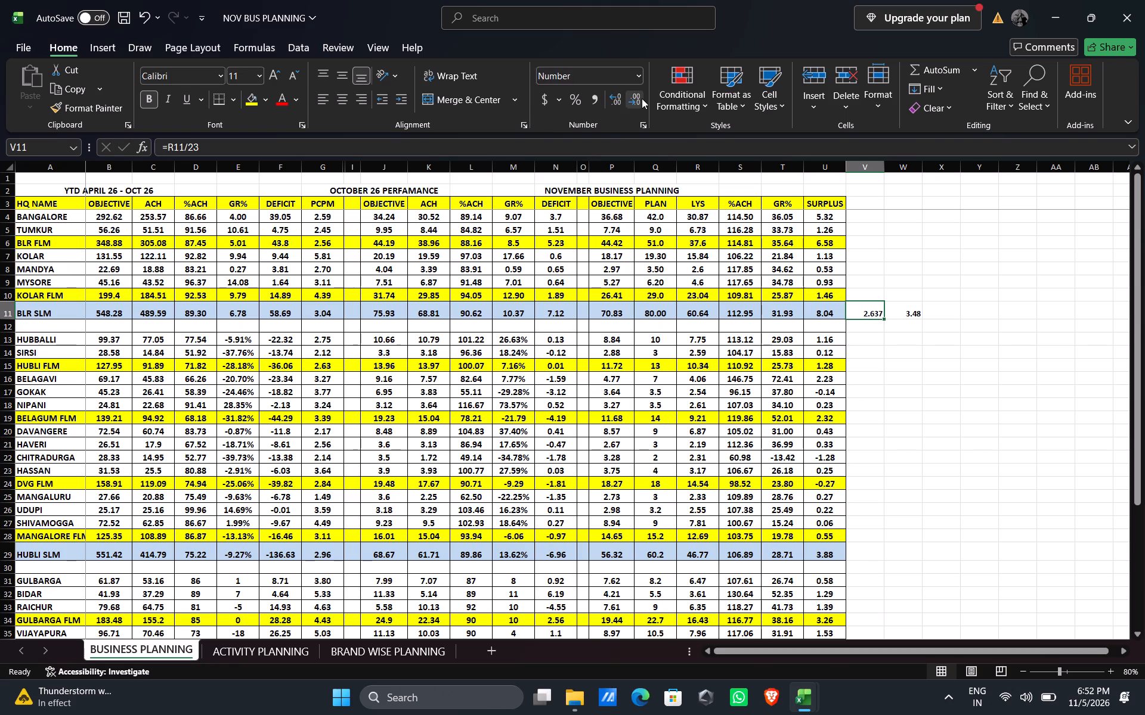
left_click(642, 98)
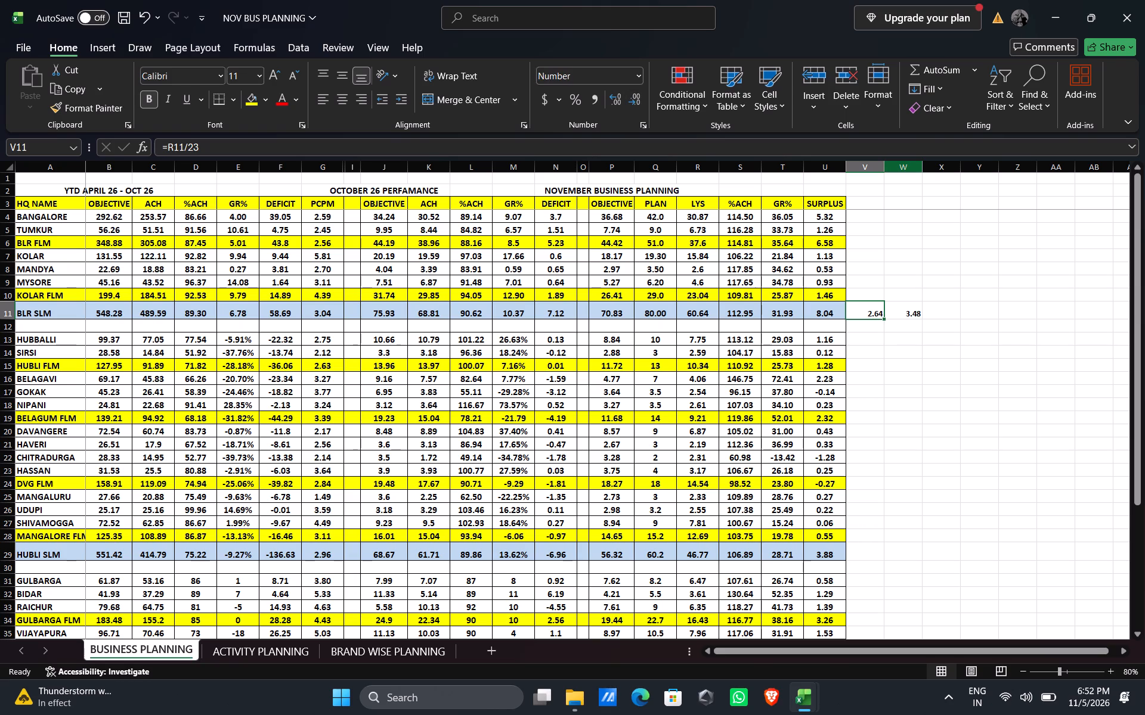
Calculate BLR SLM's difference between per-head PLAN and LYS in cell X11 with the formula =W11-V11.
left_click(946, 310)
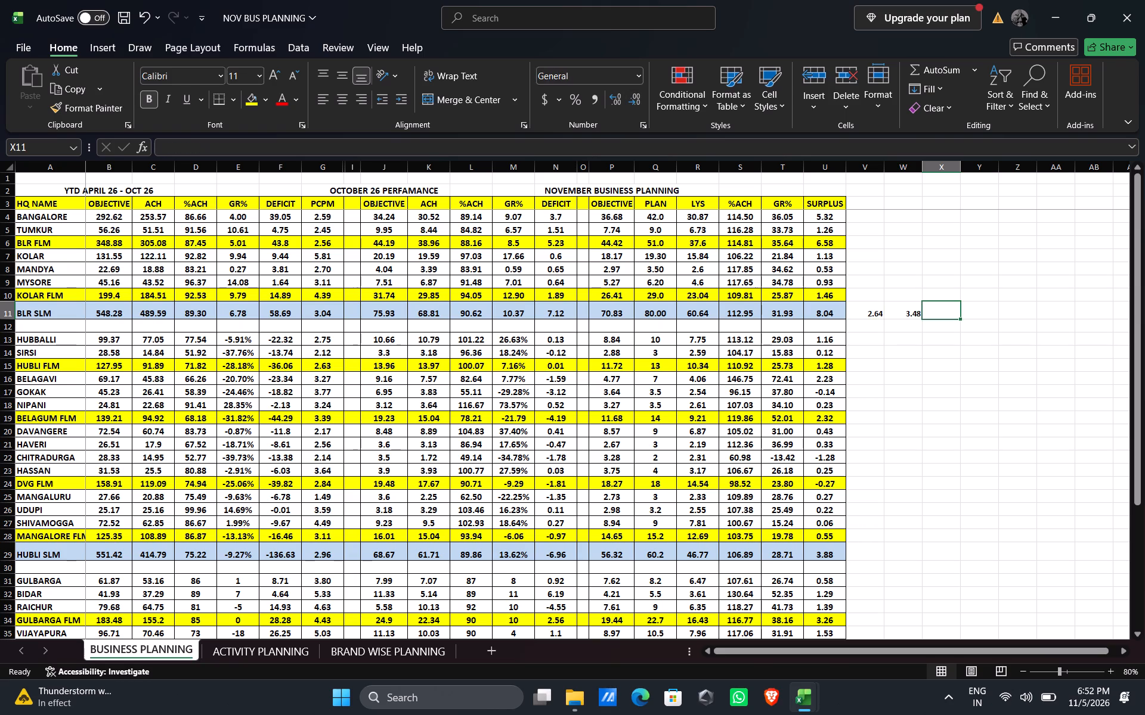
key("equal")
key("w")
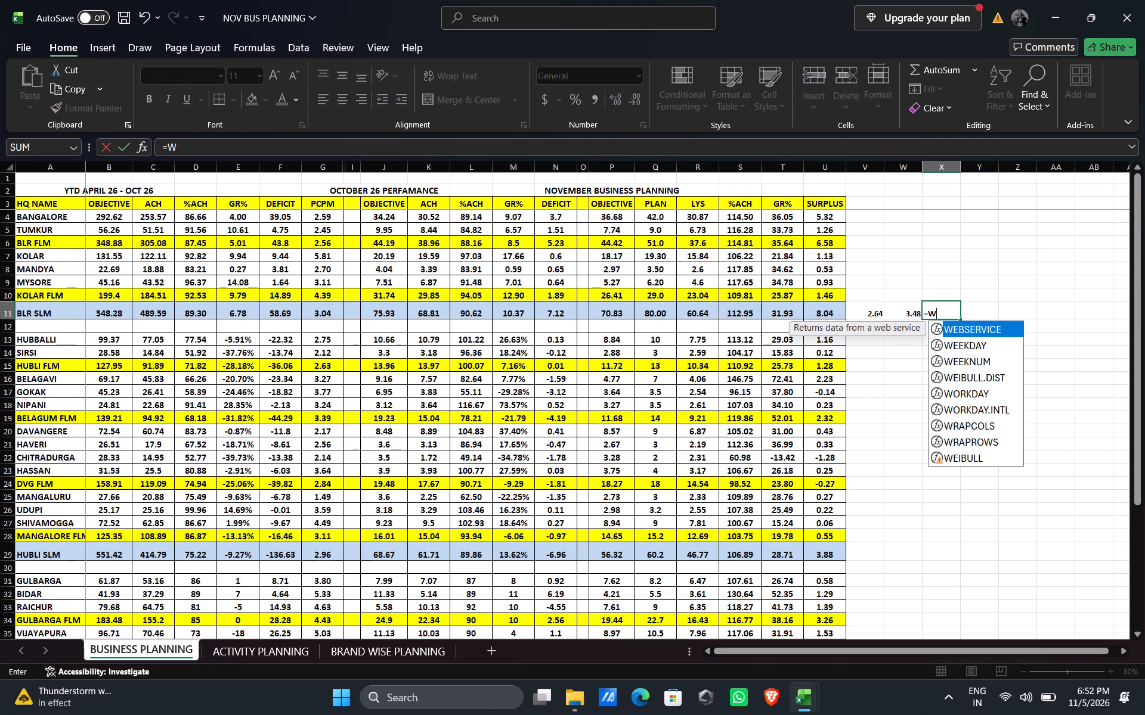
type("11")
key("minus")
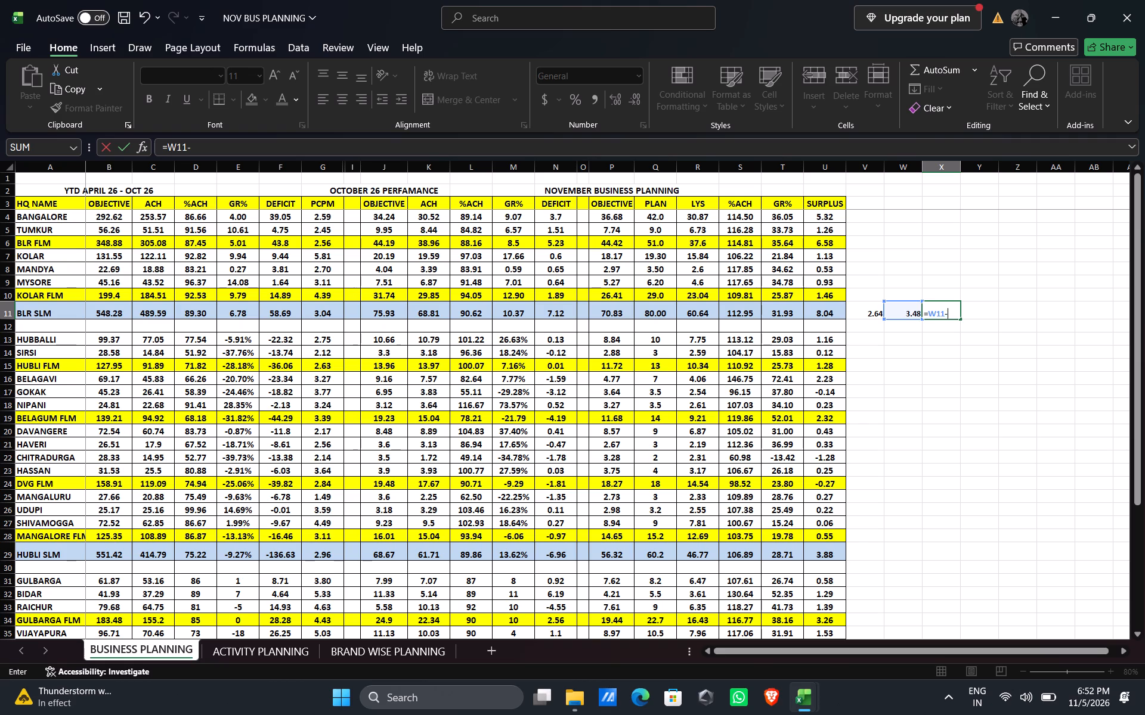
type("V11")
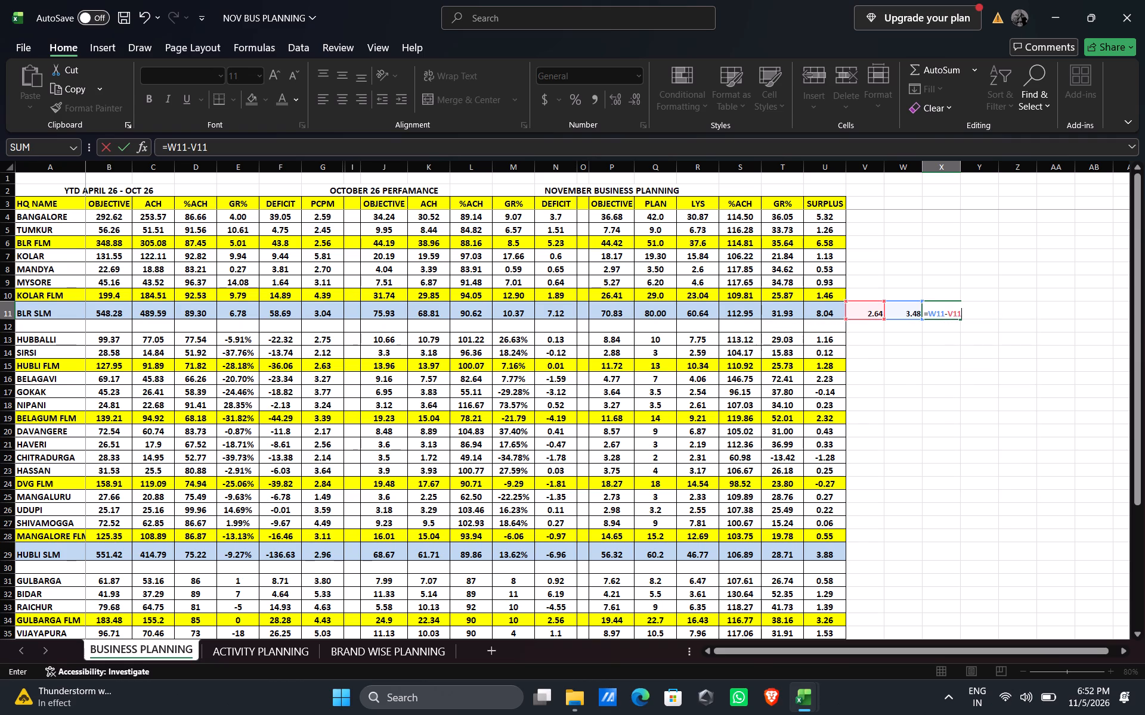
key("Return")
left_click(947, 315)
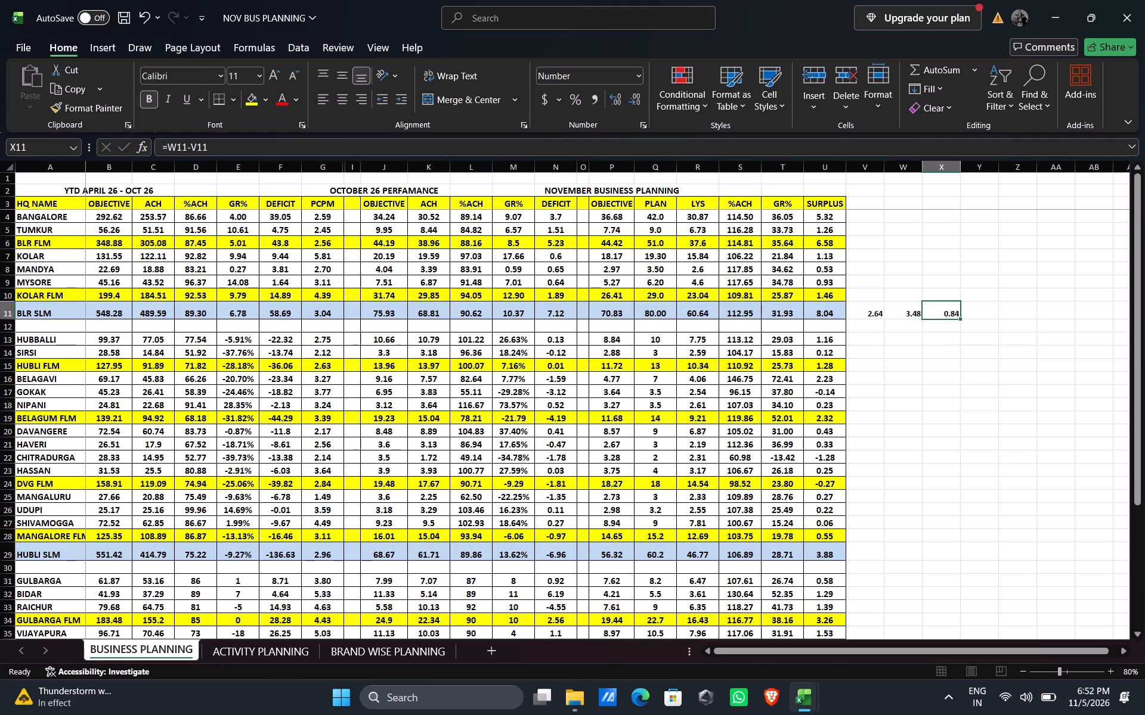
Copy the per-head LYS formula from V11 to the HUBLI SLM and GULBARGA SLM rows, in cells V29 and V43.
left_click(871, 316)
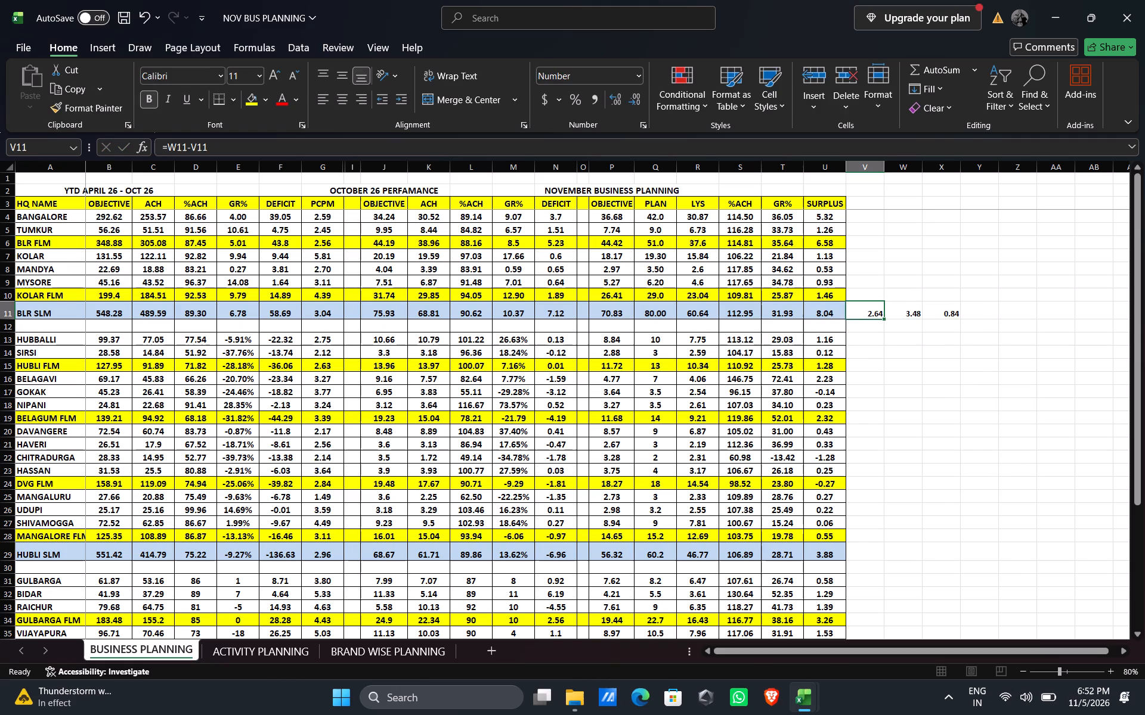
key("ctrl+c")
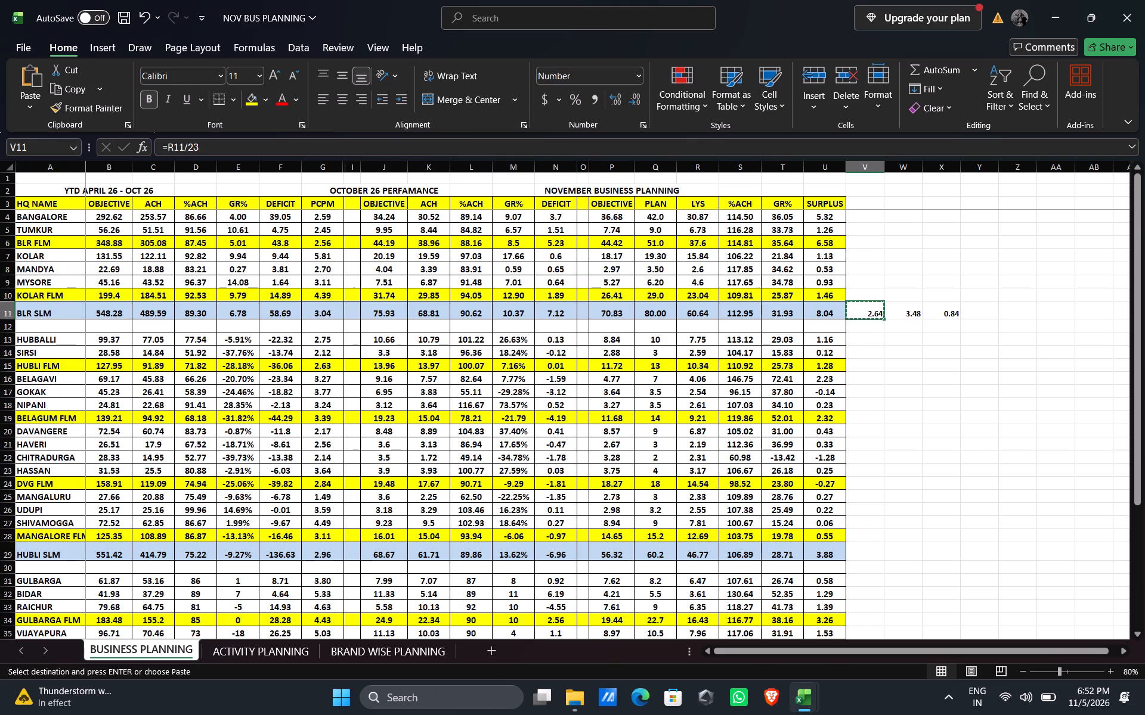
left_click(863, 549)
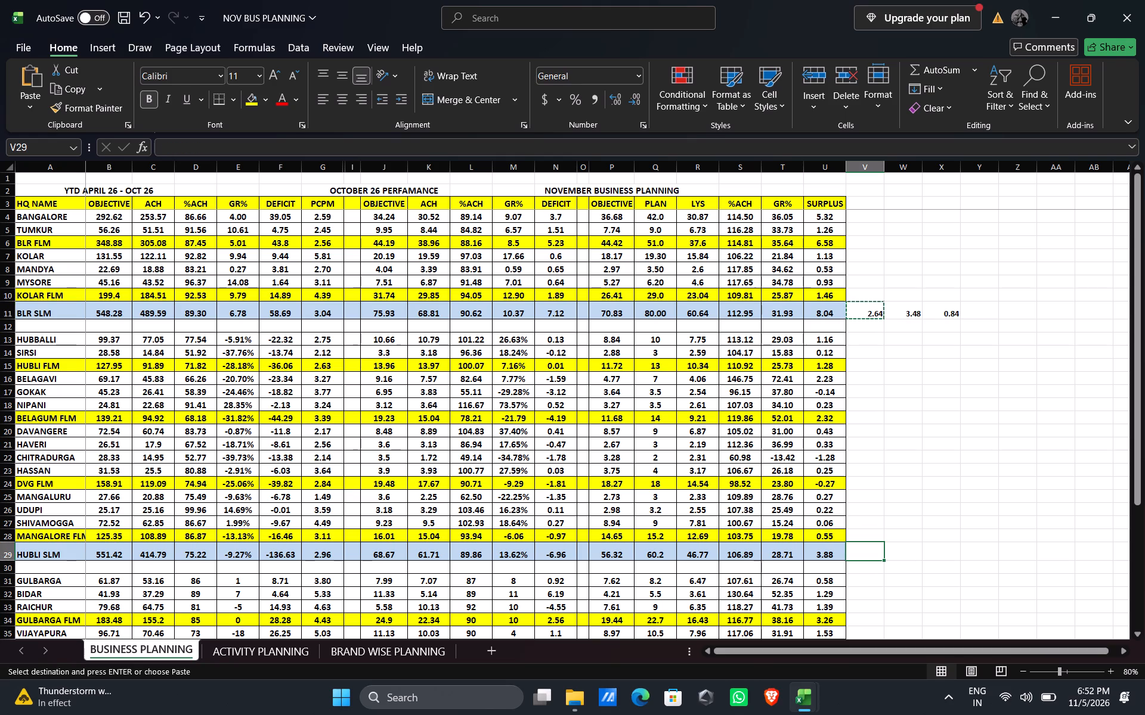
key("ctrl+v")
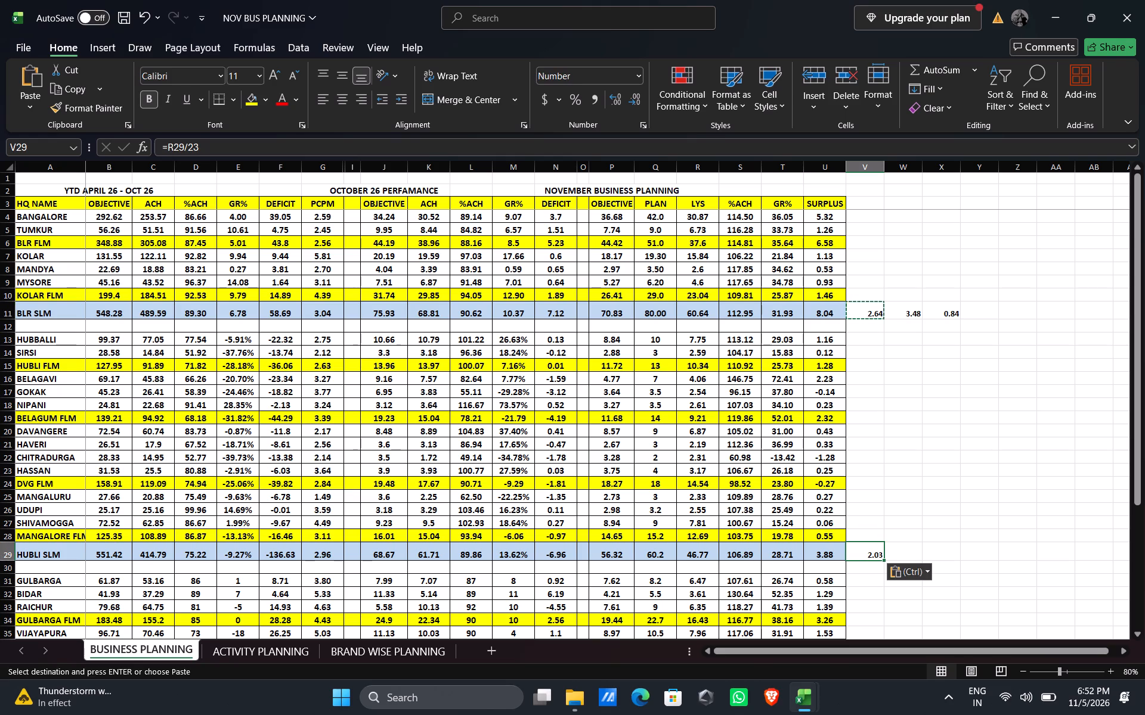
left_click_drag(1134, 297, 1144, 462)
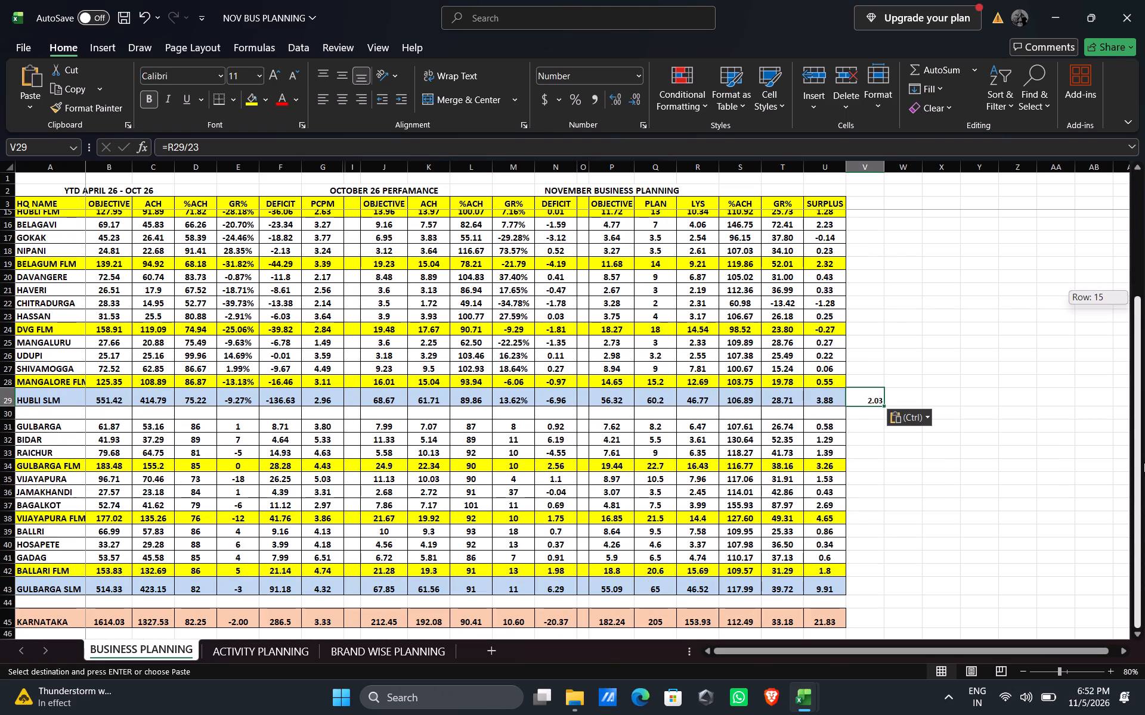
left_click_drag(1144, 462, 1143, 462)
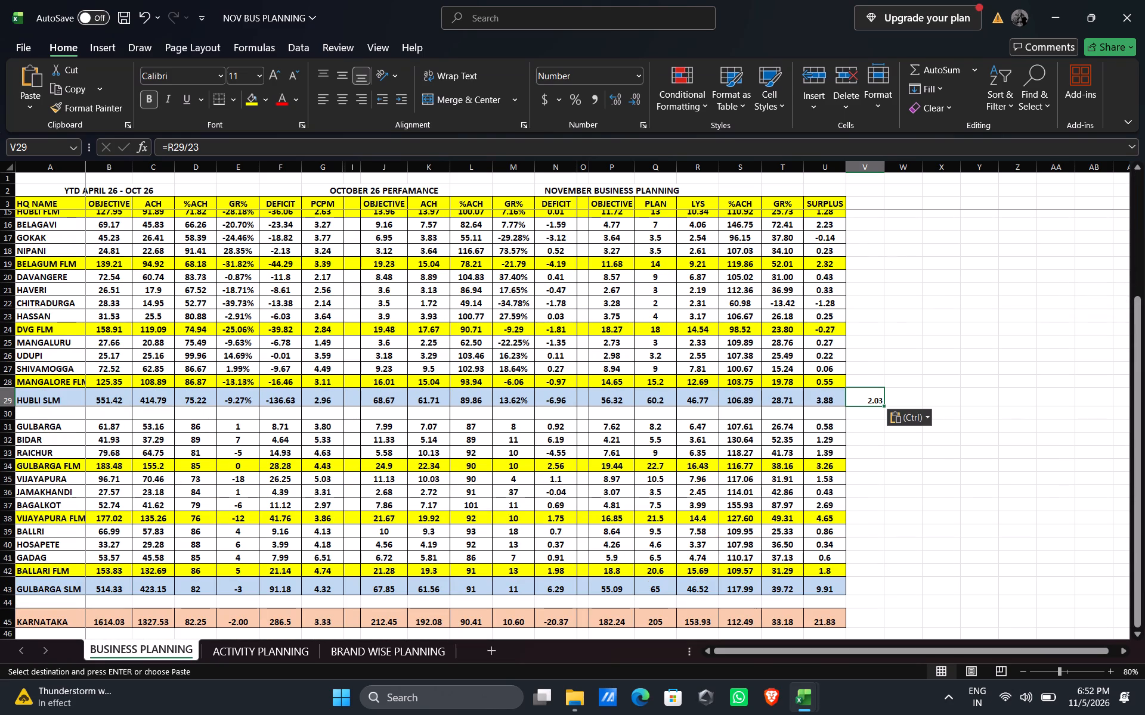
left_click(858, 590)
key("ctrl+v")
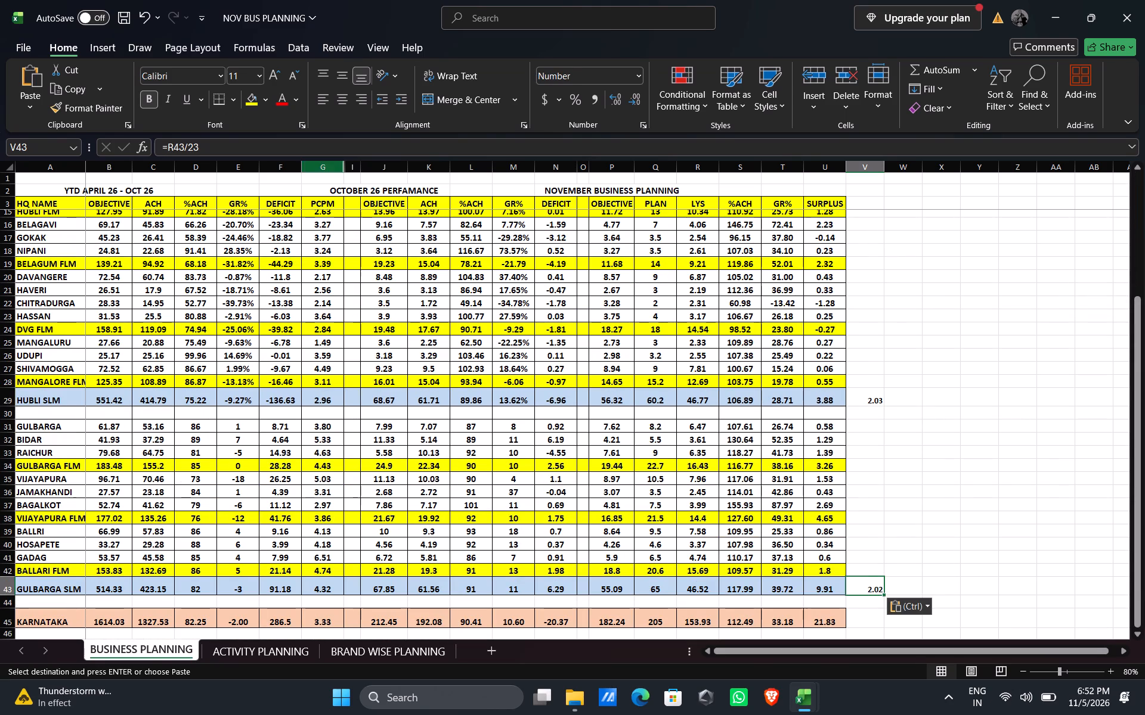
Change the divisor in GULBARGA SLM's per-head LYS formula to 17, making cell V43 =R43/17.
left_click(255, 147)
key("BackSpace")
key("BackSpace")
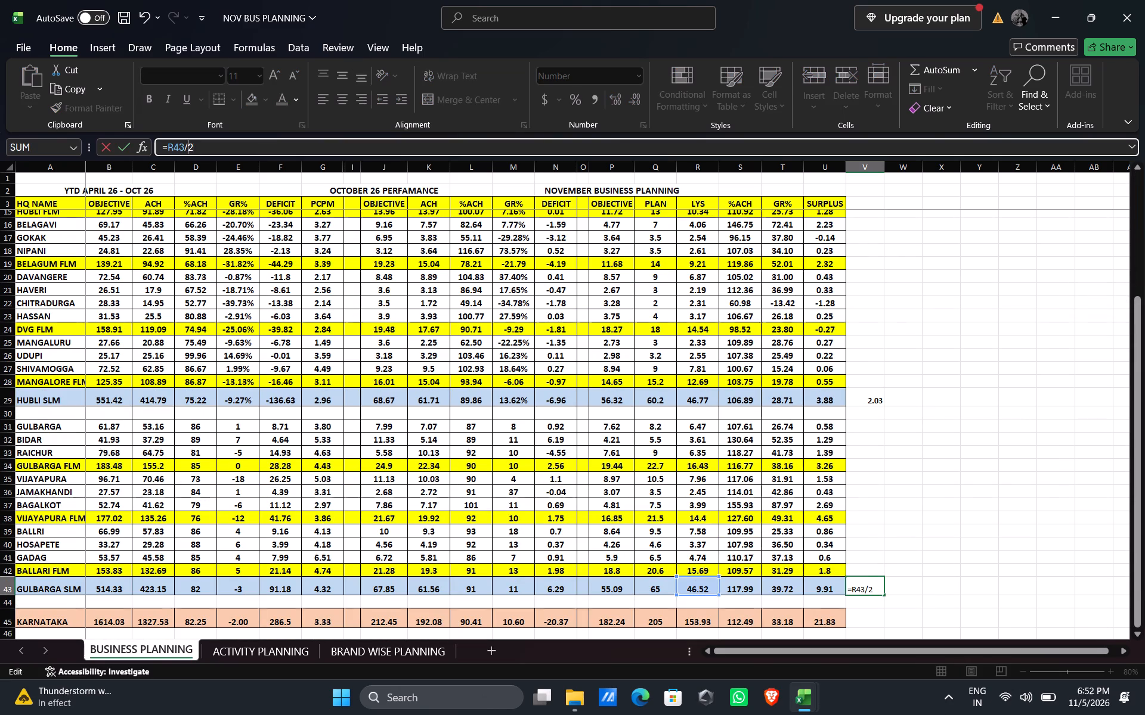
type("17")
key("Return")
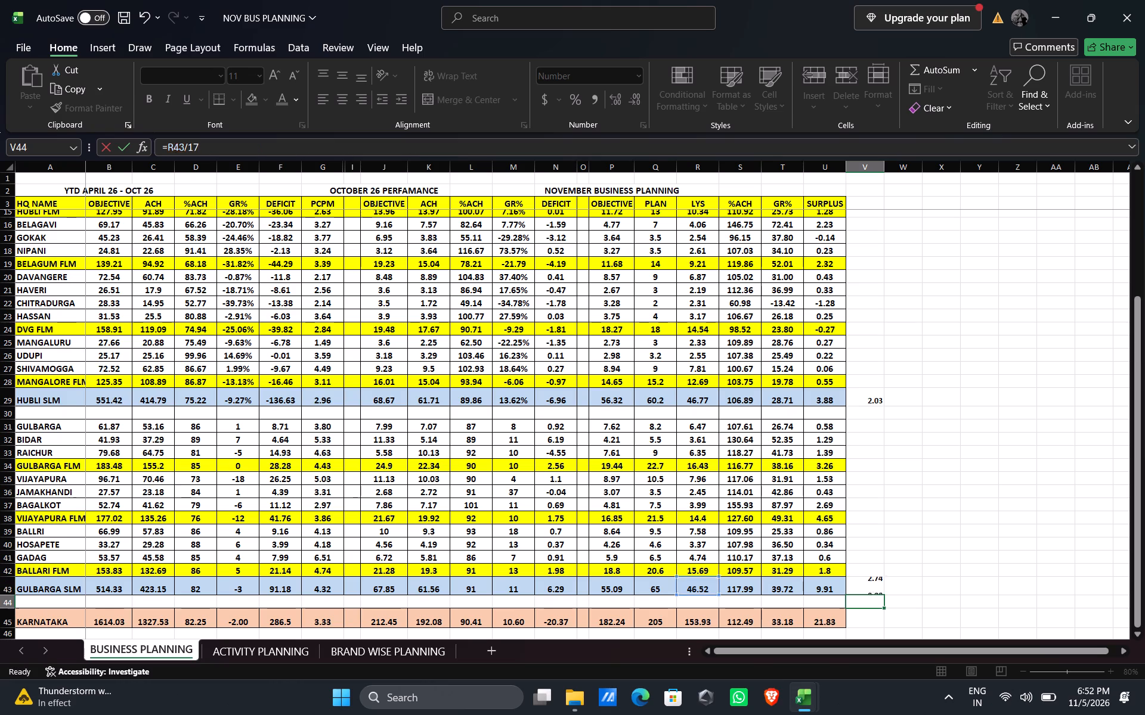
Fill GULBARGA SLM's per-head formula from V43 across into the adjacent cell W43.
key("Up")
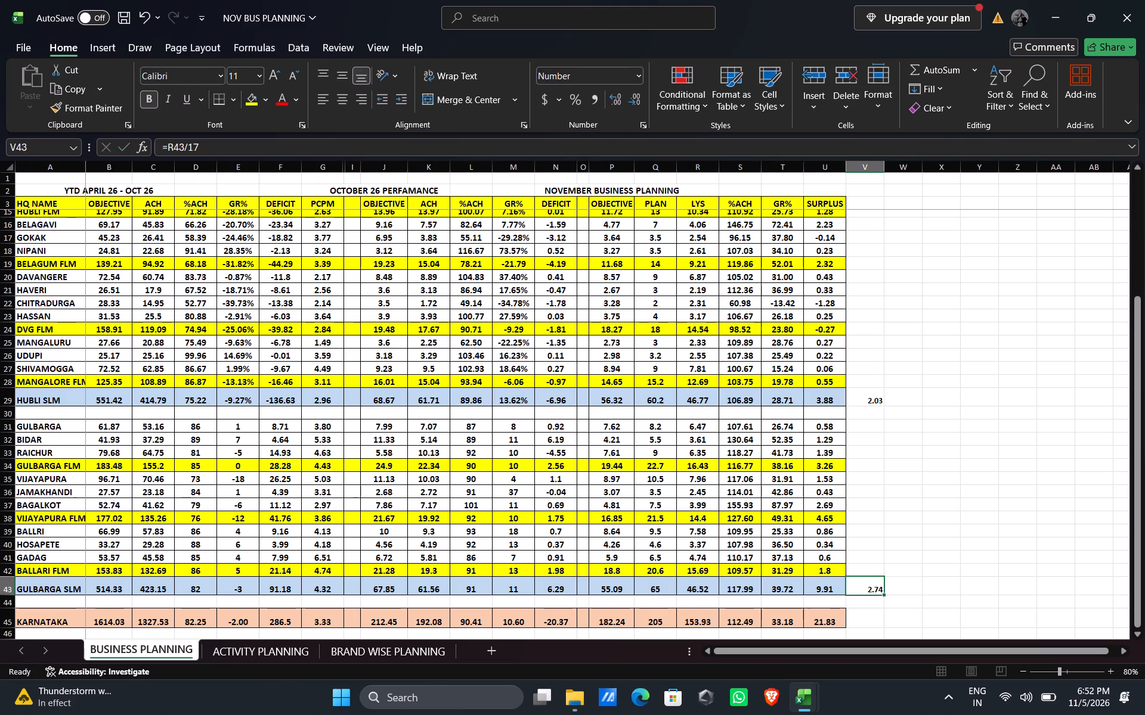
left_click_drag(882, 595, 903, 594)
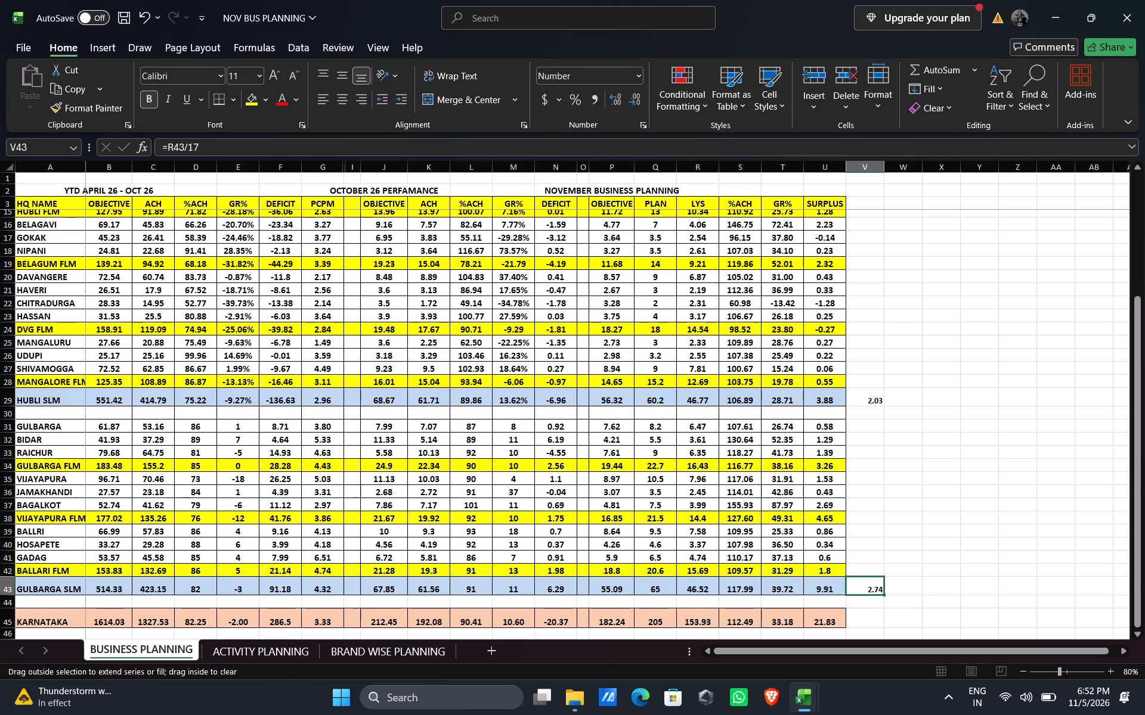
left_click_drag(903, 594, 909, 592)
Copy BLR SLM's difference formula from X11 into cell X43 in the GULBARGA SLM row.
left_click_drag(1136, 516, 1132, 437)
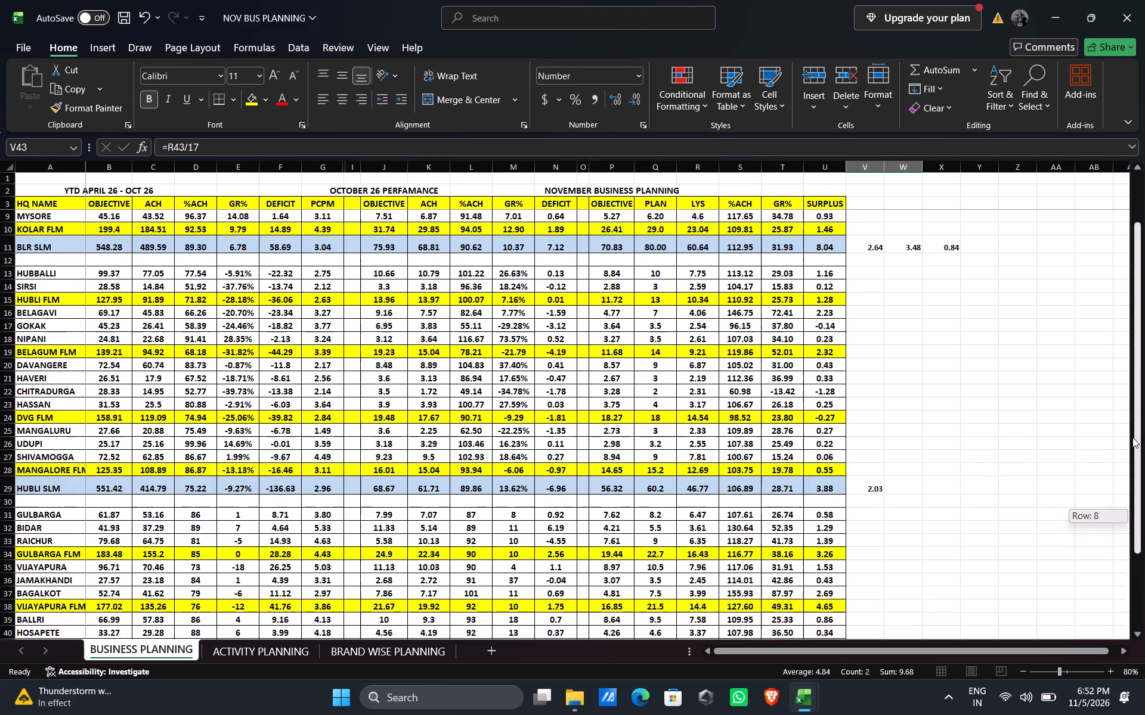
left_click_drag(1132, 437, 1131, 425)
left_click(949, 276)
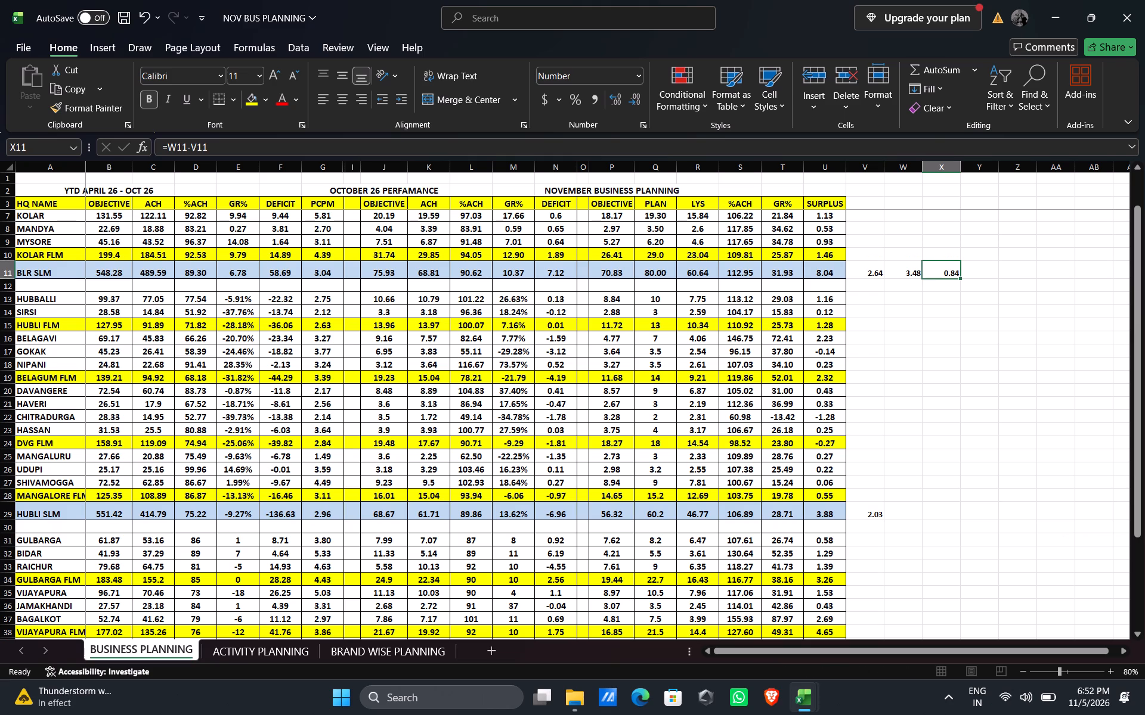
key("ctrl+c")
left_click_drag(1137, 349, 1143, 480)
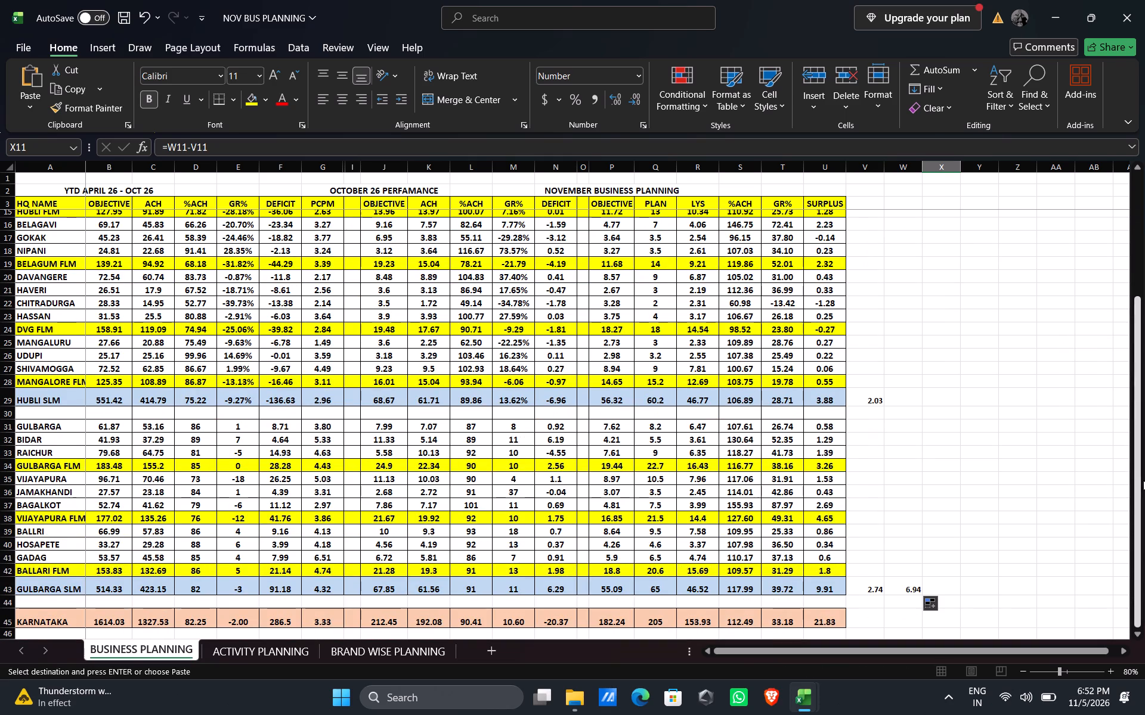
left_click(949, 586)
key("ctrl+v")
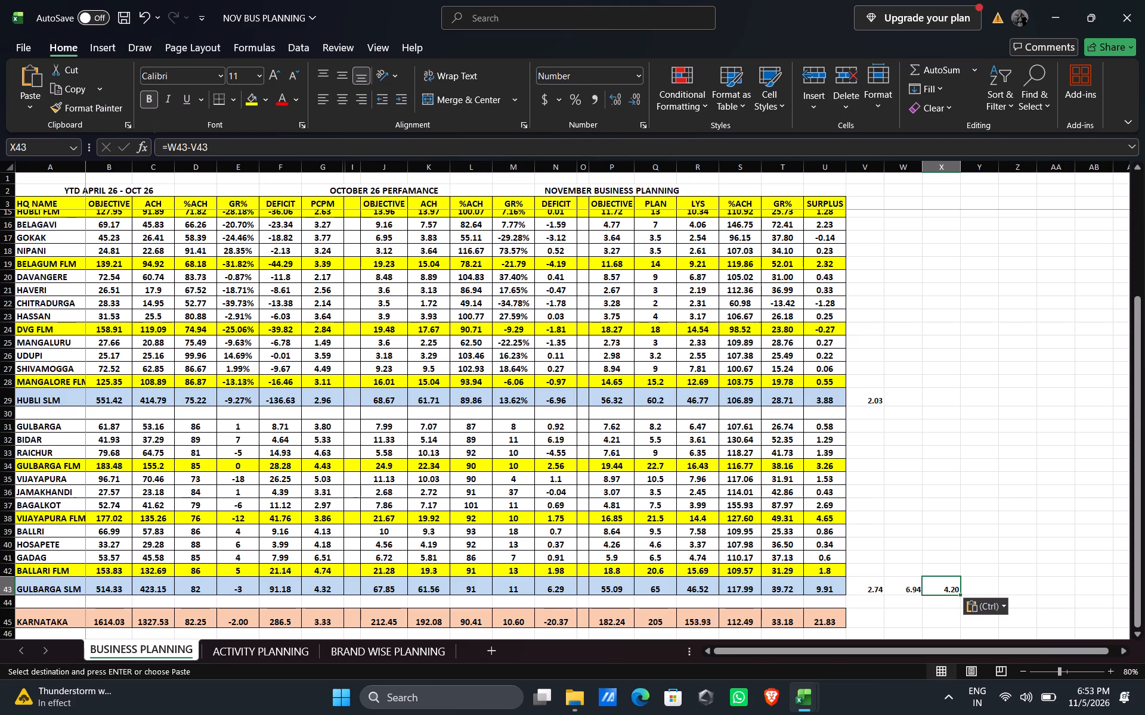
Correct GULBARGA SLM's formula in W43 to =Q43/17 so it divides the November PLAN value.
left_click(872, 586)
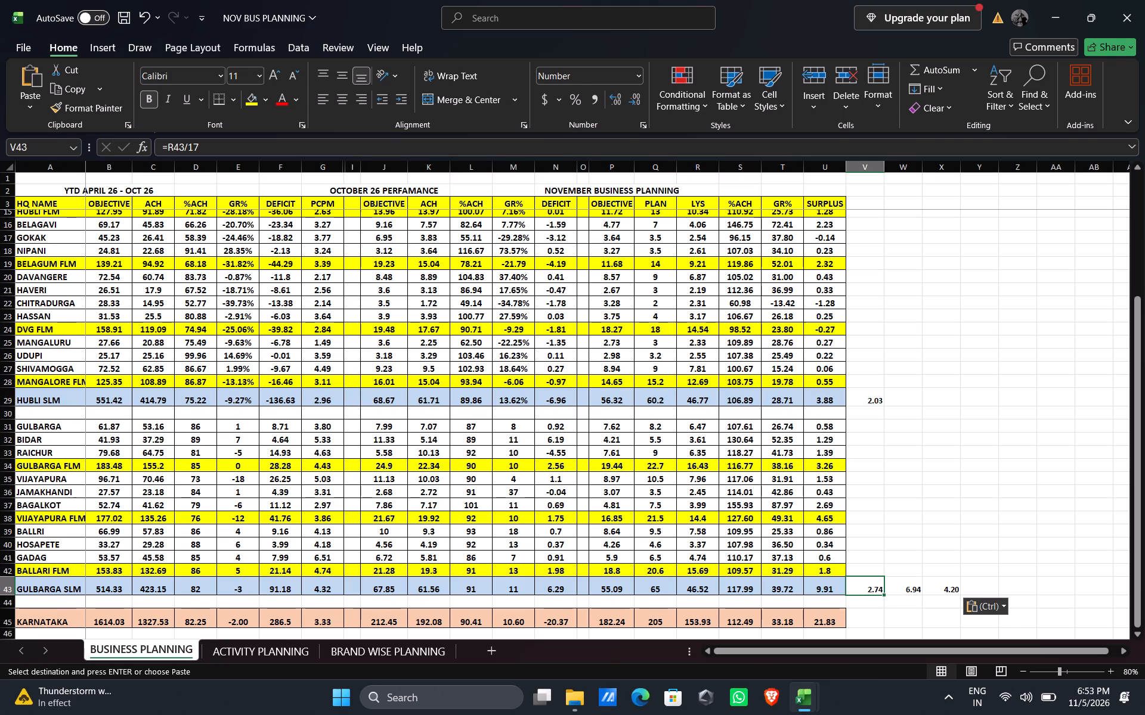
left_click(899, 587)
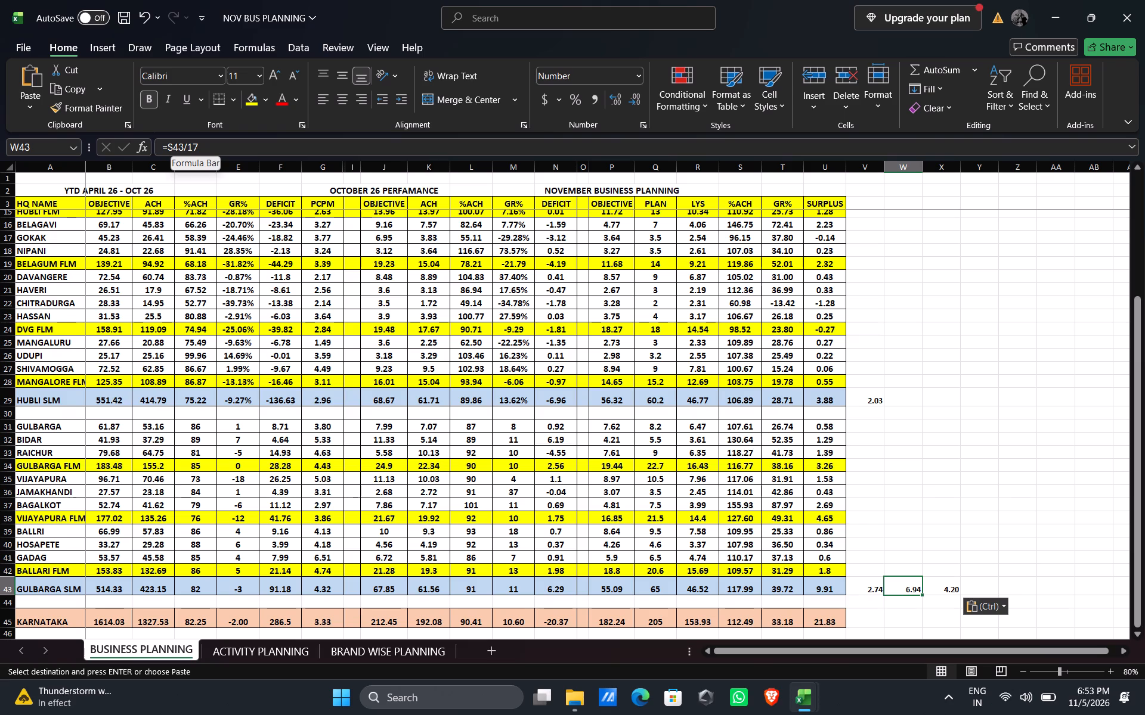
left_click(177, 143)
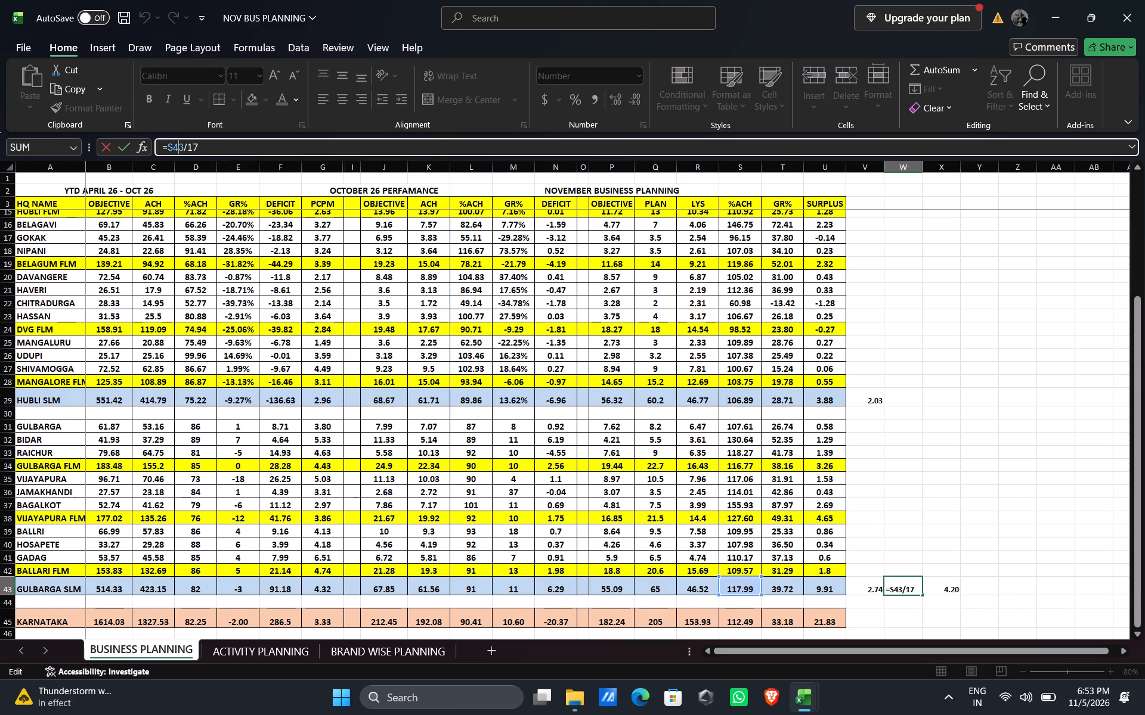
key("Left")
key("BackSpace")
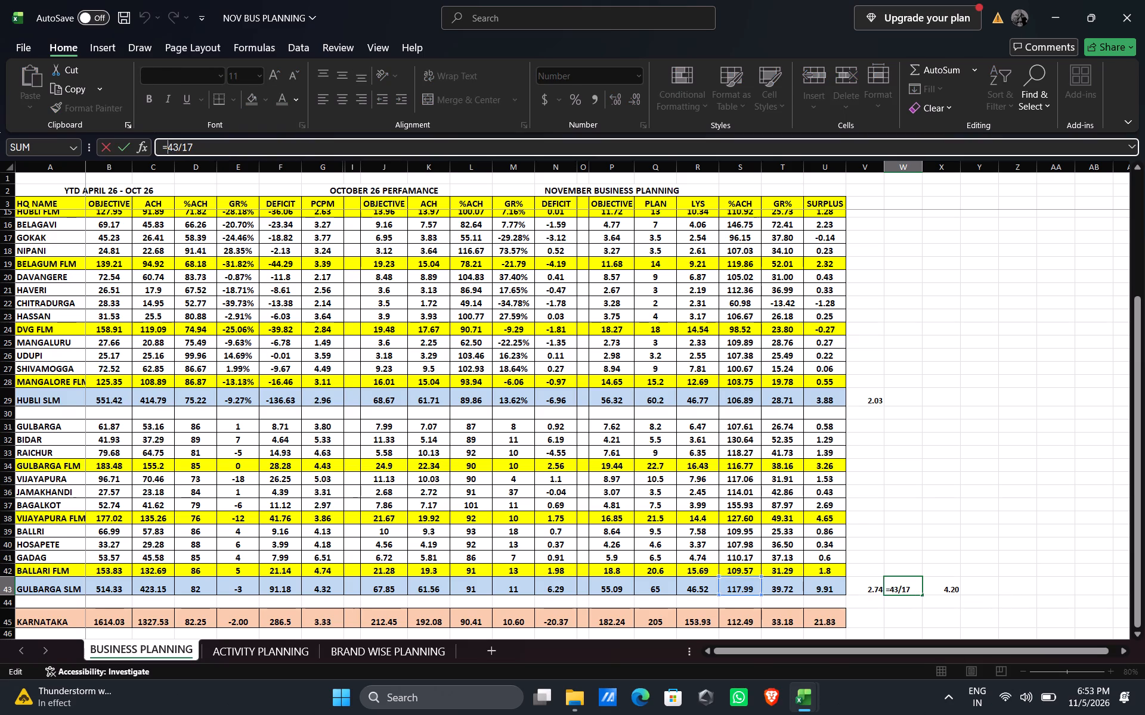
key("q")
key("Return")
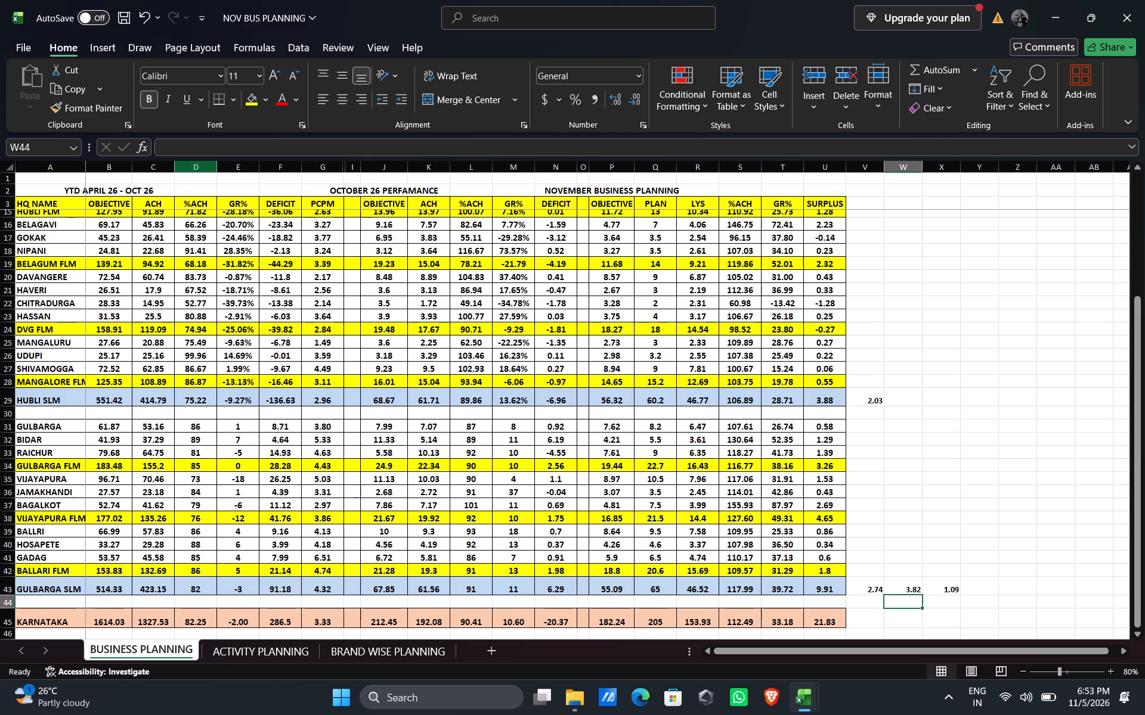
left_click(981, 587)
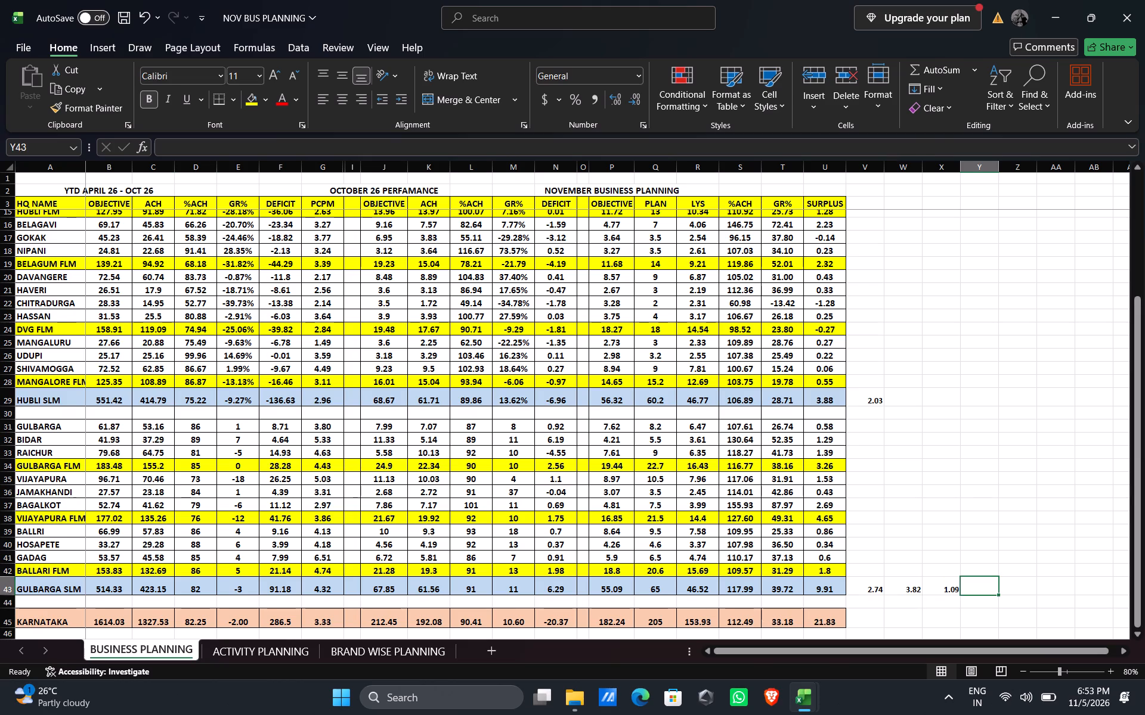
left_click(913, 588)
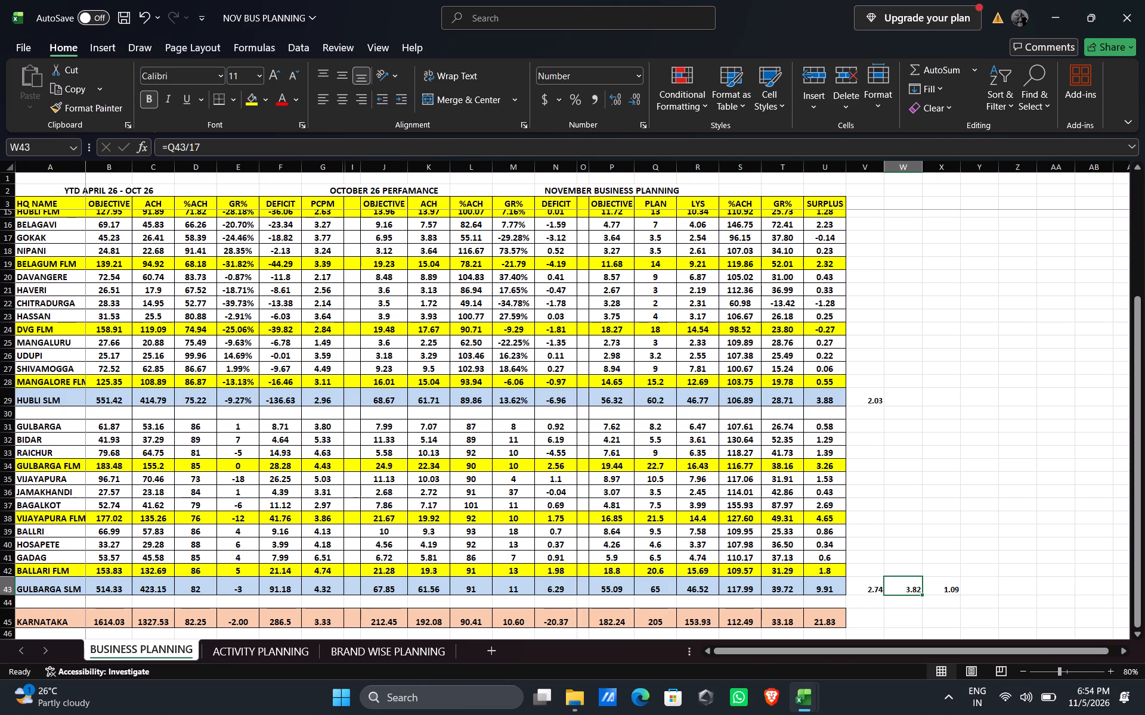
Change the divisor in HUBLI SLM's per-head LYS formula to 21, making cell V29 =R29/21.
left_click(867, 393)
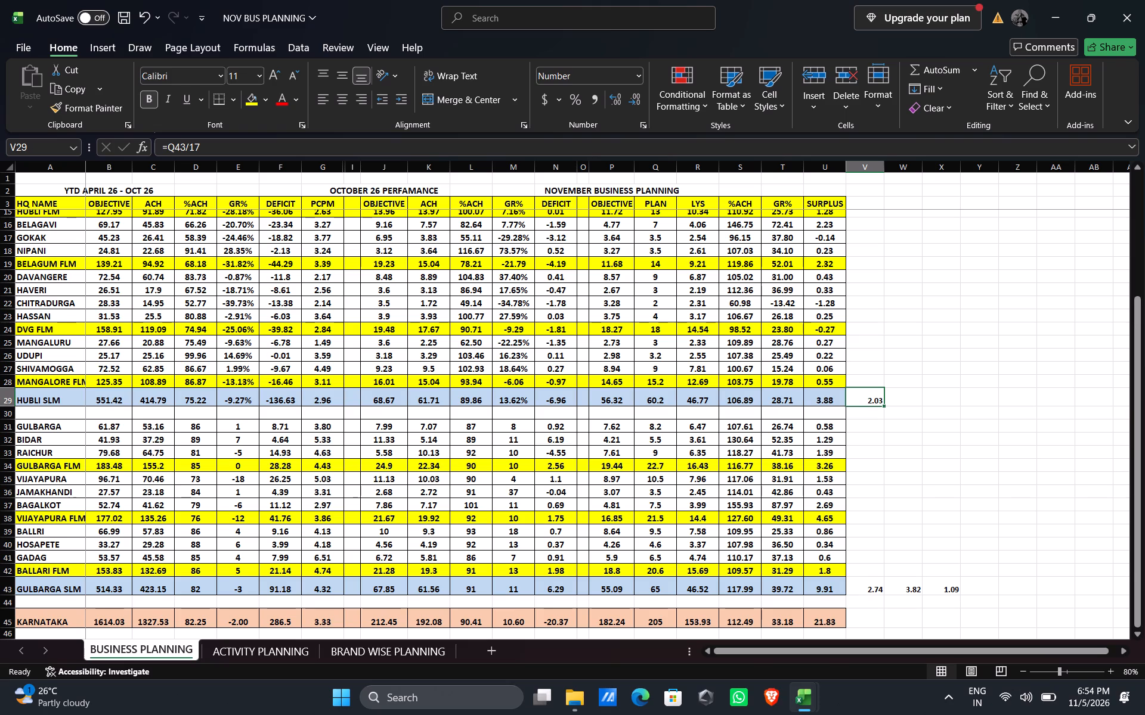
left_click(209, 154)
key("BackSpace")
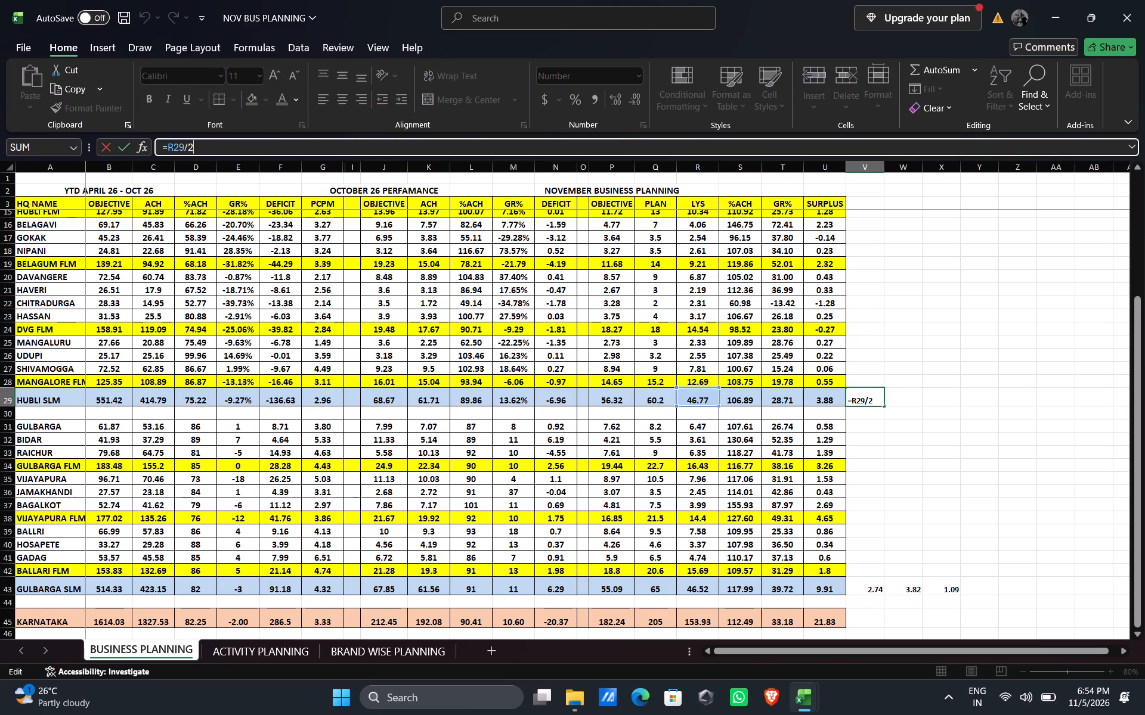
key("1")
key("Return")
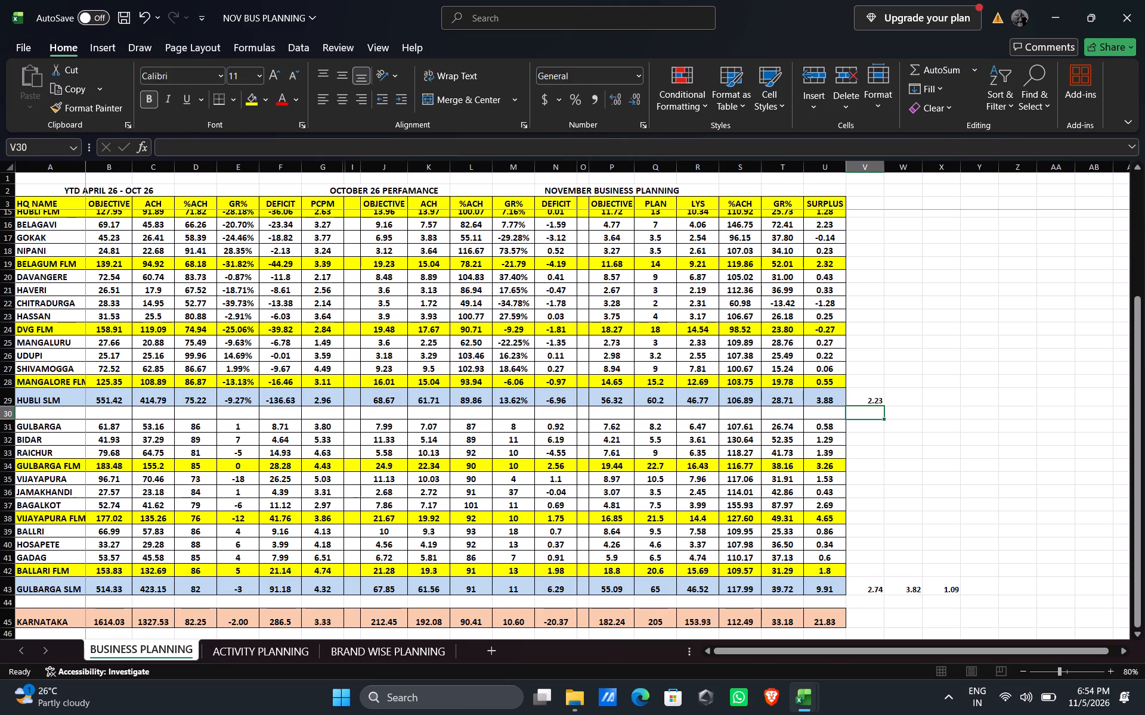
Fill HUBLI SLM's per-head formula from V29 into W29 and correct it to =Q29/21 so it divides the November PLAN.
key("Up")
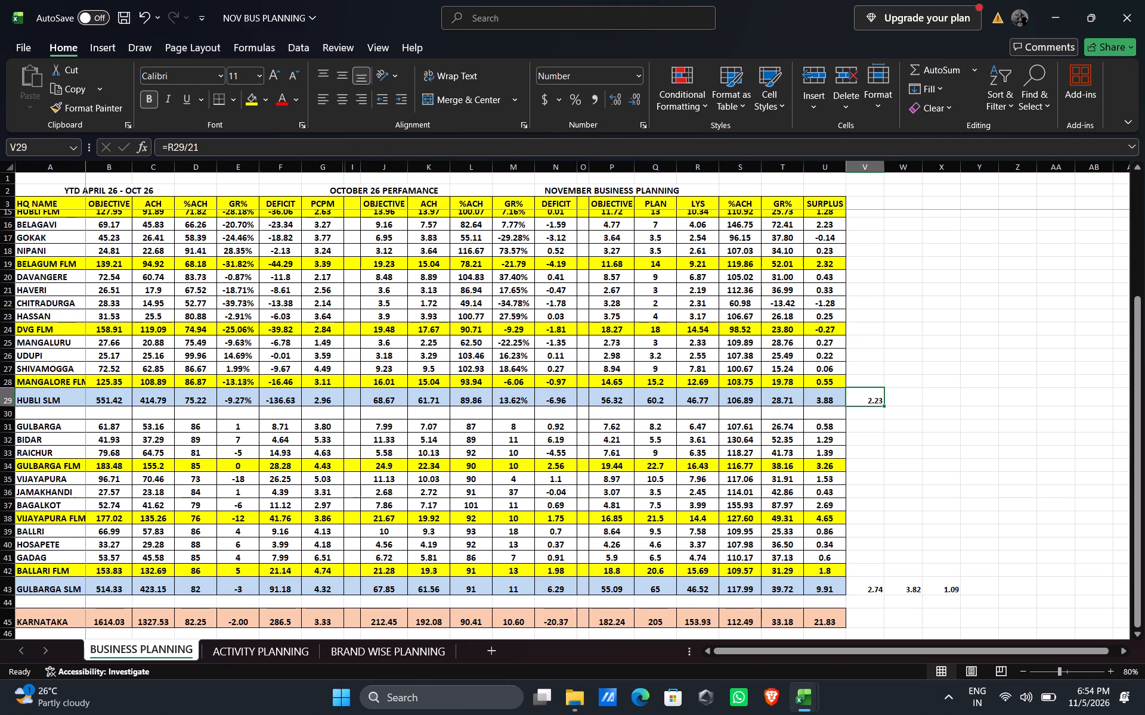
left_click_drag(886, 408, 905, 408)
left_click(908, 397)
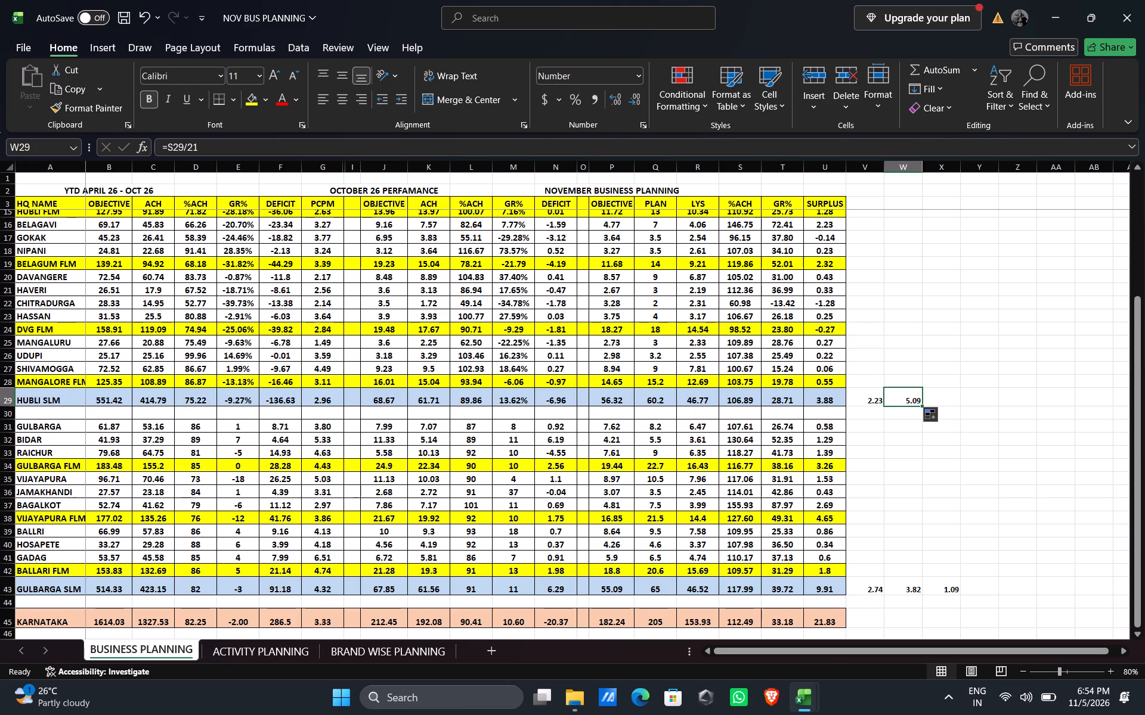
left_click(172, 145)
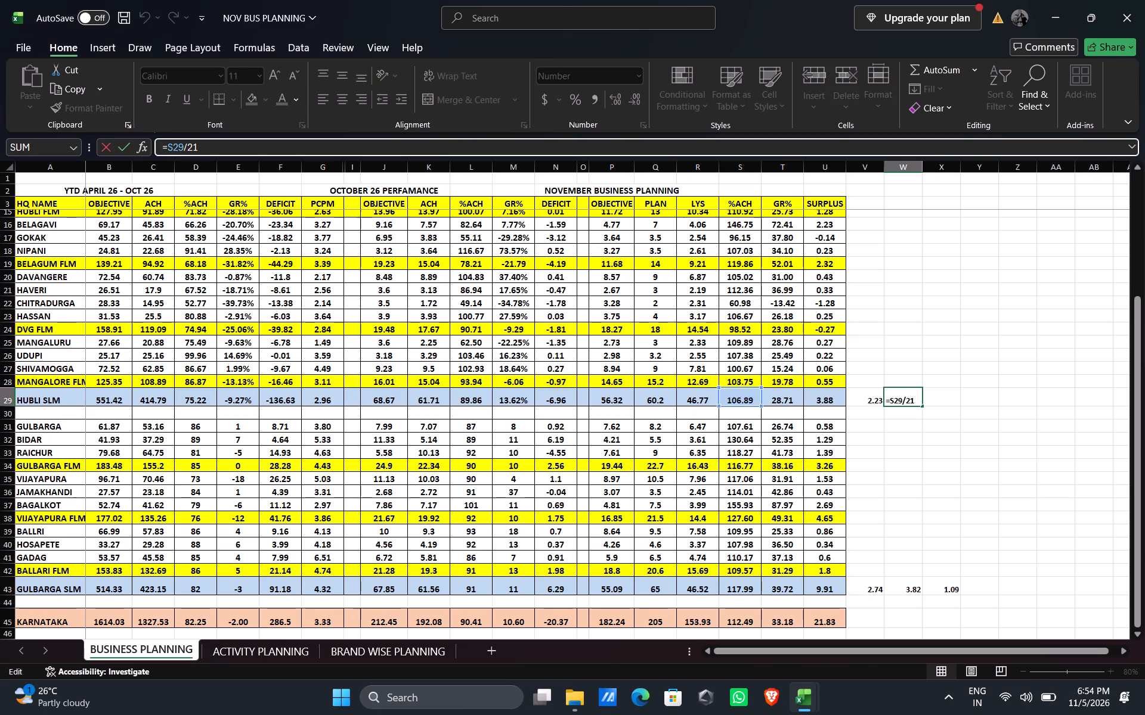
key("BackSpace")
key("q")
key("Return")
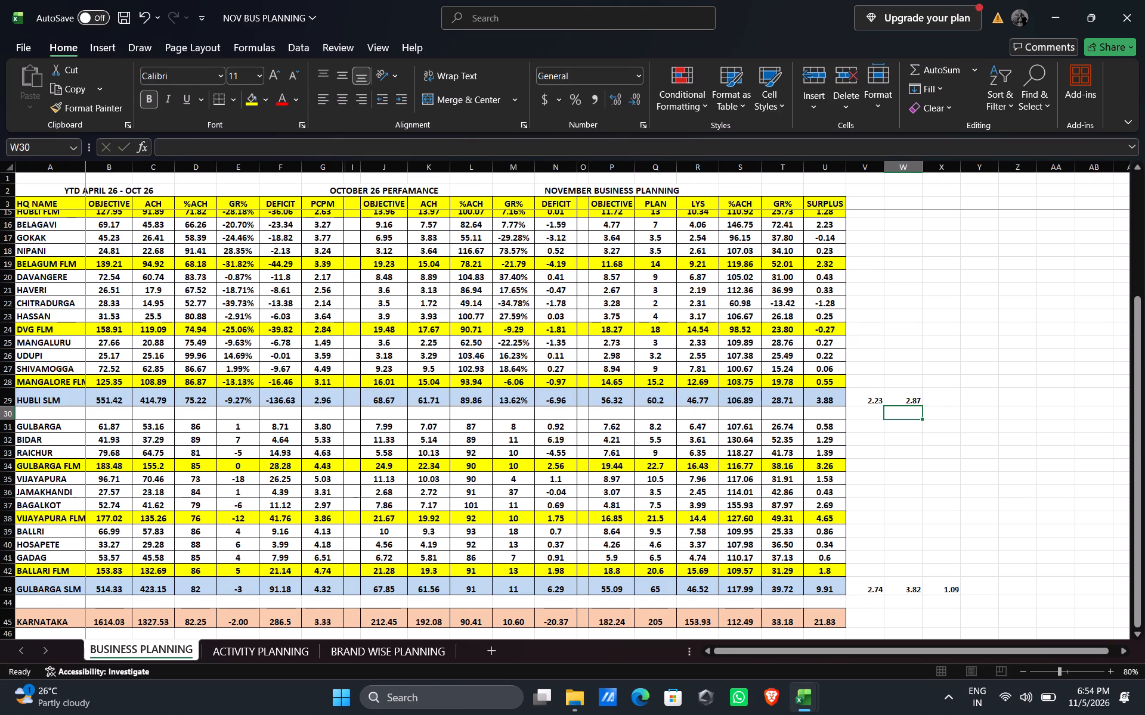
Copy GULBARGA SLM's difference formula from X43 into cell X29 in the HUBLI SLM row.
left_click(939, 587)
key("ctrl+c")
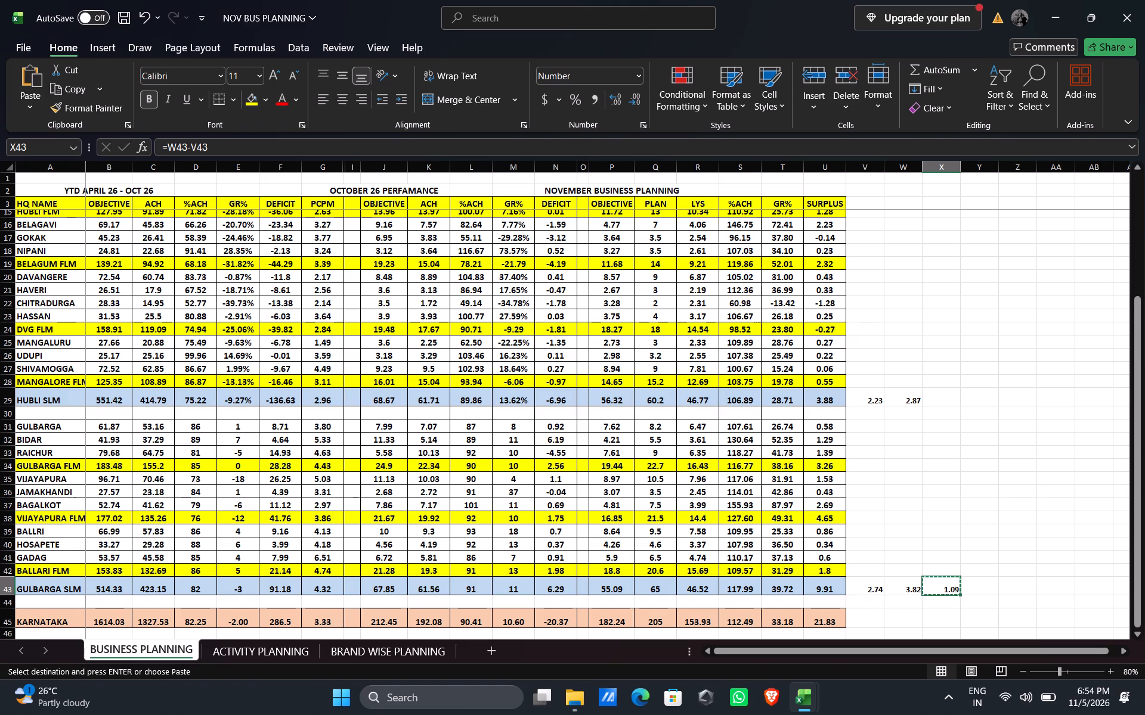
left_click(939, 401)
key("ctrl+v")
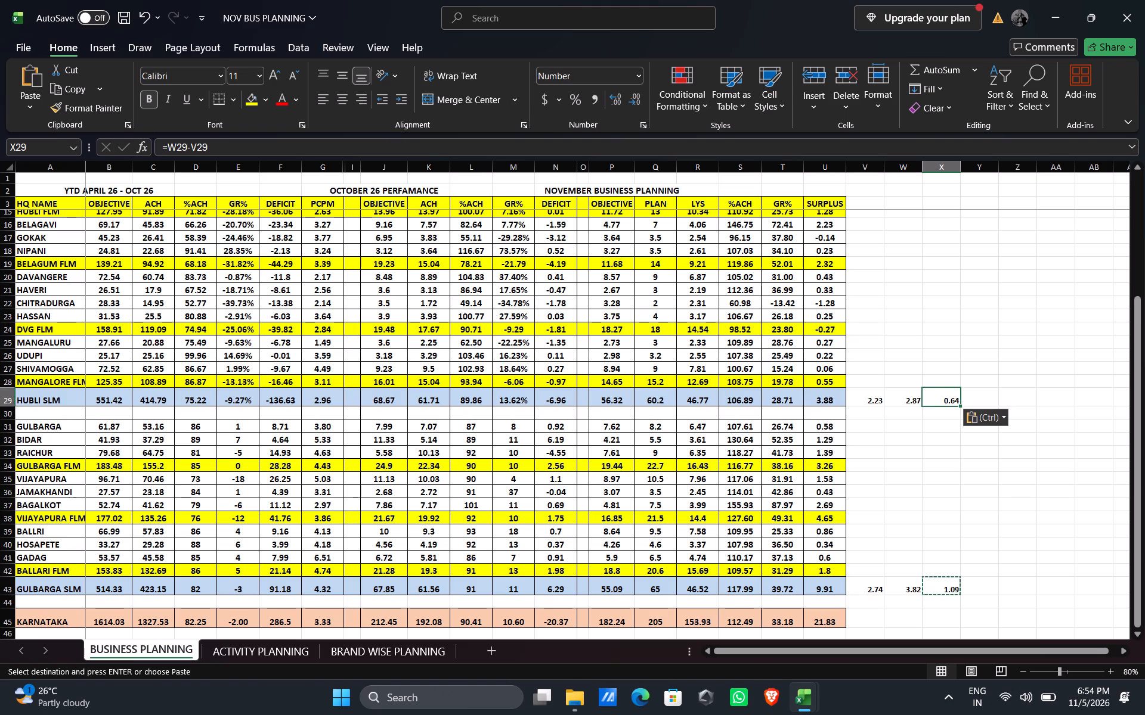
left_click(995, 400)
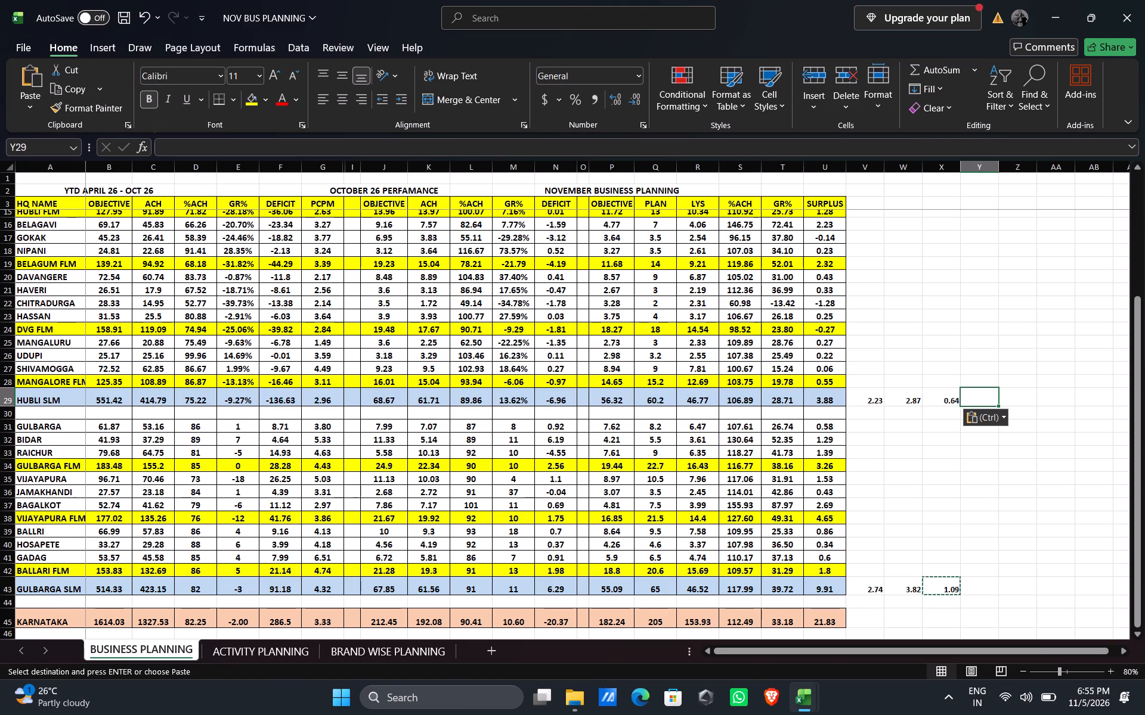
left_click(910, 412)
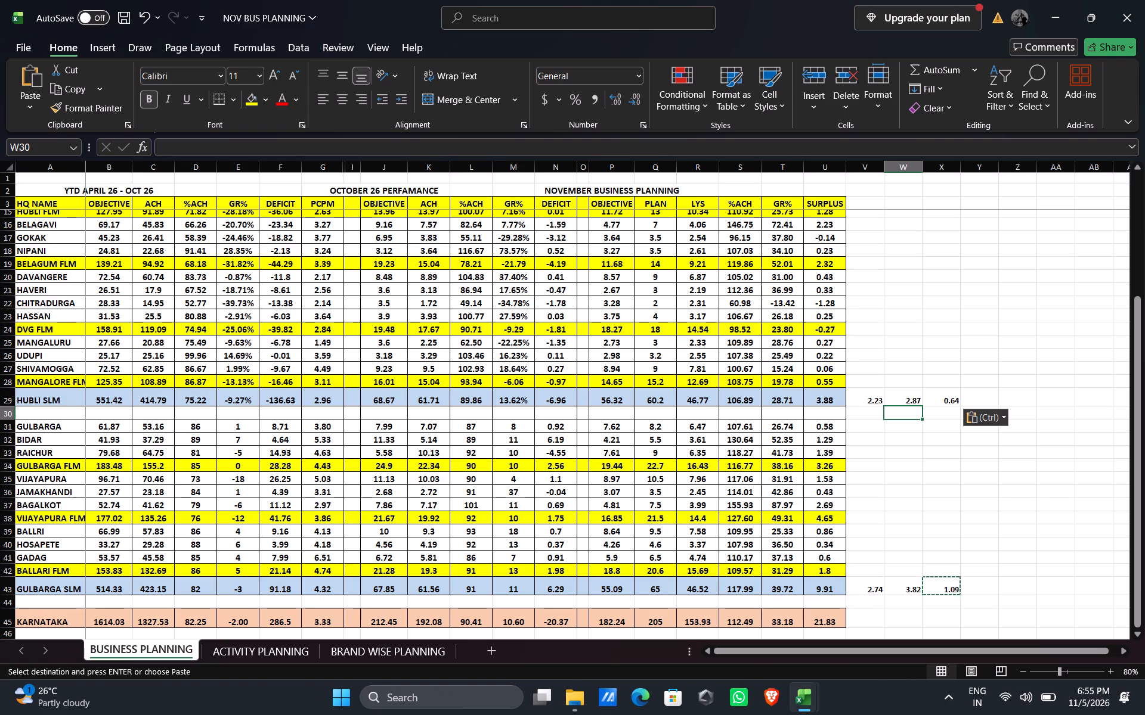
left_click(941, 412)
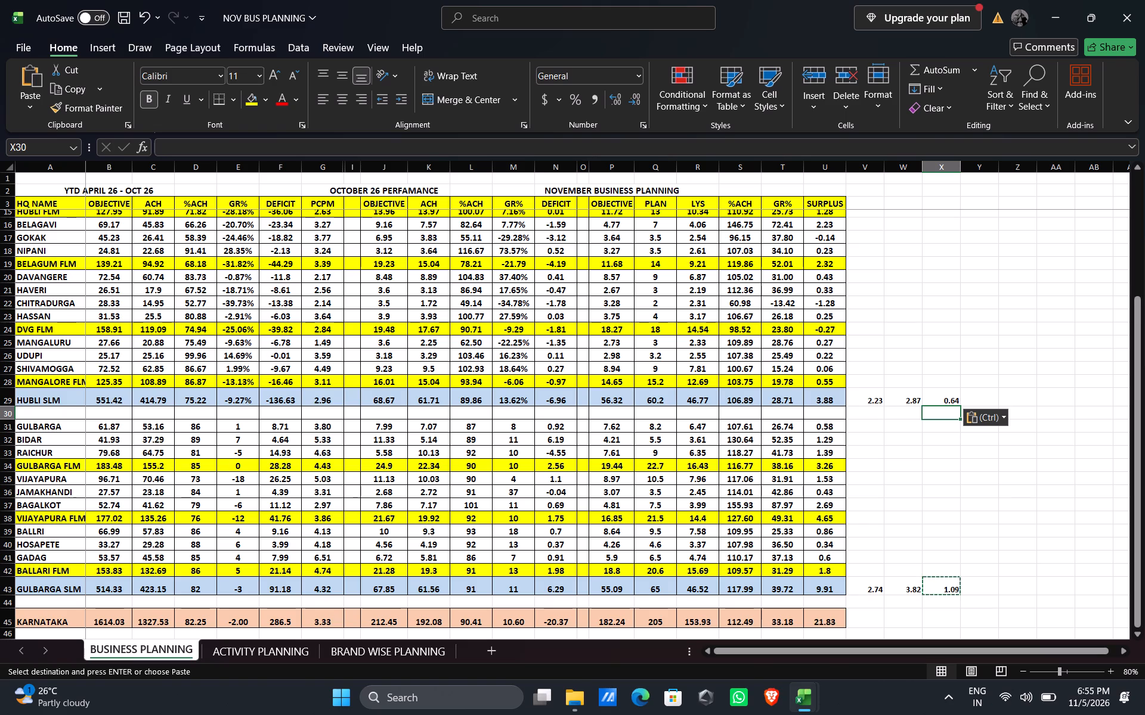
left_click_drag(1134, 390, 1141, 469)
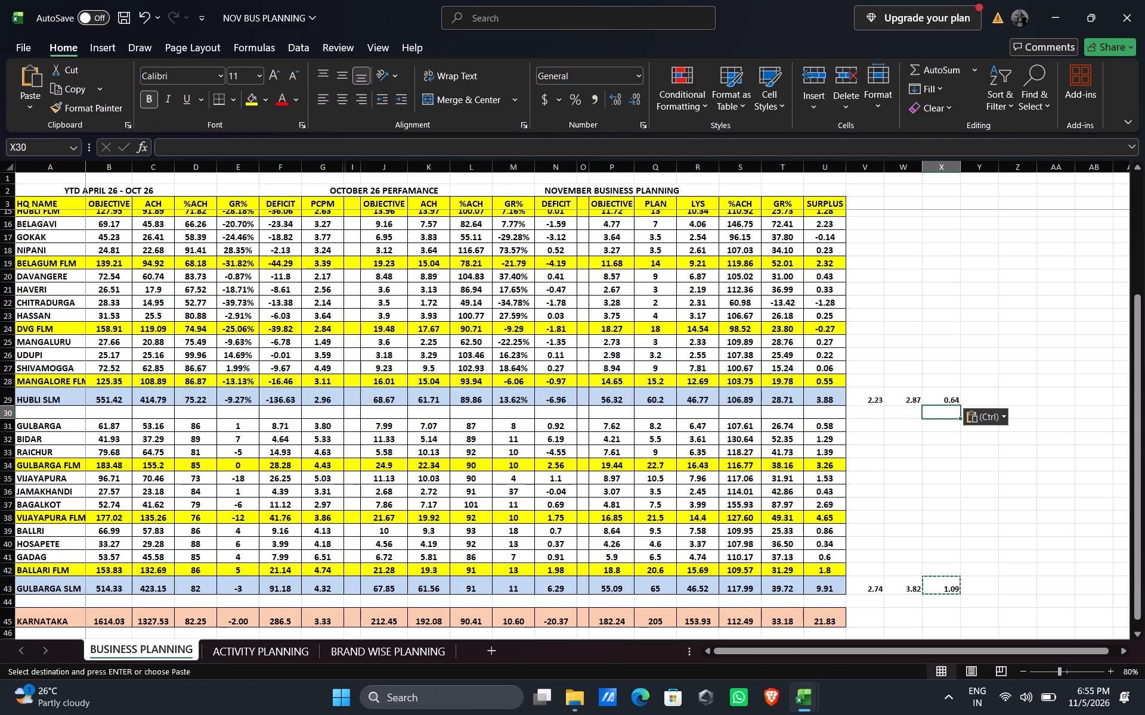
Set KARNATAKA's November PLAN figure in cell Q45 to 200.
left_click(606, 621)
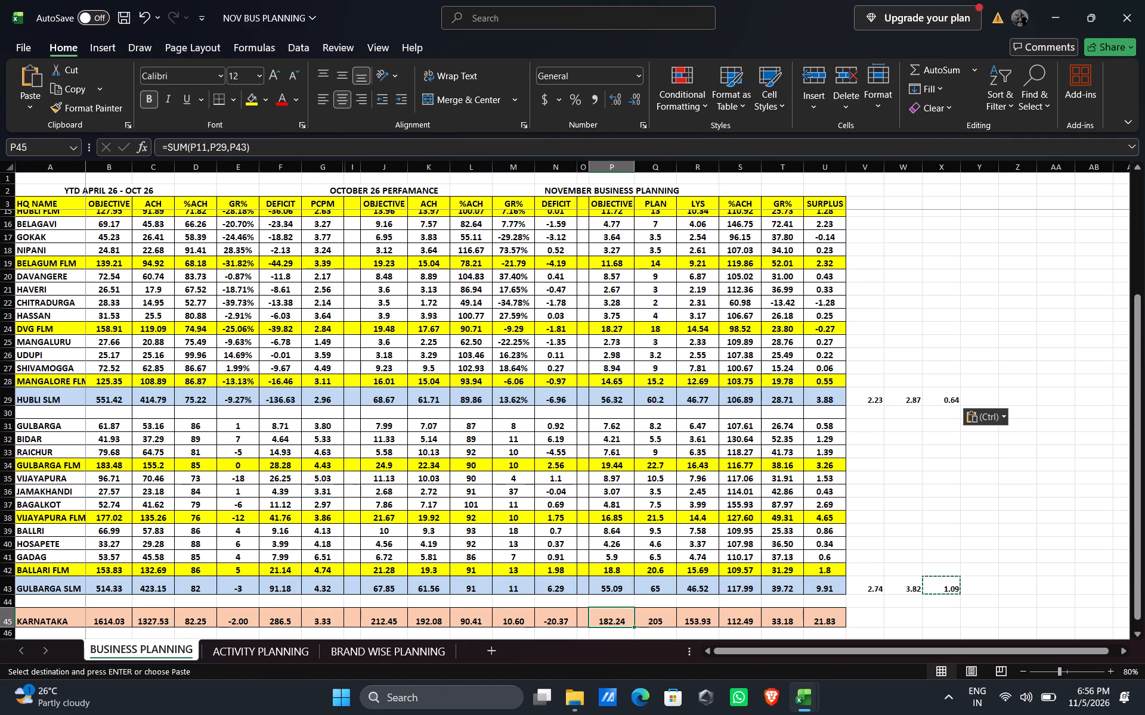
left_click(661, 620)
type("200")
key("Down")
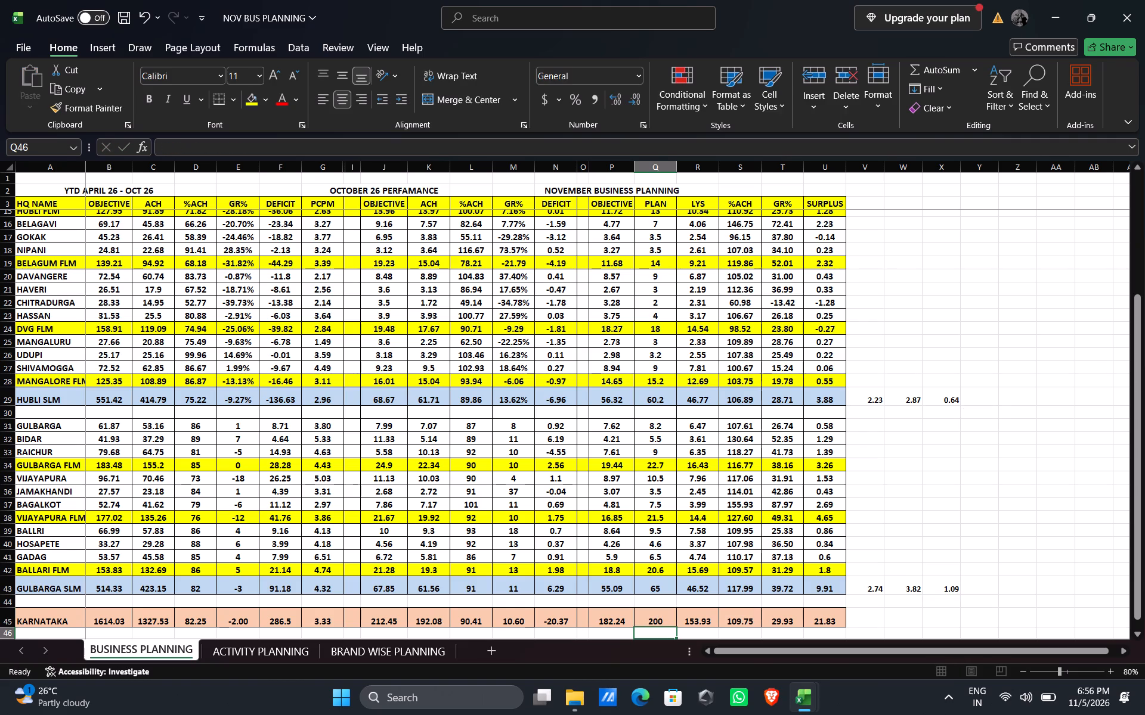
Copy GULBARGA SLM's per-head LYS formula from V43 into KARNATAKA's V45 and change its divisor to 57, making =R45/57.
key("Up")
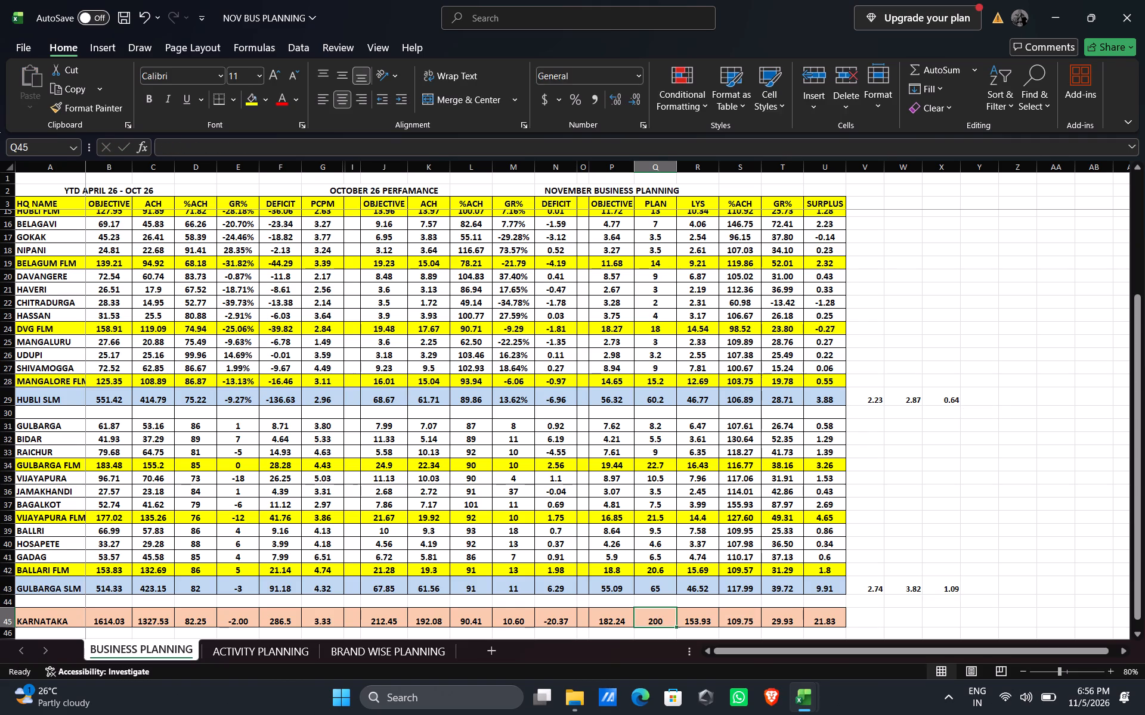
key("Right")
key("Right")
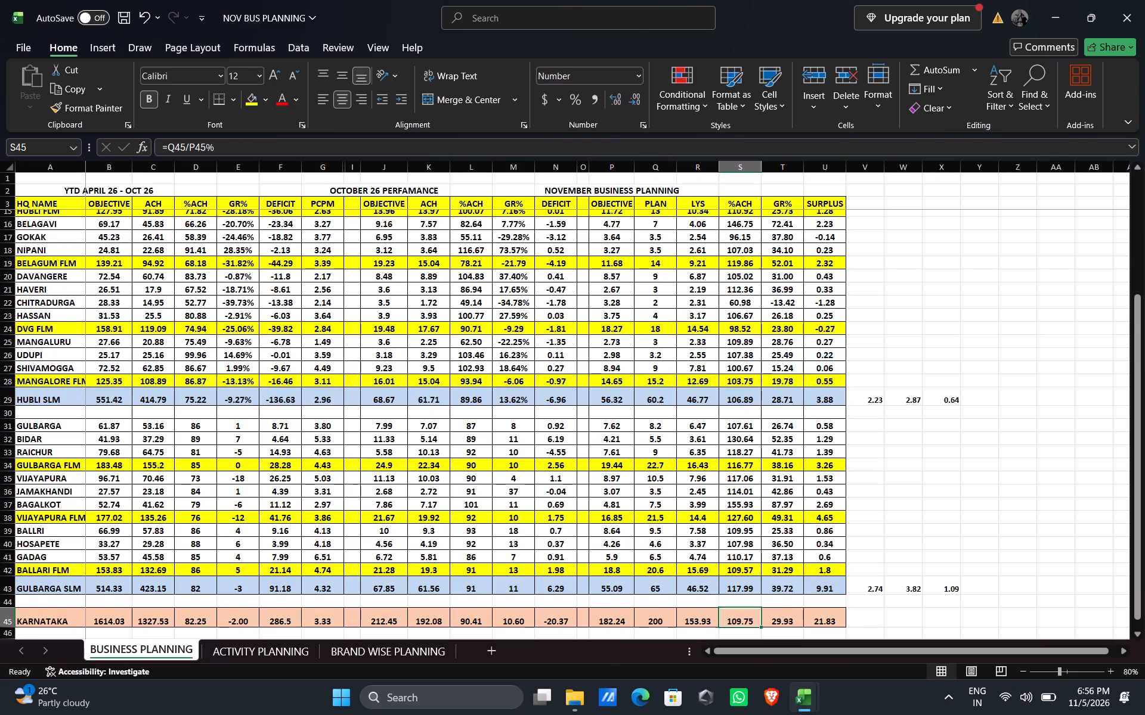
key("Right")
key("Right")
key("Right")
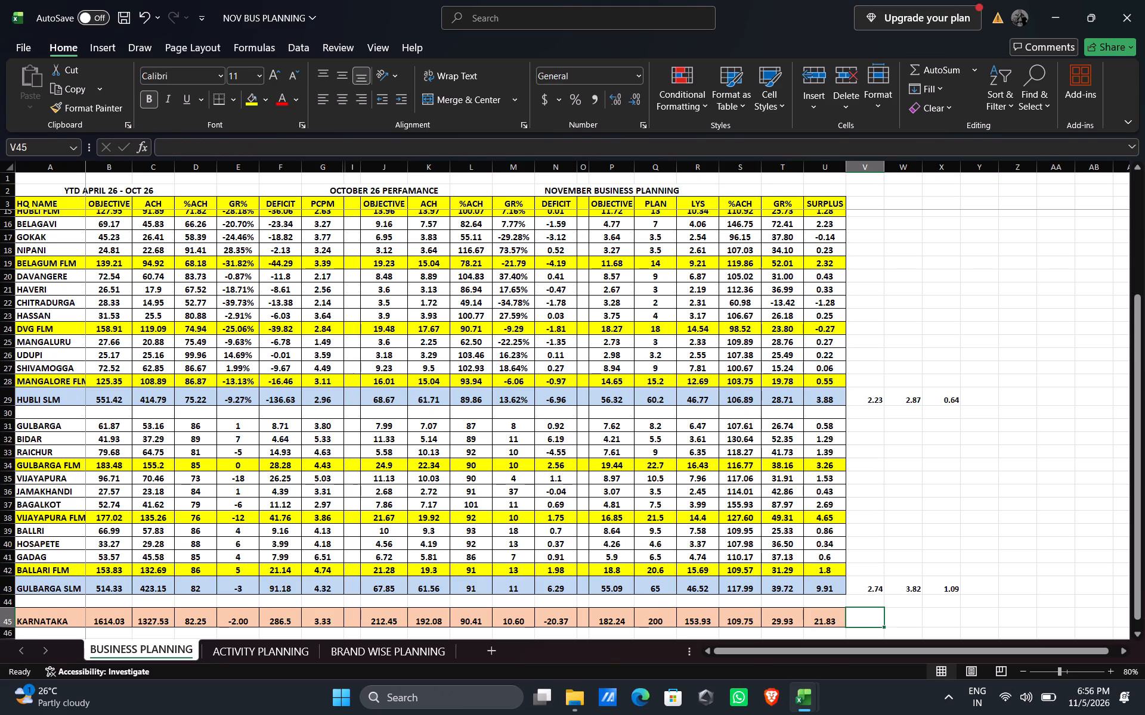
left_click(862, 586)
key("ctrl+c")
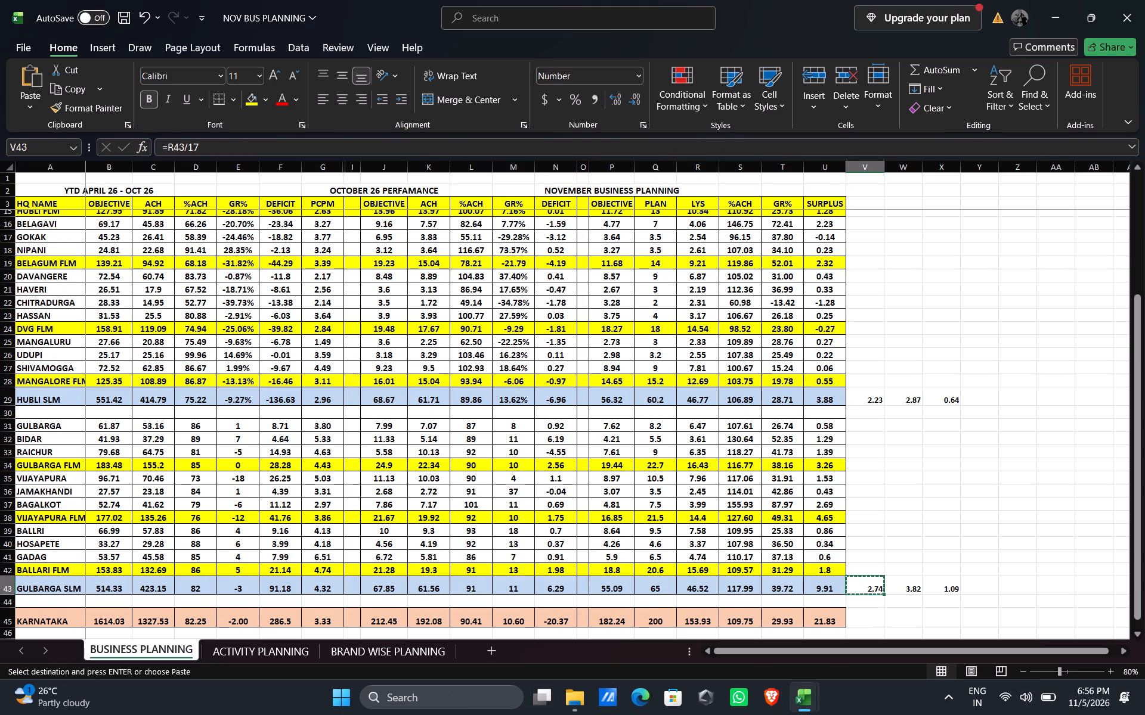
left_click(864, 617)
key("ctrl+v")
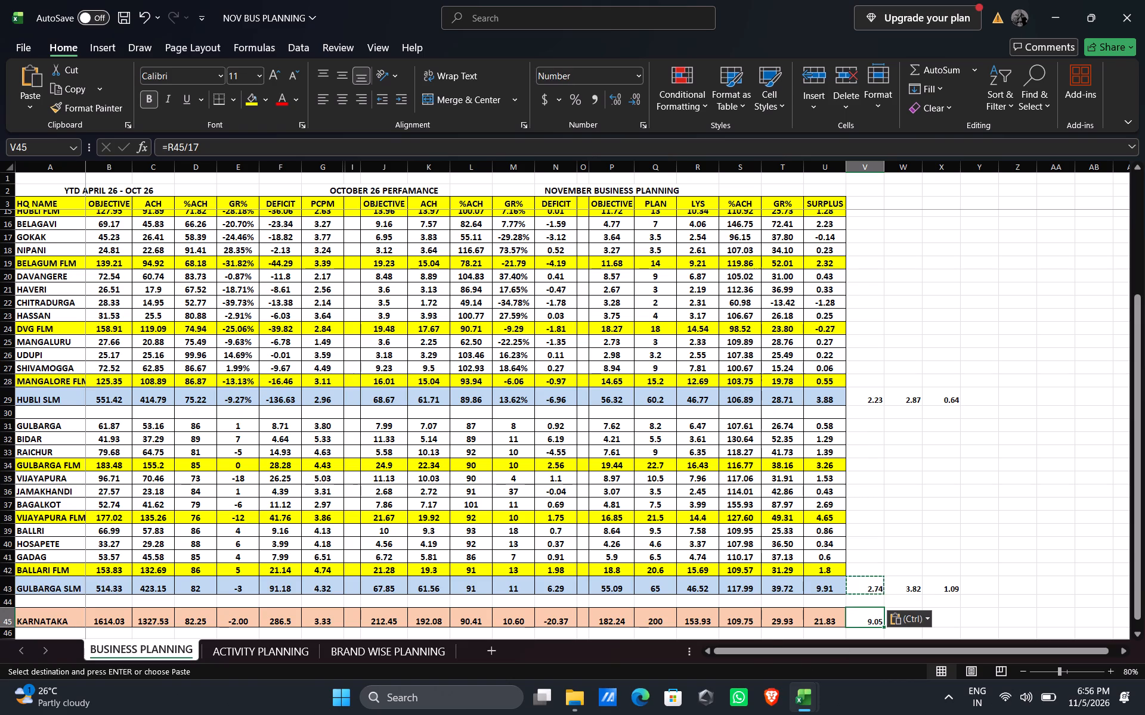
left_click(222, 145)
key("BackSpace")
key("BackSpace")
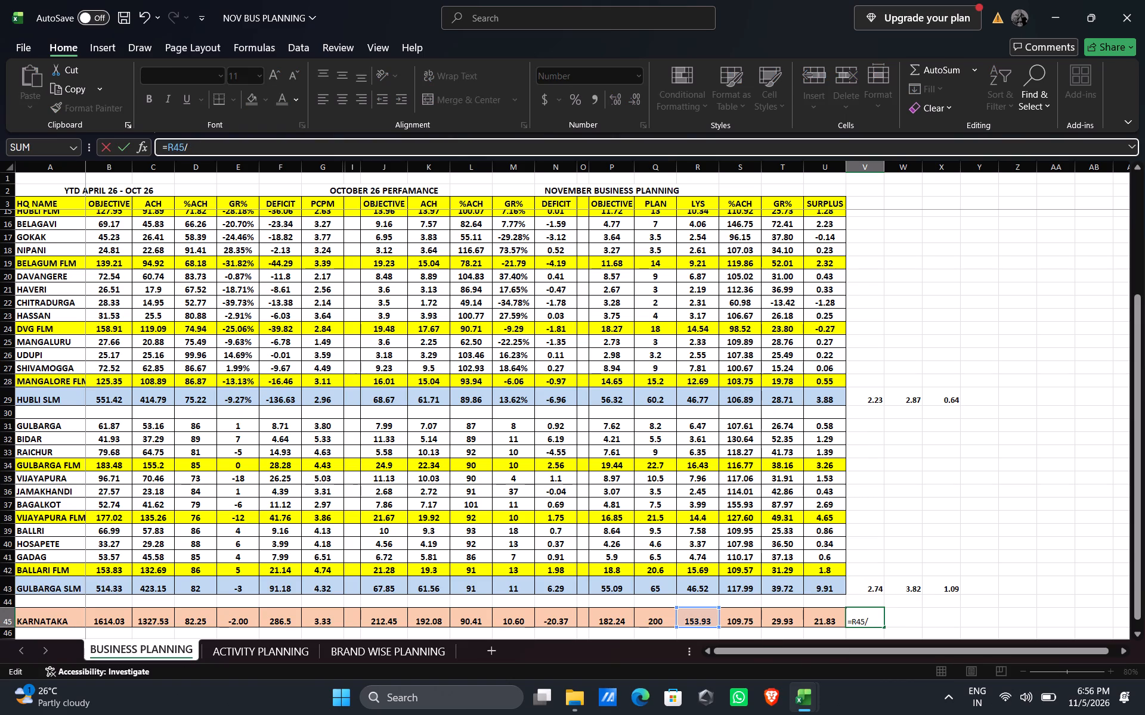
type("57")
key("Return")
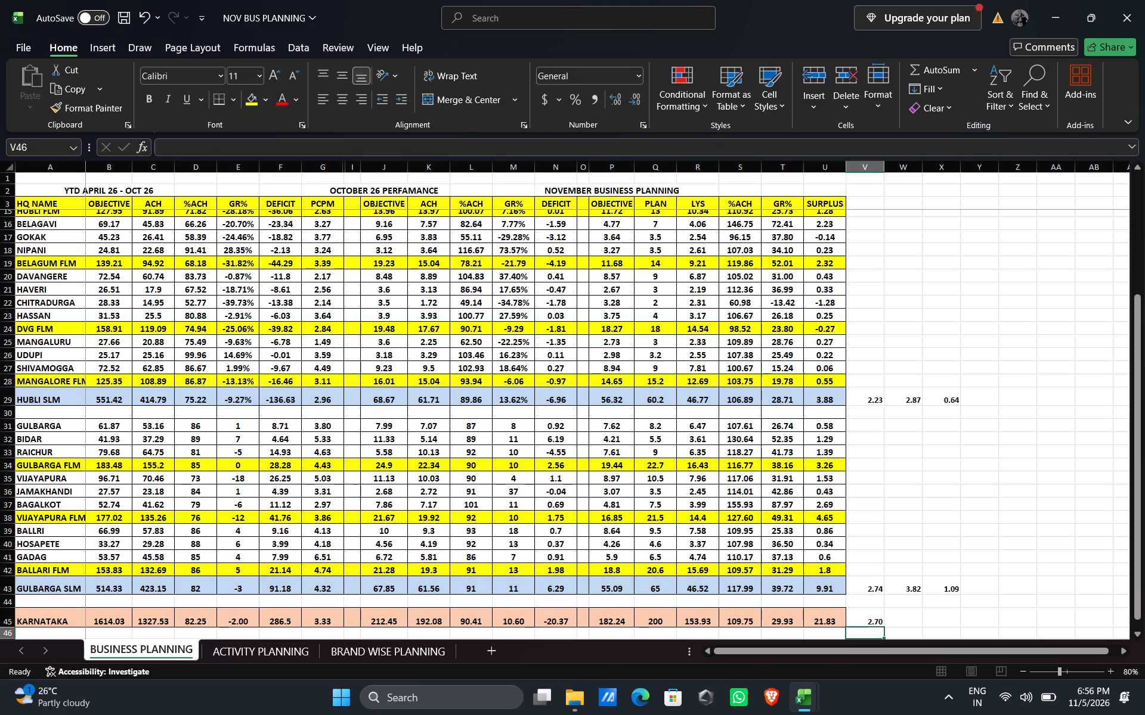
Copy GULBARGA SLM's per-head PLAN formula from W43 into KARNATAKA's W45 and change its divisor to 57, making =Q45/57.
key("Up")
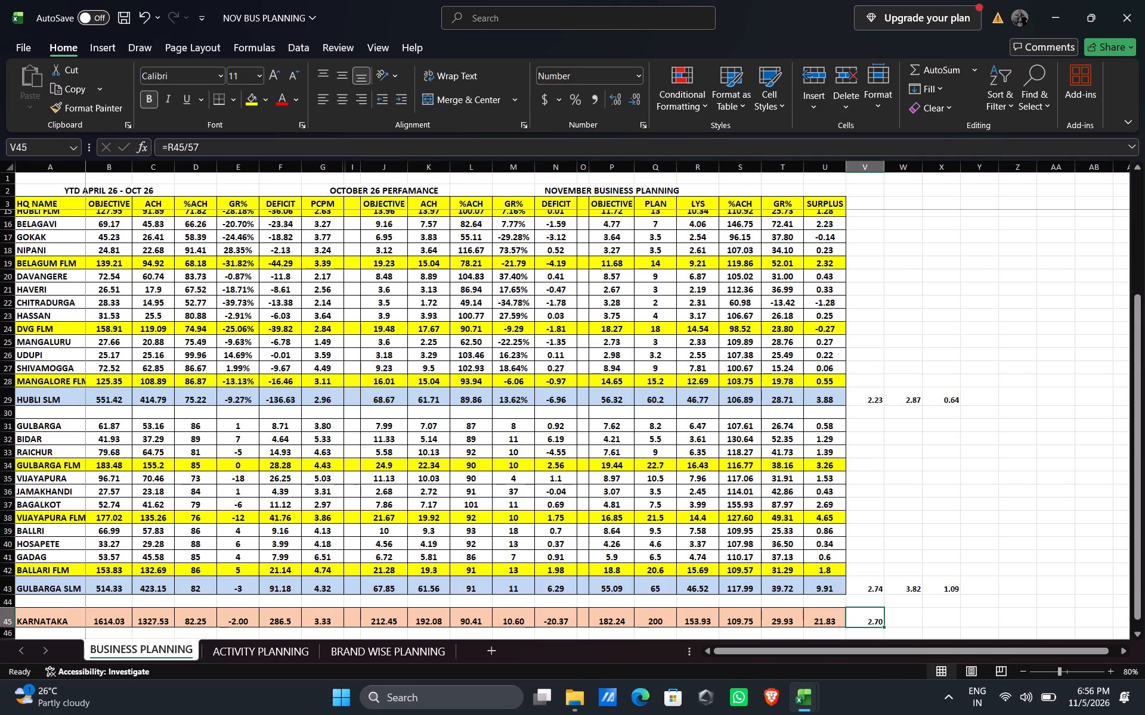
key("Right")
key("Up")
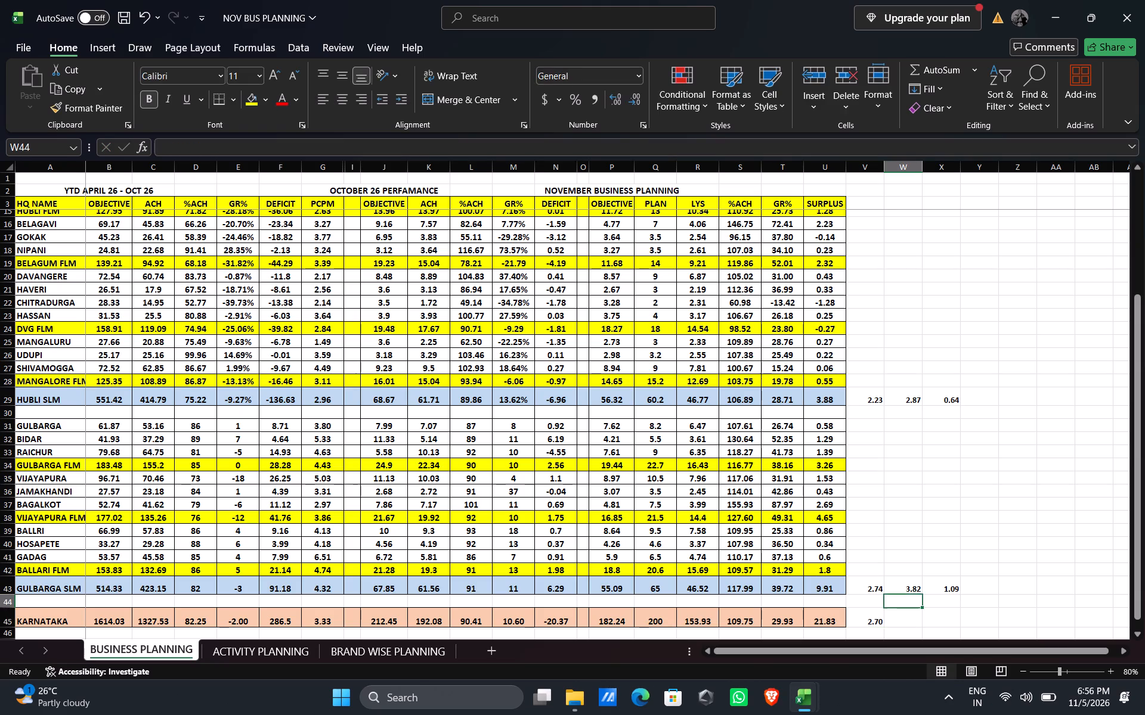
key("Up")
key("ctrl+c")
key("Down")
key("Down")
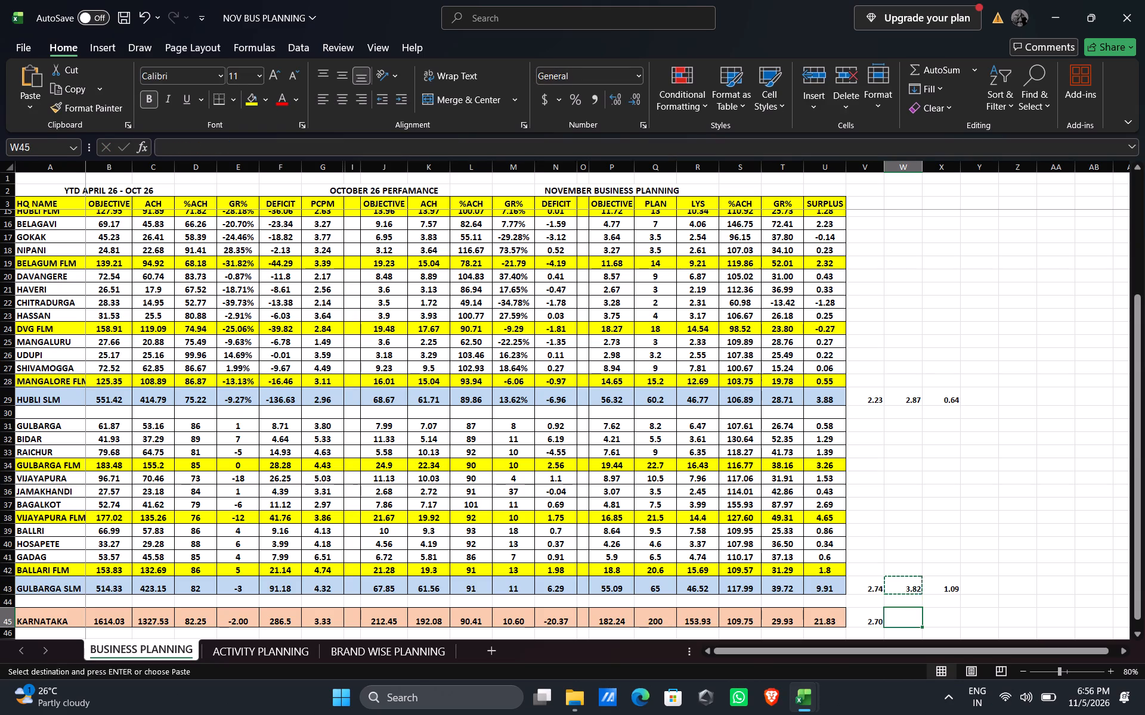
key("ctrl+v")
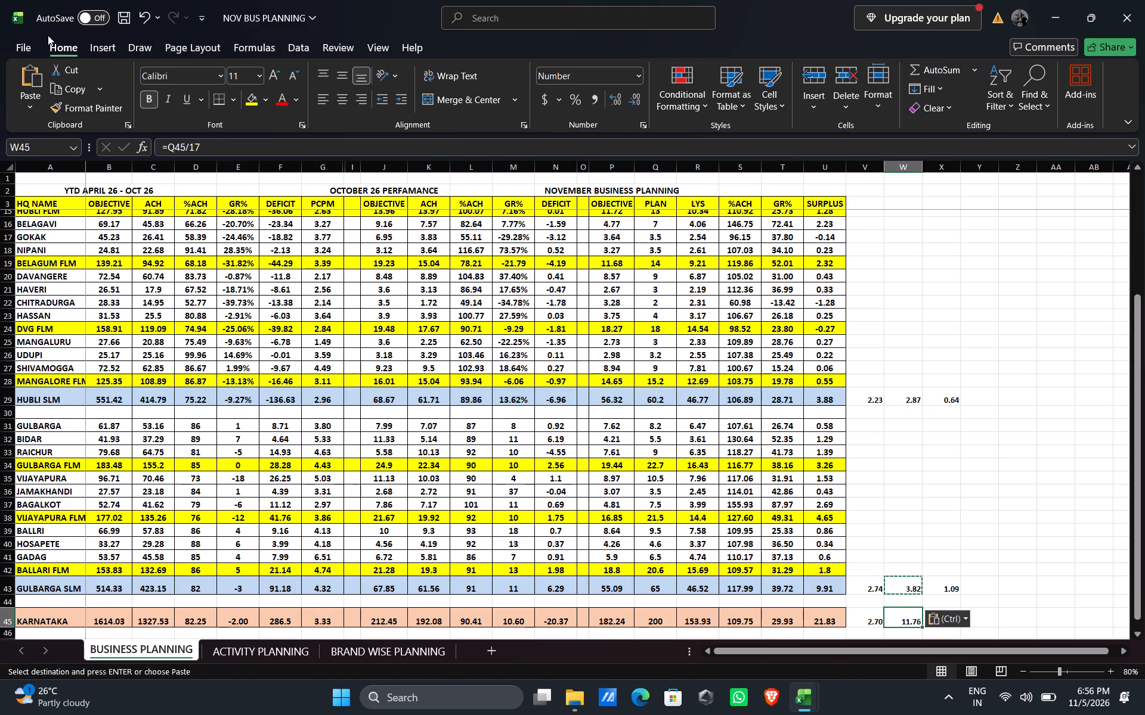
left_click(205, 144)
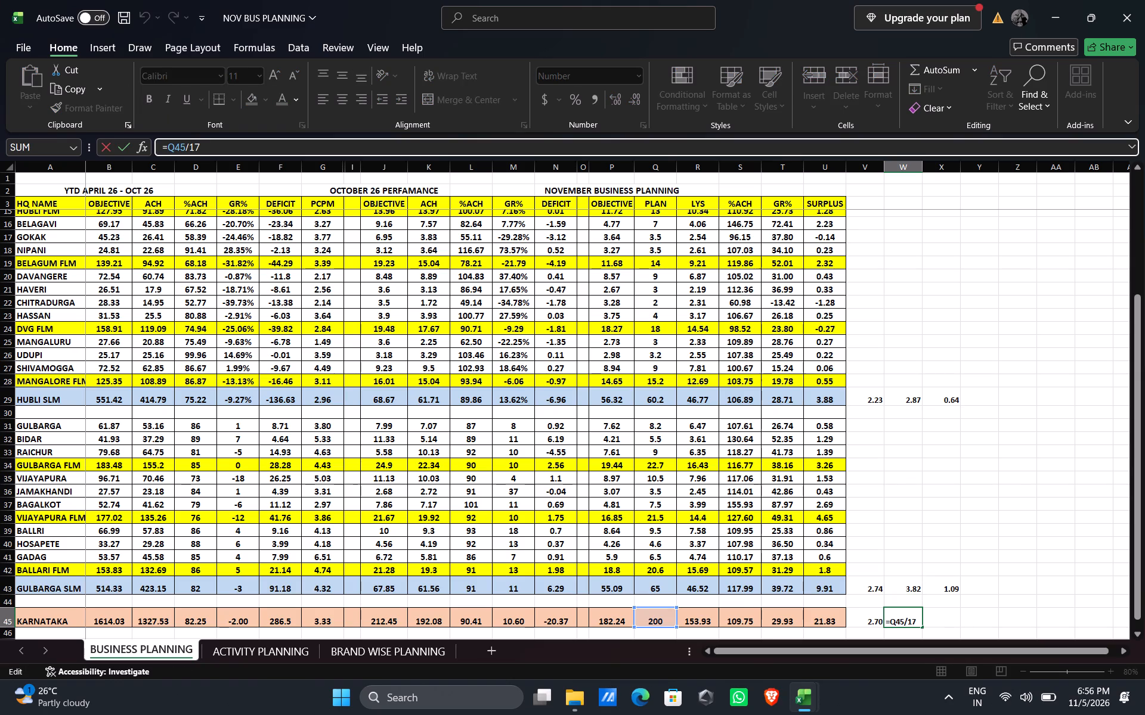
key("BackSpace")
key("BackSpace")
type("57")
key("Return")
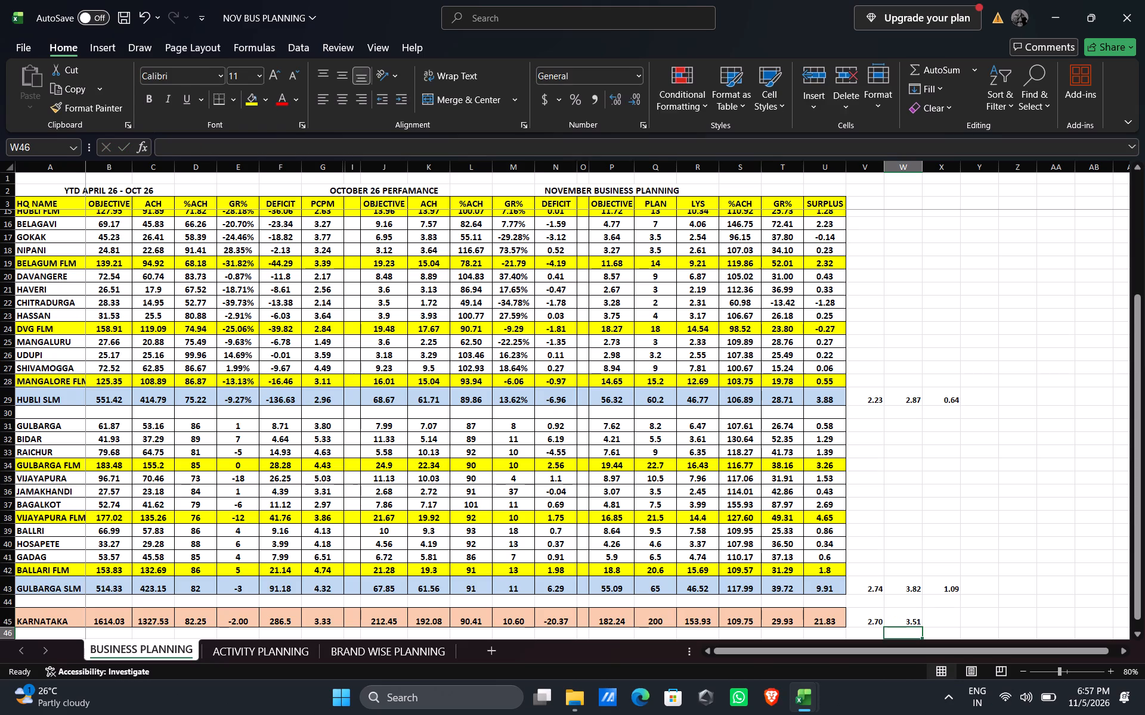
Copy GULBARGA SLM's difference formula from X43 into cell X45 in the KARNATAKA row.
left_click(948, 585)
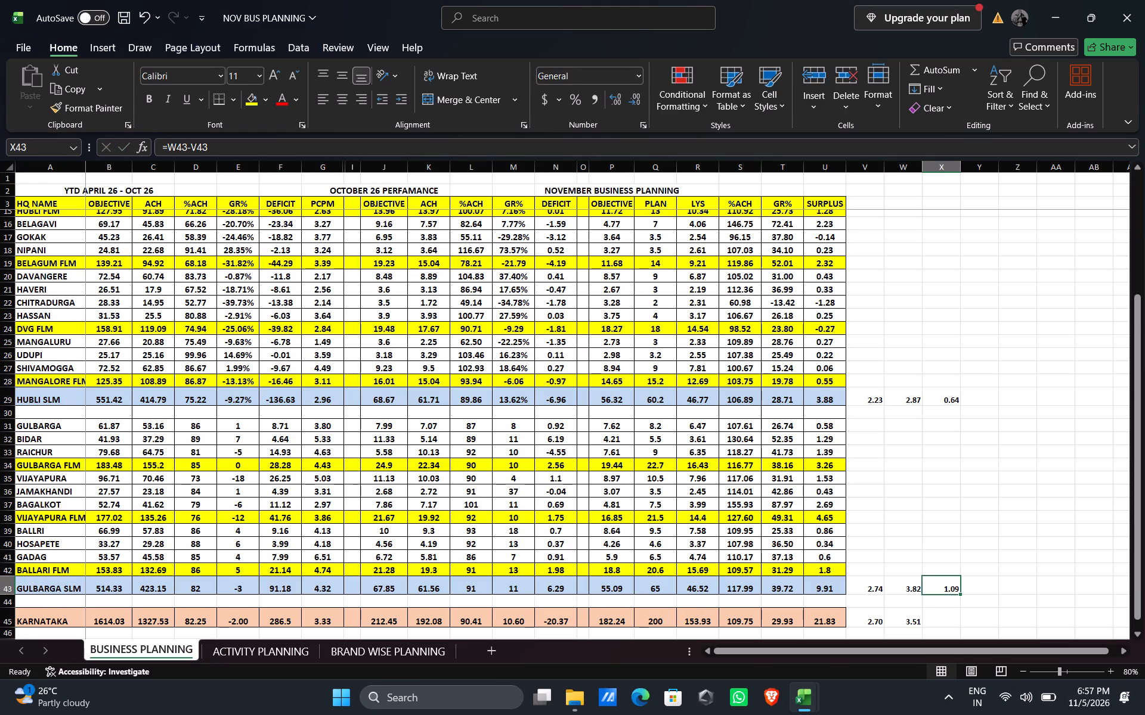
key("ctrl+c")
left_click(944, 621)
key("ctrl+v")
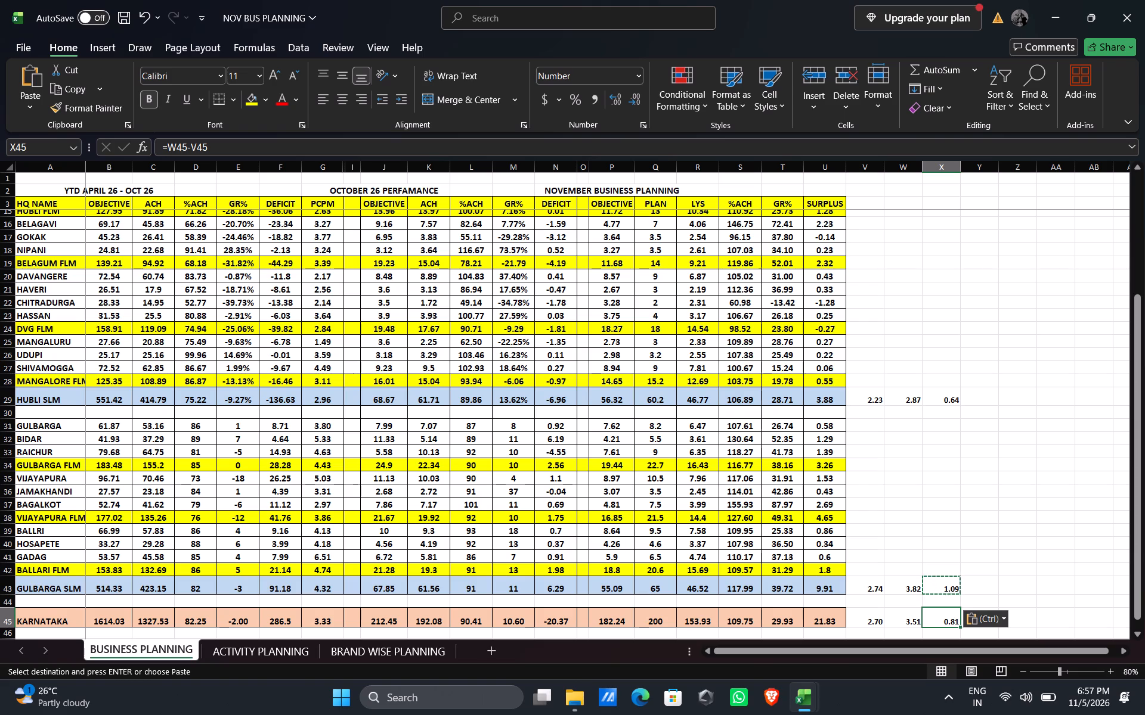
Clear the per-head calculations beside the HUBLI SLM, GULBARGA SLM and KARNATAKA rows in V29:X45.
left_click_drag(864, 397, 951, 621)
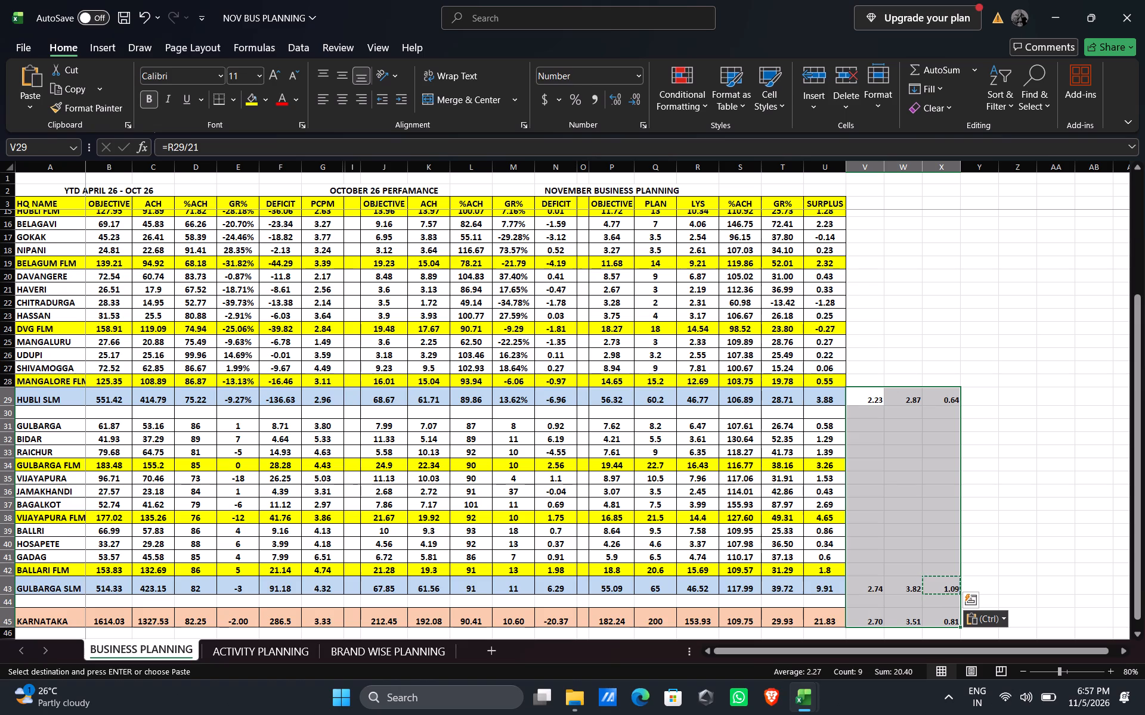
key("Delete")
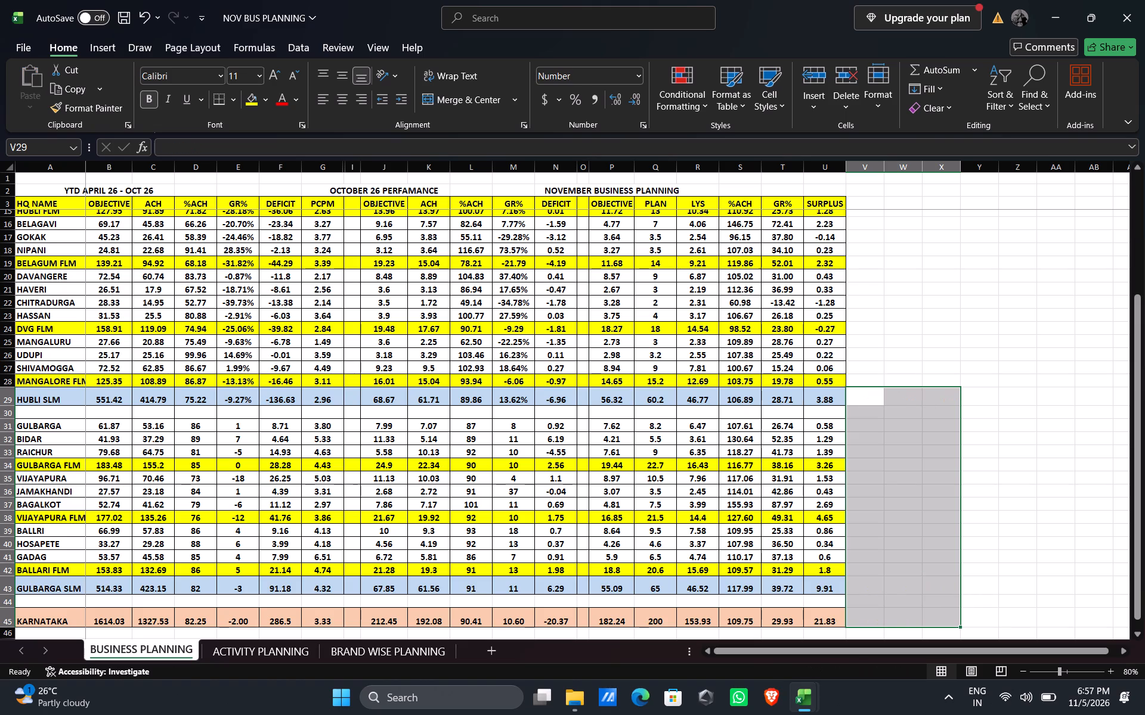
Save the November planning workbook.
left_click(898, 365)
key("ctrl+s")
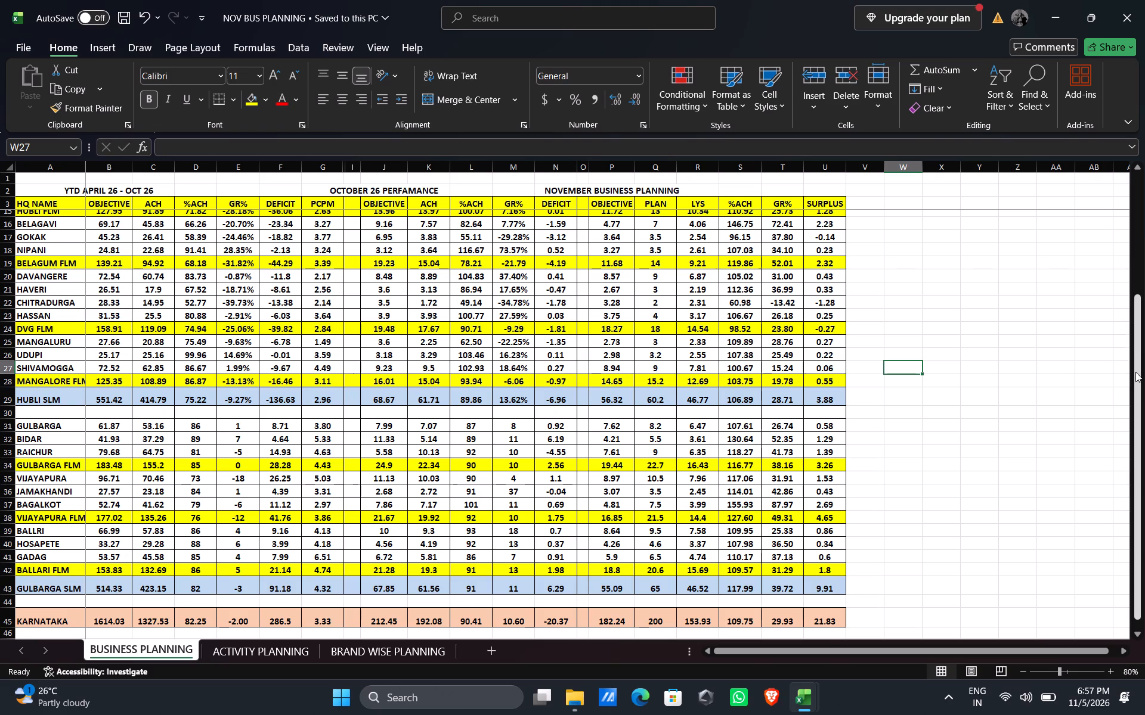
Clear the per-head calculations beside the BLR SLM row in V11:X11.
left_click_drag(1135, 372, 1139, 217)
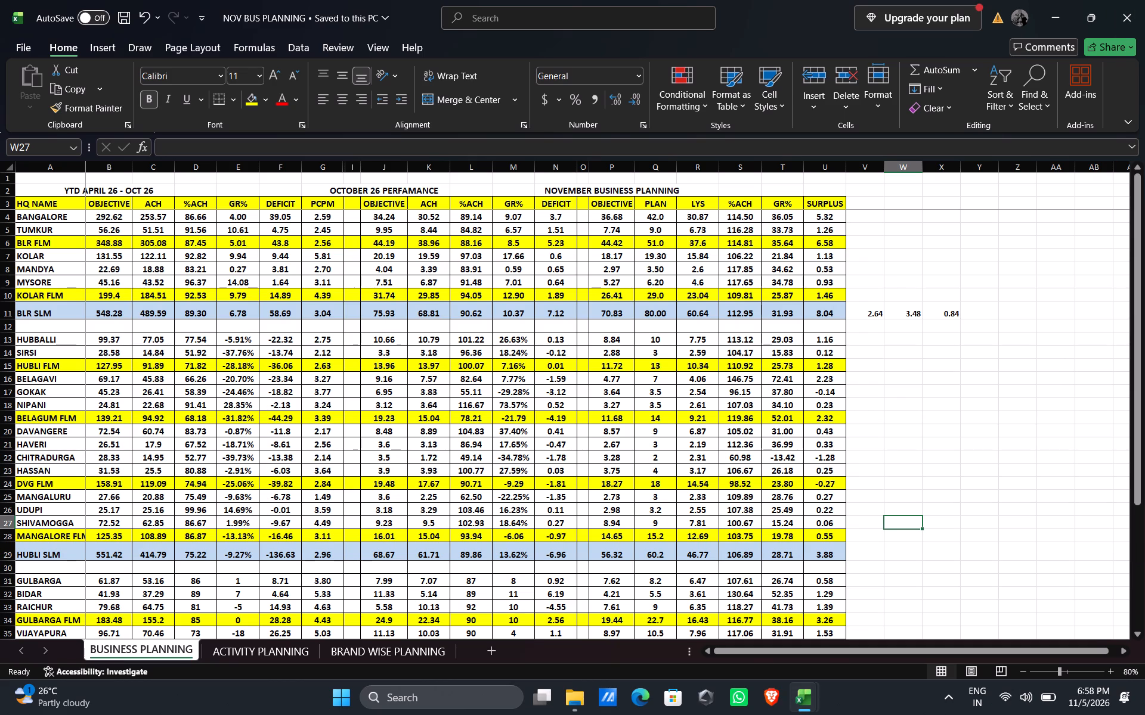
left_click_drag(868, 312, 930, 313)
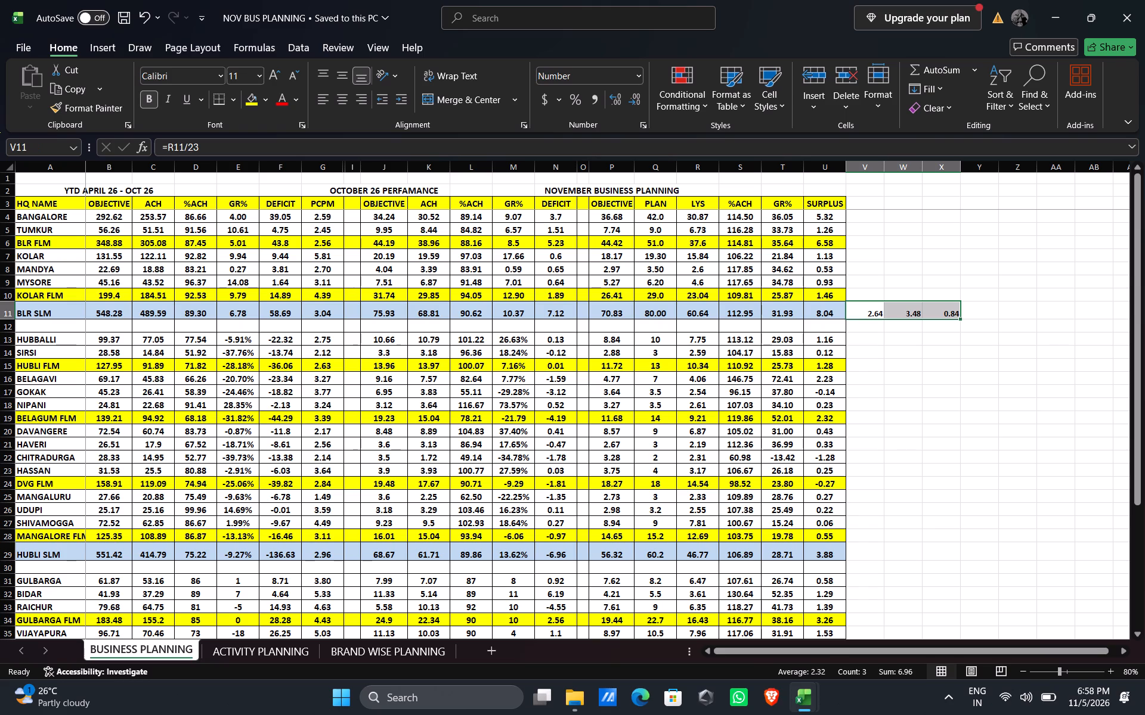
key("Delete")
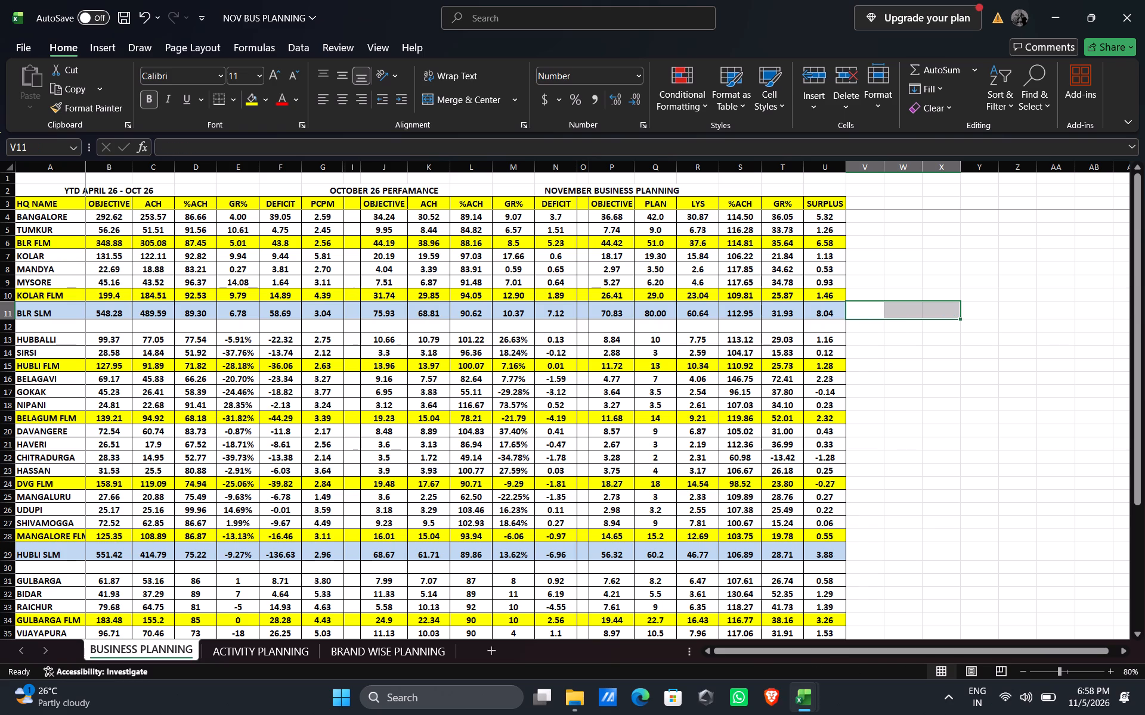
Copy the NOVEMBER BUSINESS PLANNING columns P:U and paste them starting at column W.
left_click(905, 365)
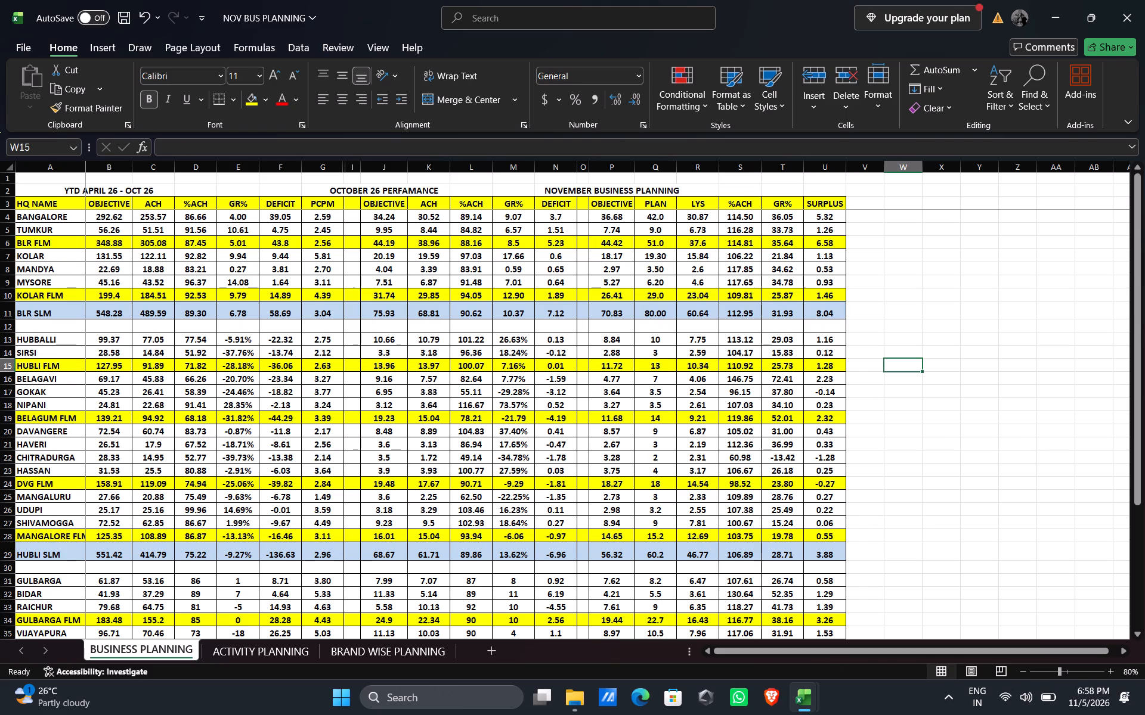
left_click_drag(607, 168, 781, 184)
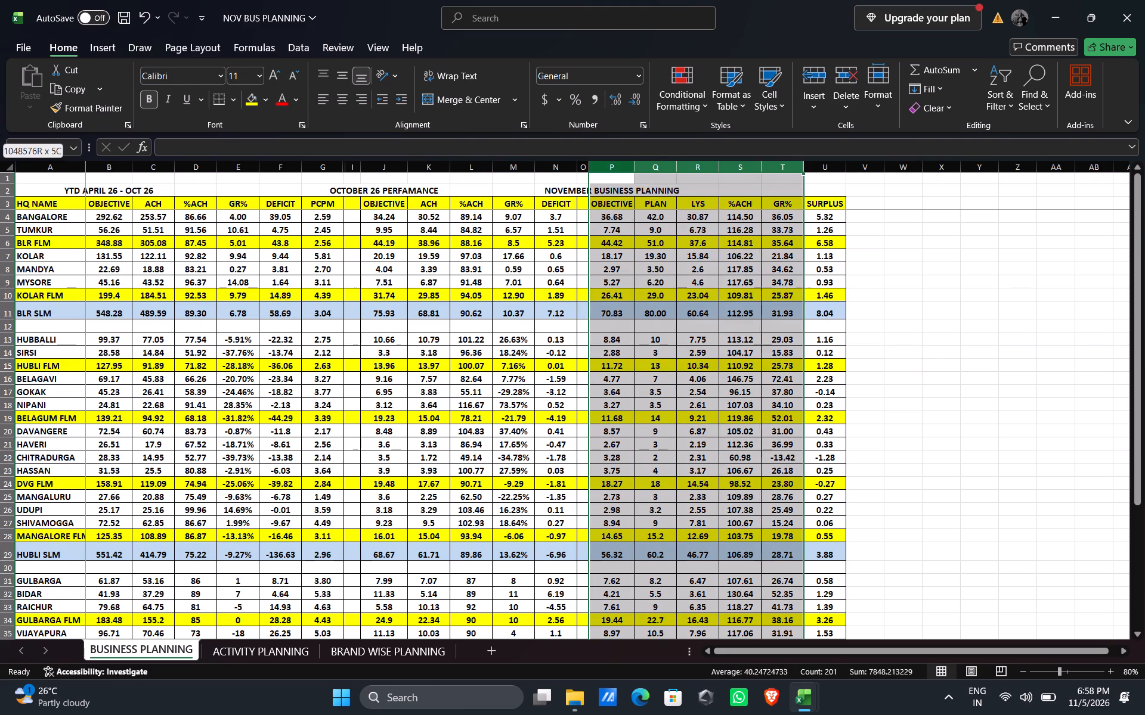
left_click_drag(781, 184, 816, 183)
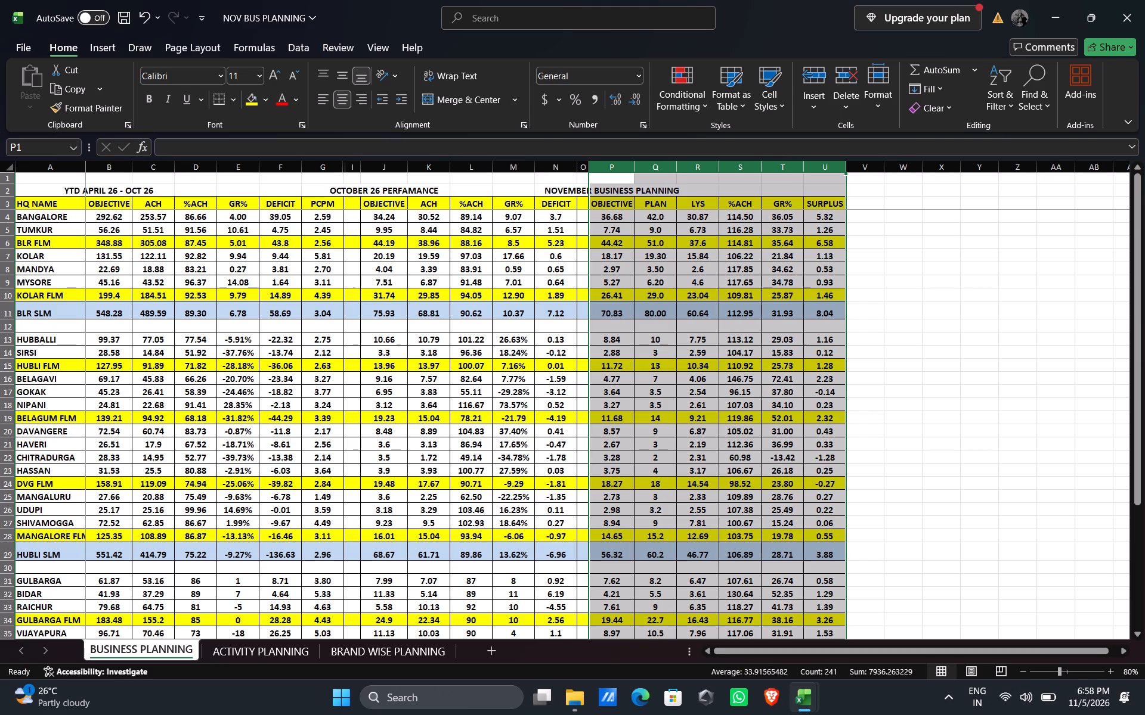
key("ctrl+c")
left_click(895, 166)
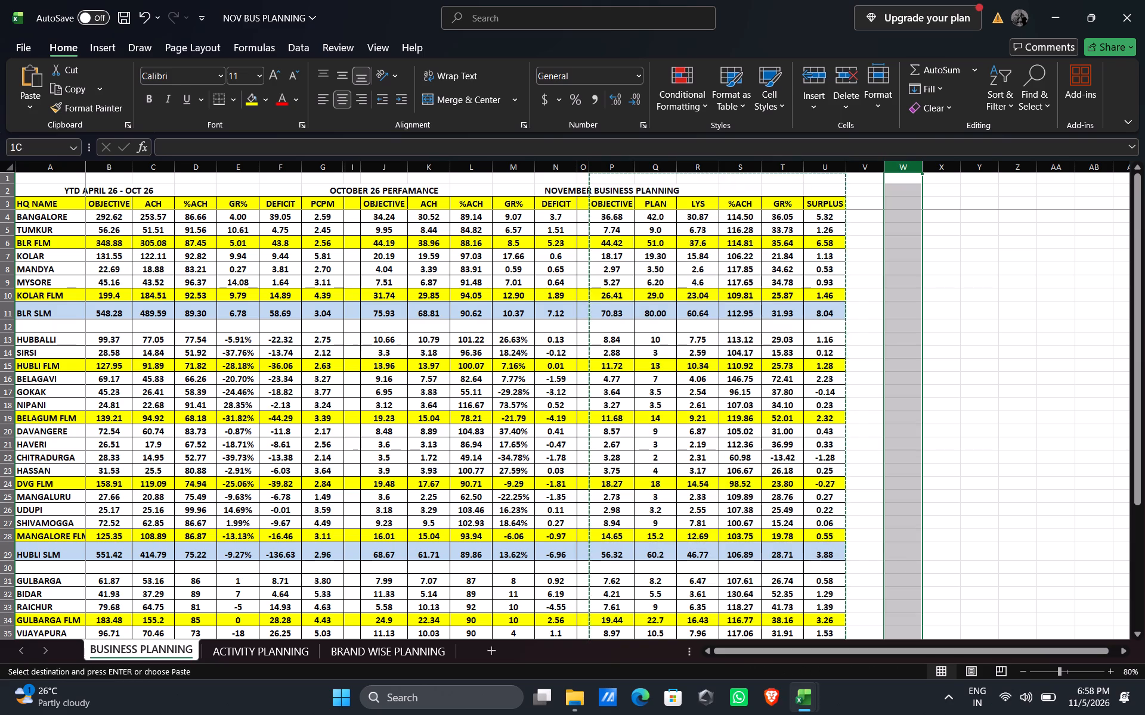
key("ctrl+v")
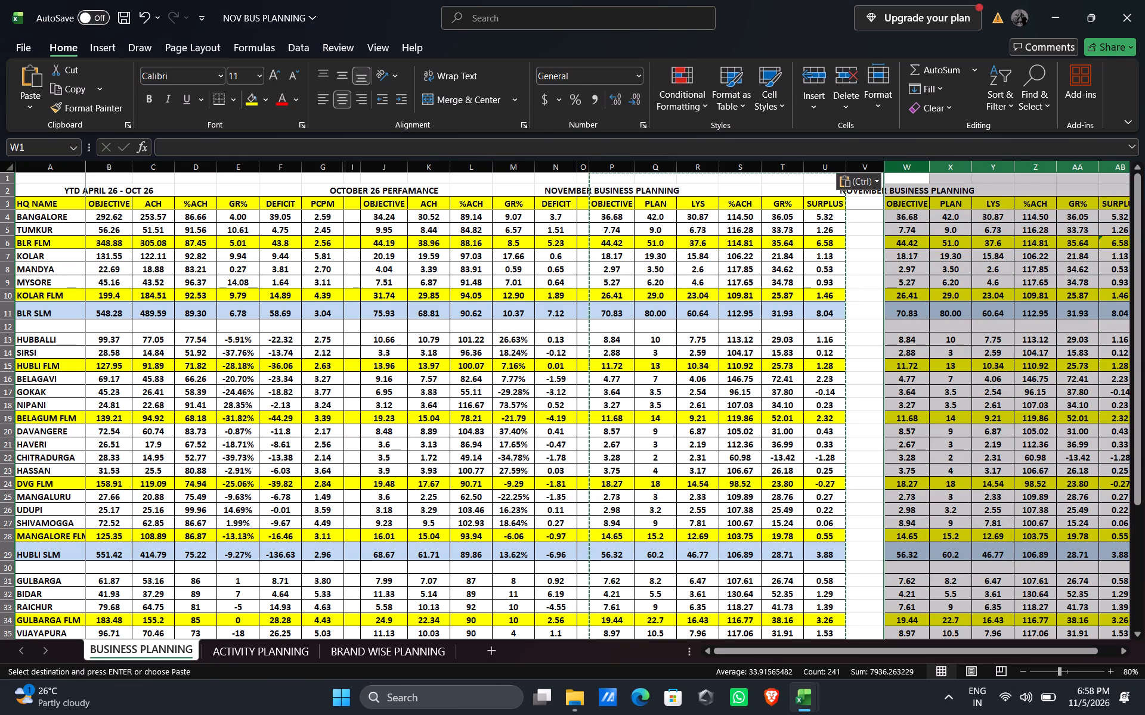
Paste another copy of the November planning block starting at cell AD1, leaving column AC blank.
left_click_drag(1003, 651, 1087, 648)
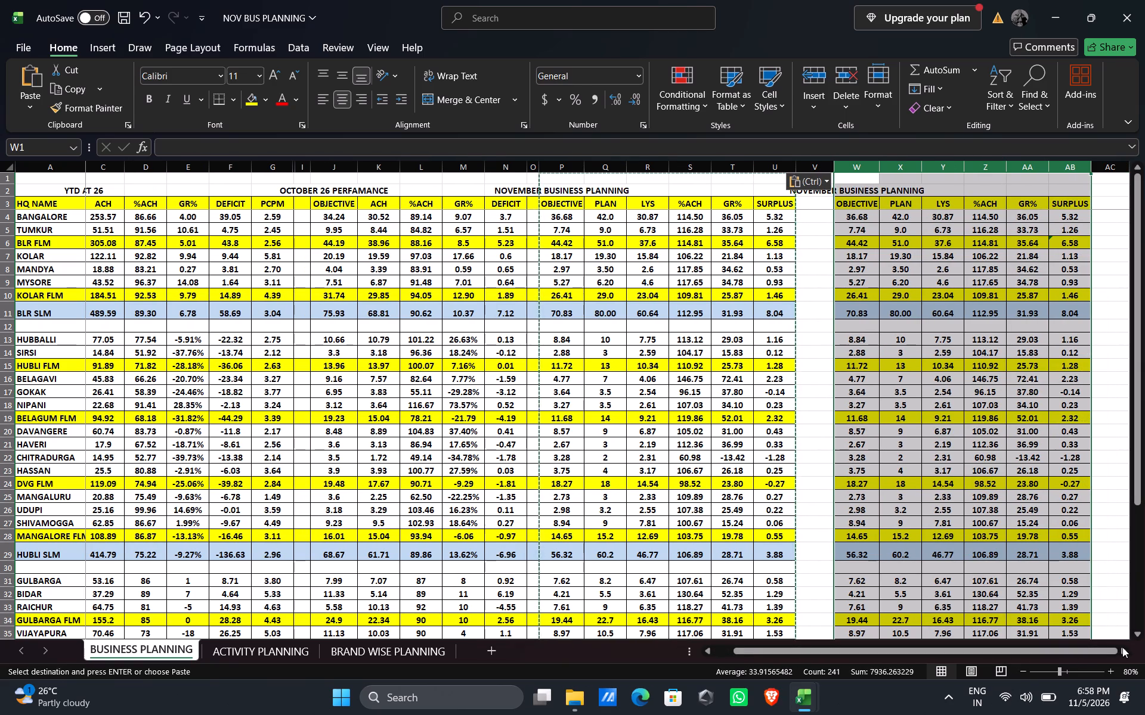
triple_click(1122, 647)
triple_click(1122, 647)
triple_click(1122, 647)
left_click(1122, 647)
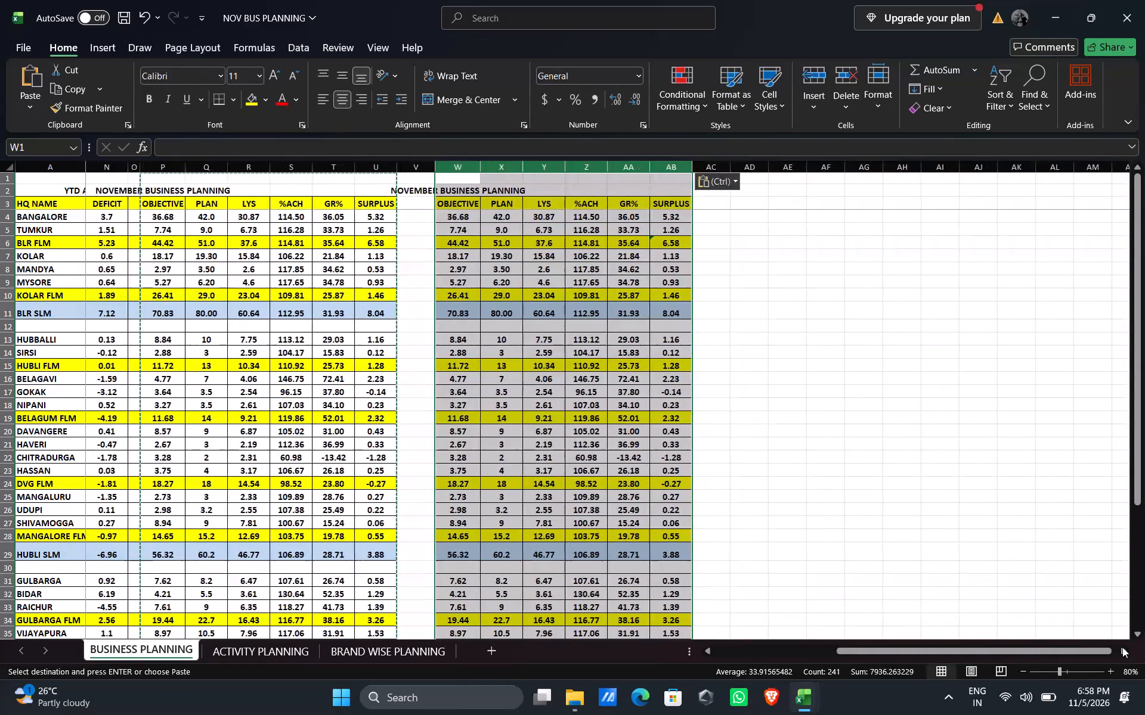
left_click(755, 180)
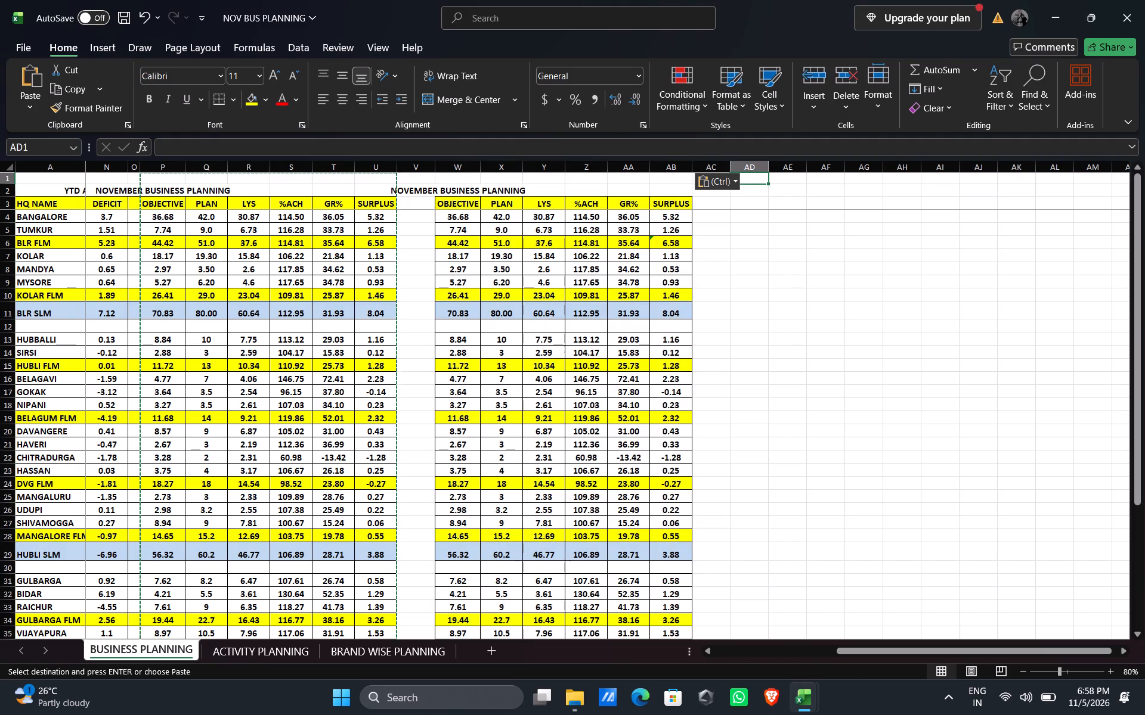
key("ctrl+v")
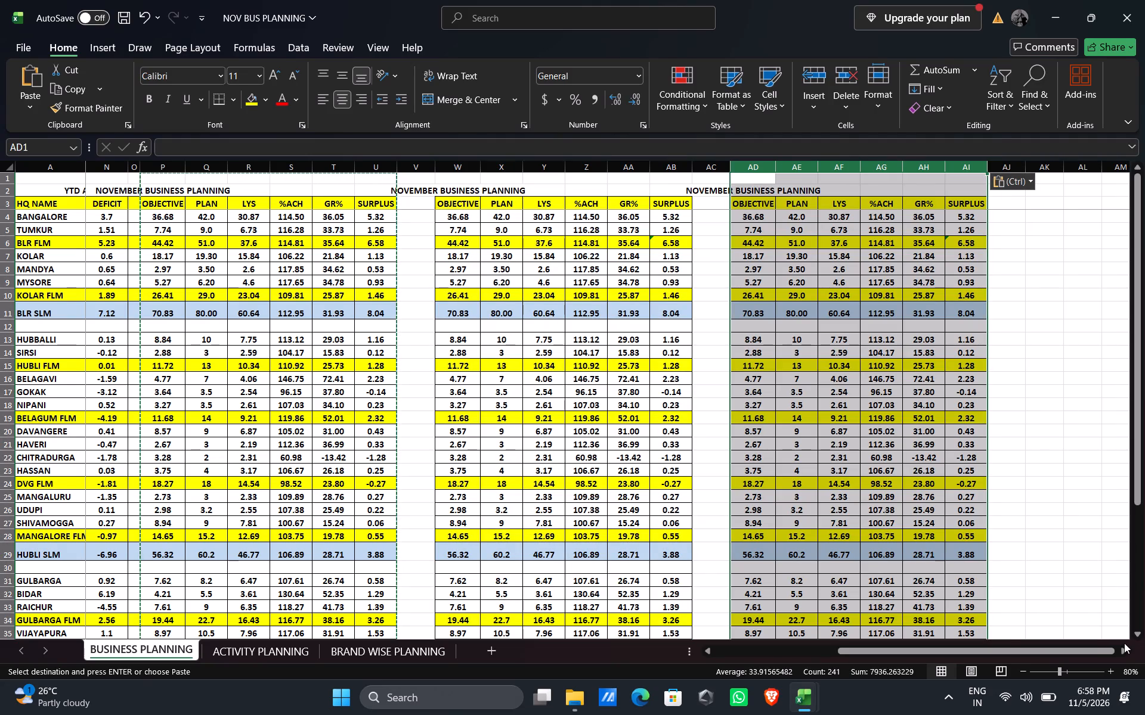
Paste another copy of the November planning block starting at cell AK1, leaving column AJ blank.
triple_click(1126, 649)
triple_click(1126, 649)
left_click(1126, 649)
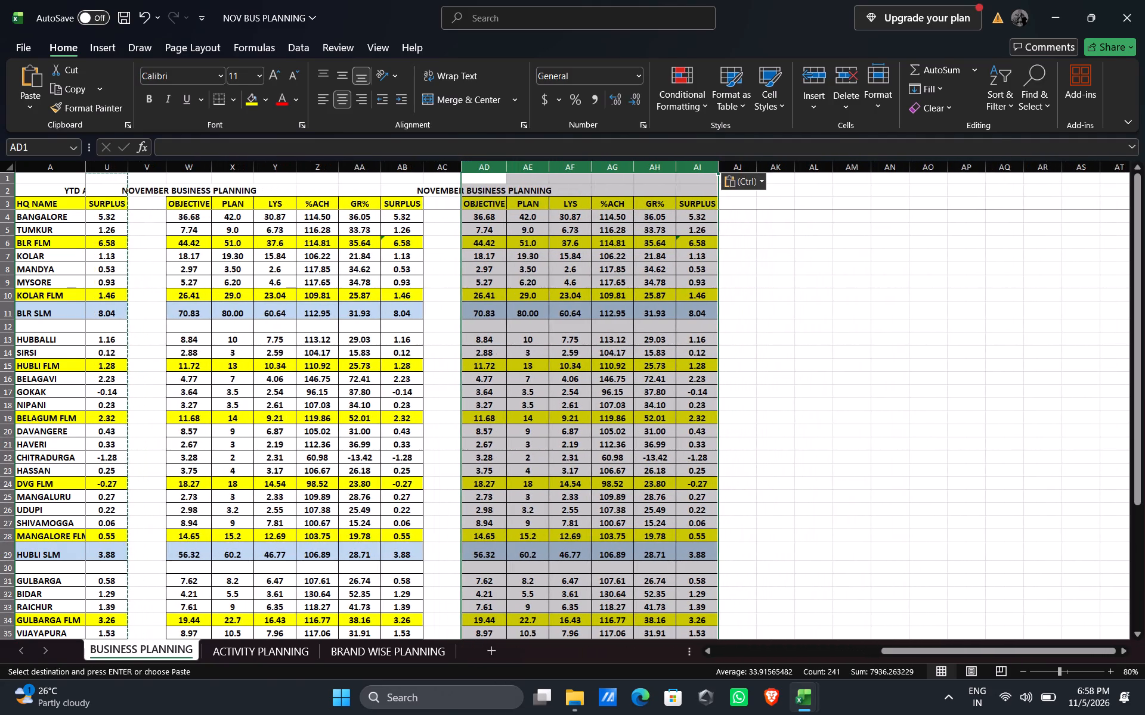
left_click(775, 181)
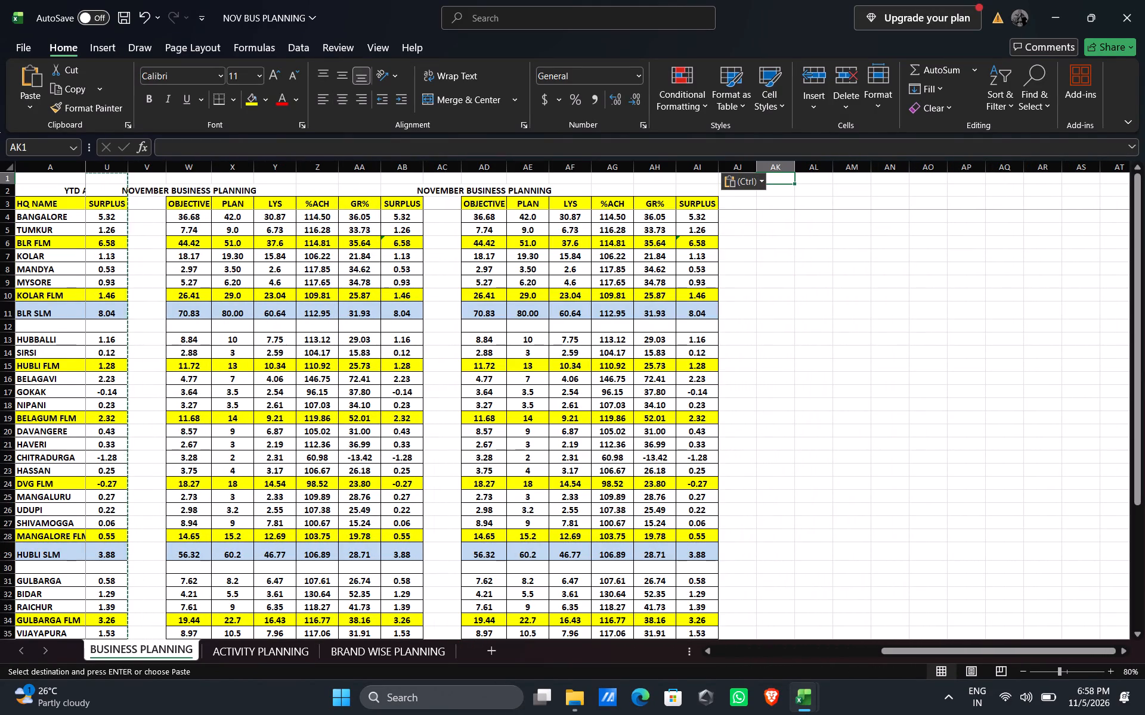
key("ctrl+v")
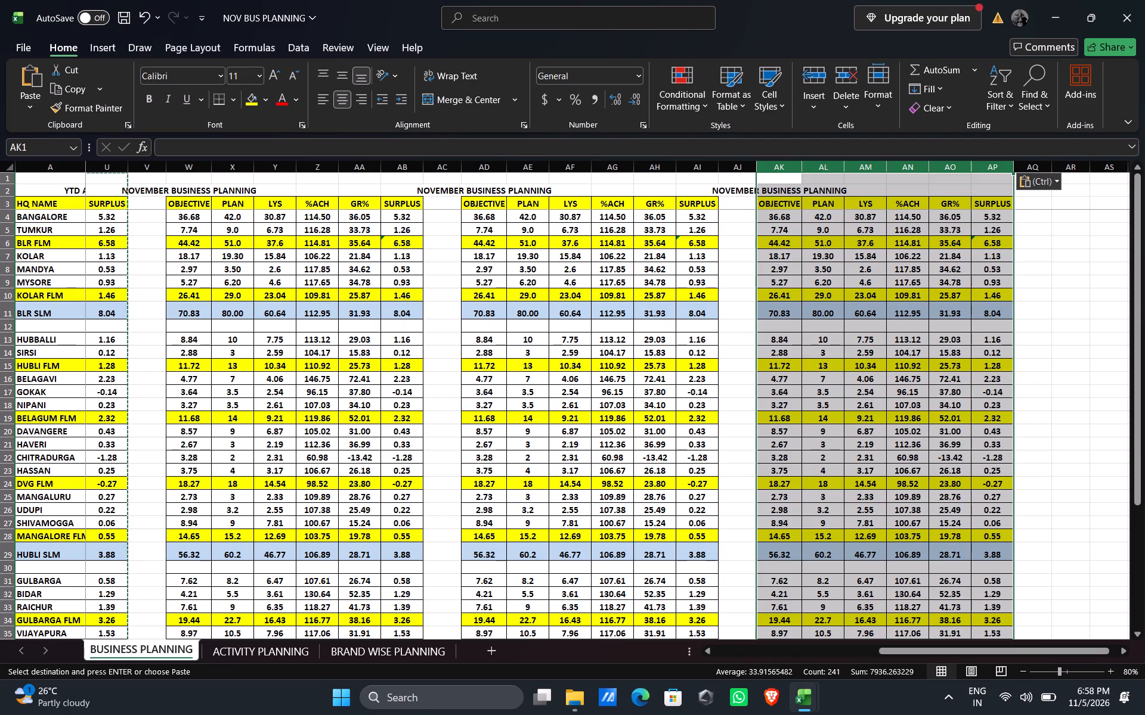
Paste another copy of the November planning block starting at cell AR1, leaving column AQ blank.
triple_click(1122, 651)
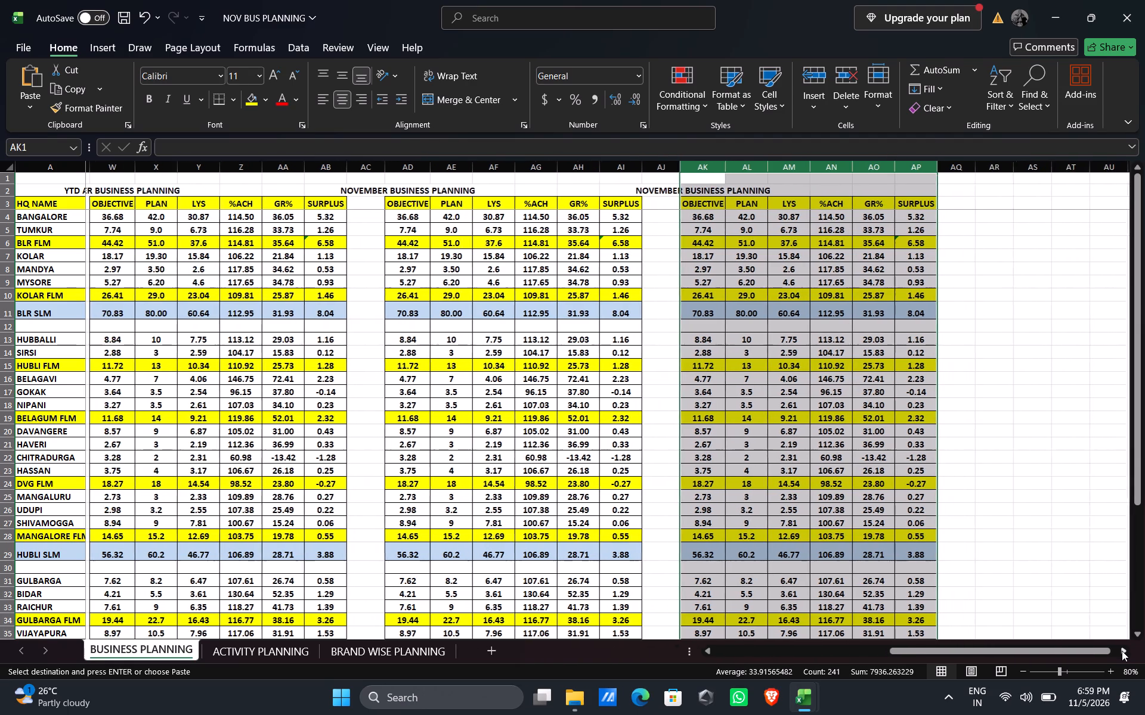
double_click(1122, 651)
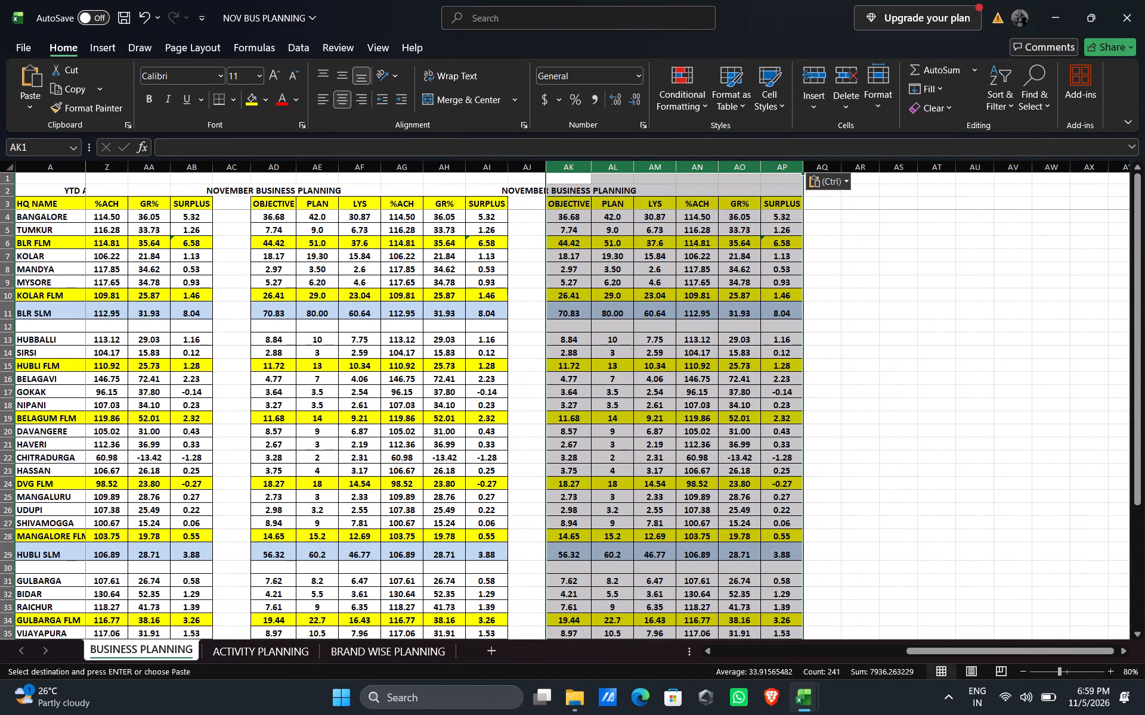
left_click(859, 191)
left_click(861, 179)
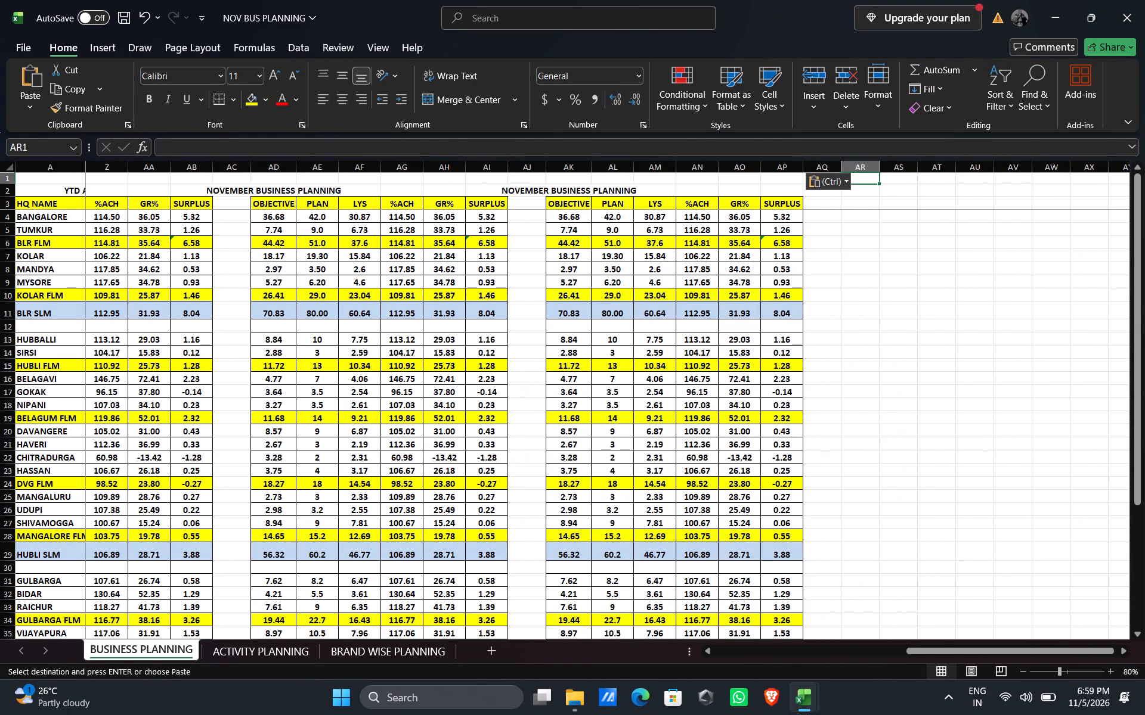
key("ctrl+v")
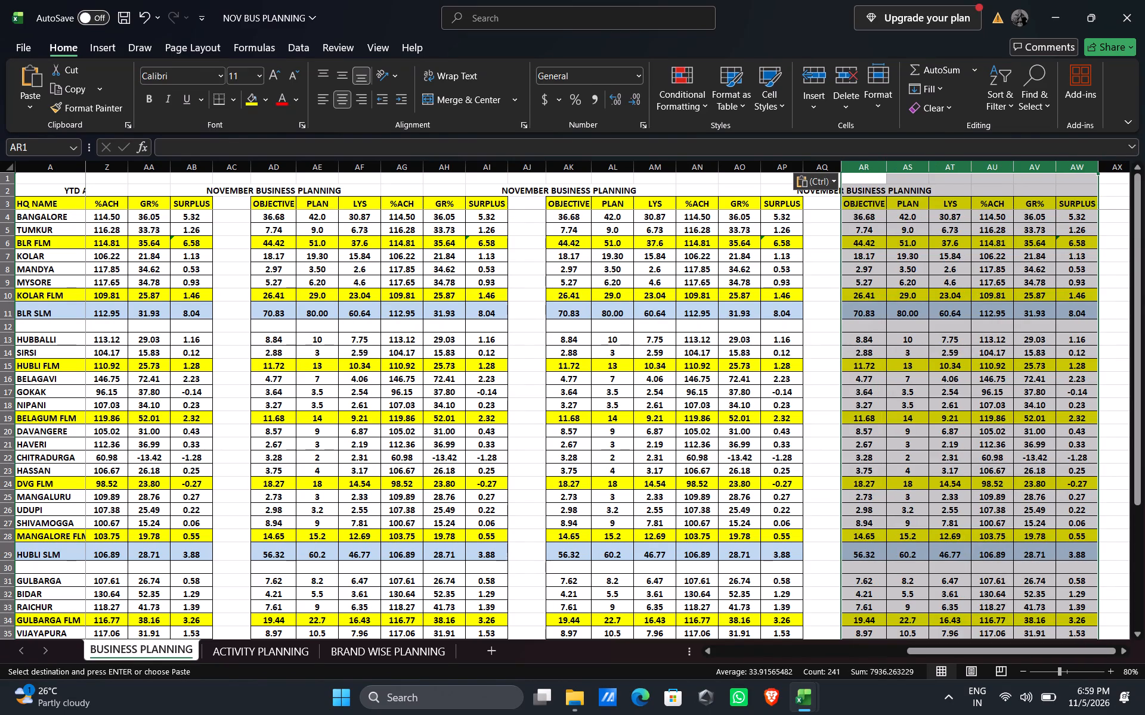
Paste another copy of the November planning block starting at cell AY1, leaving column AX blank.
triple_click(1124, 652)
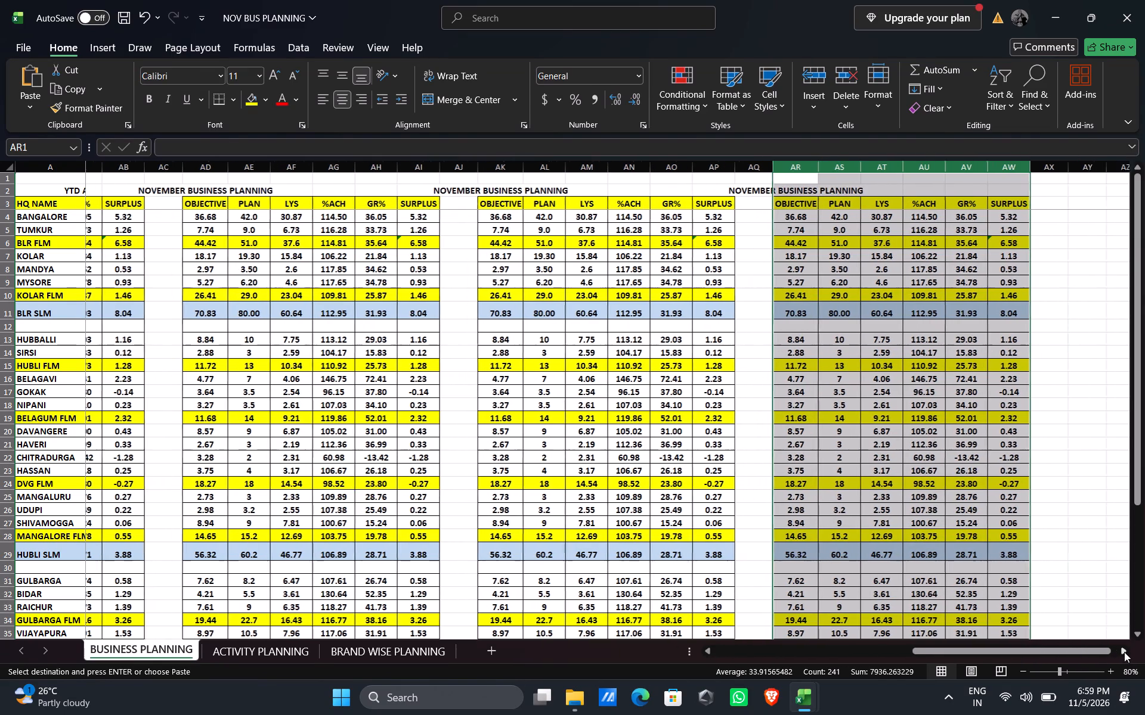
triple_click(1124, 652)
double_click(1124, 652)
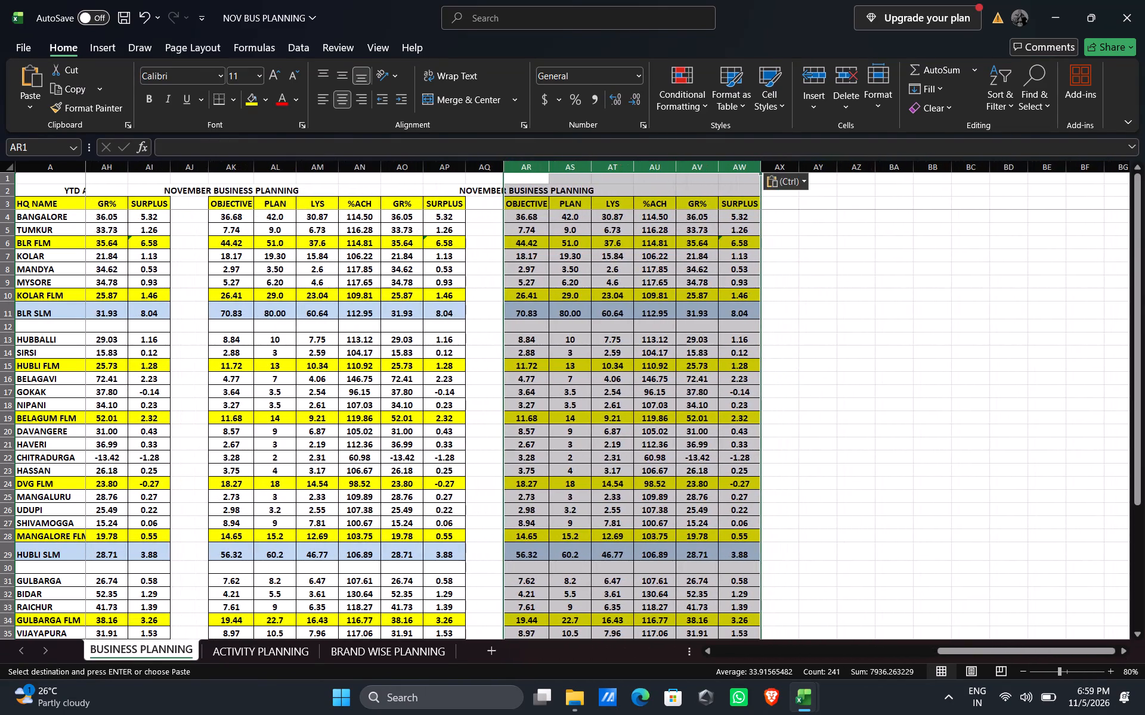
left_click(818, 178)
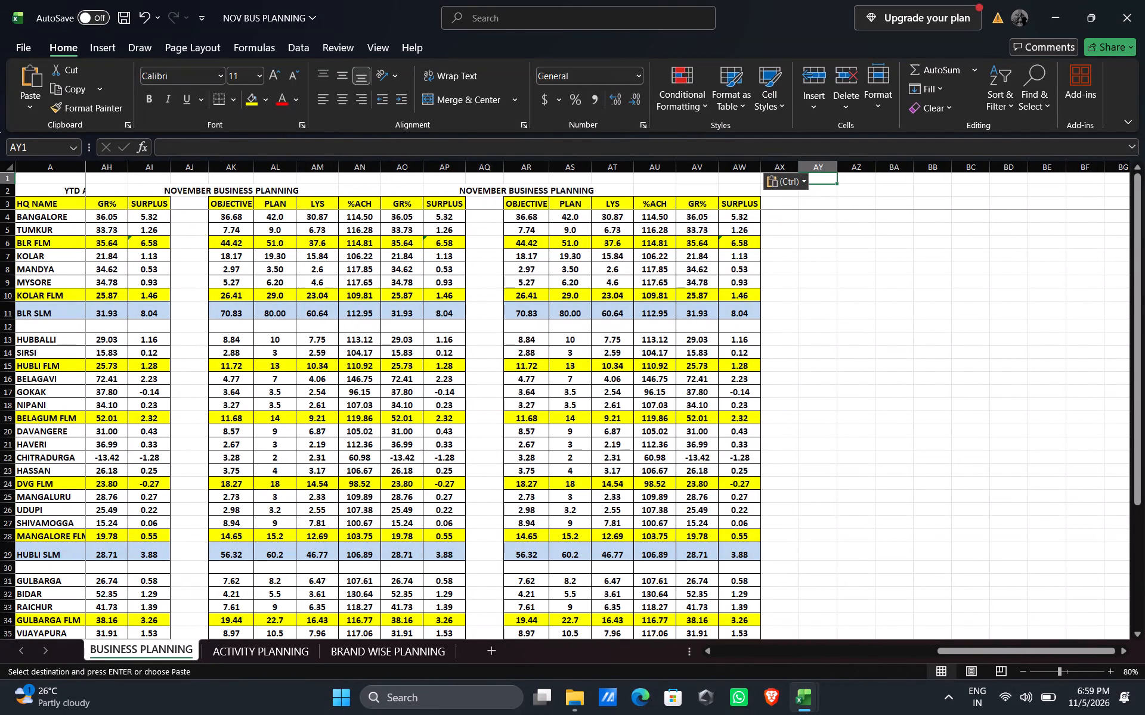
key("ctrl+v")
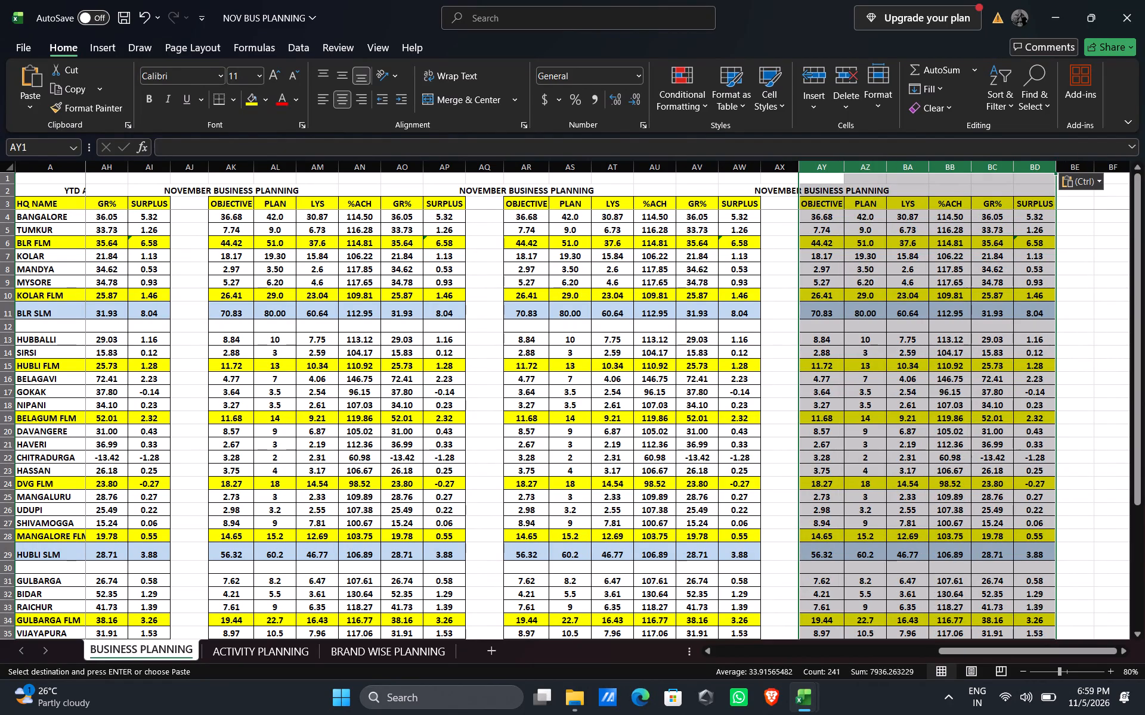
Left-align the NOVEMBER BUSINESS PLANNING headings in AY2, AK2 and AR2.
left_click(830, 192)
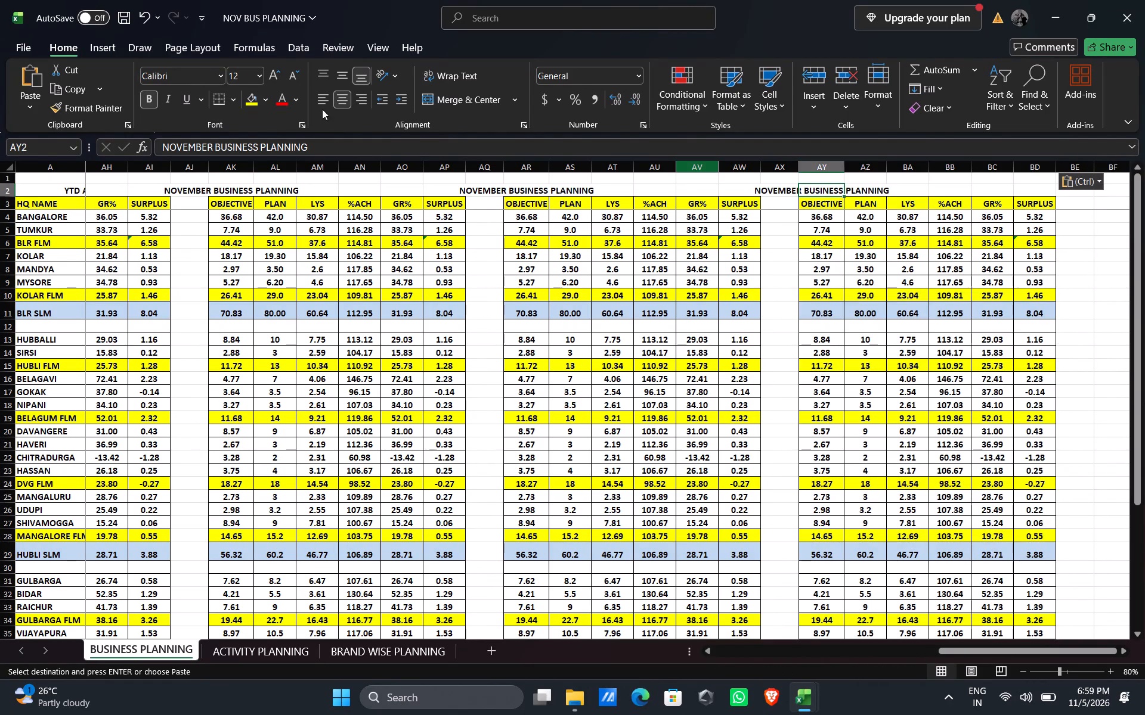
left_click(323, 100)
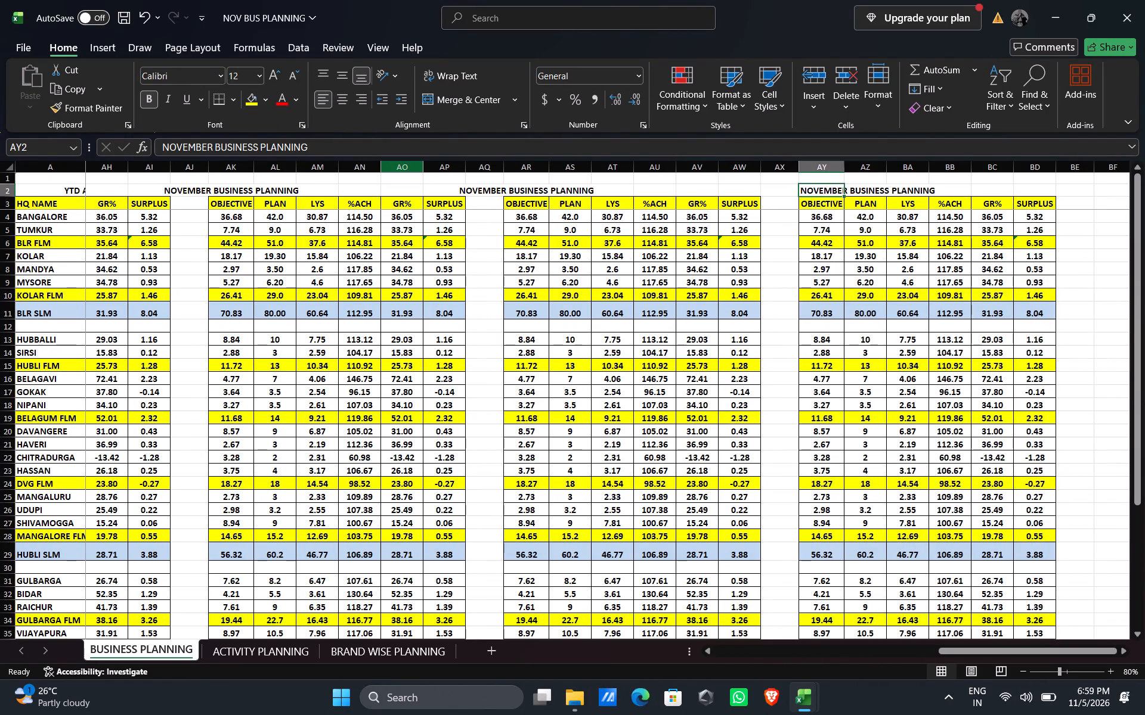
left_click(185, 192)
left_click(228, 191)
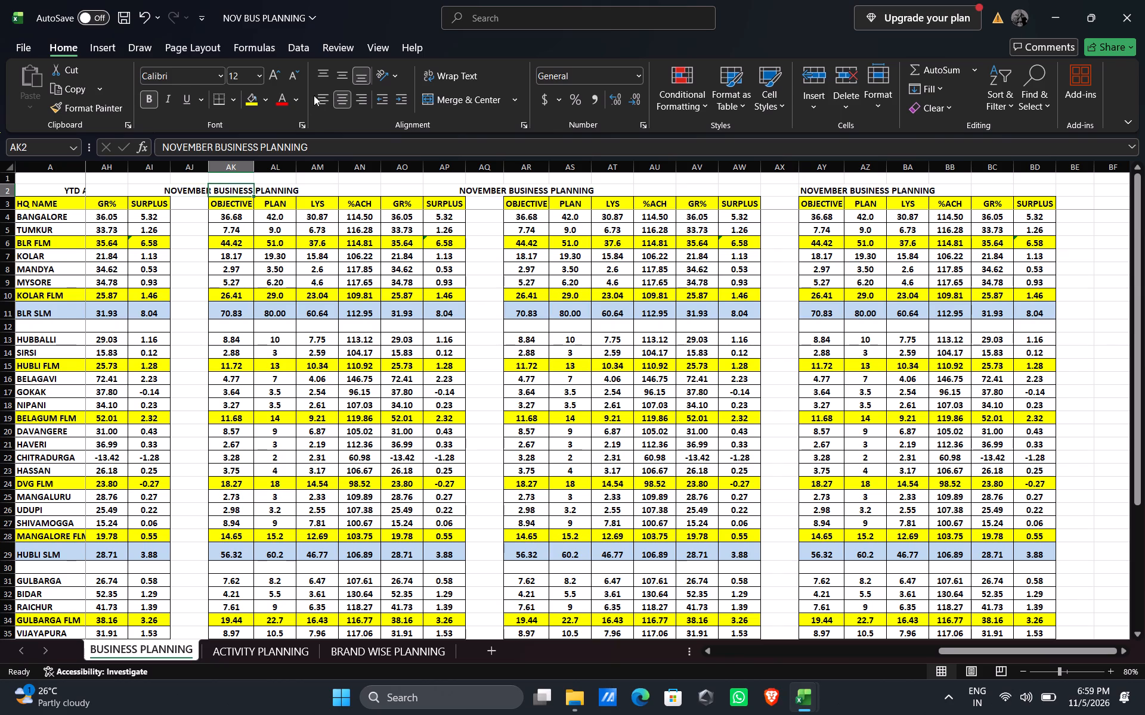
left_click(325, 95)
left_click(516, 190)
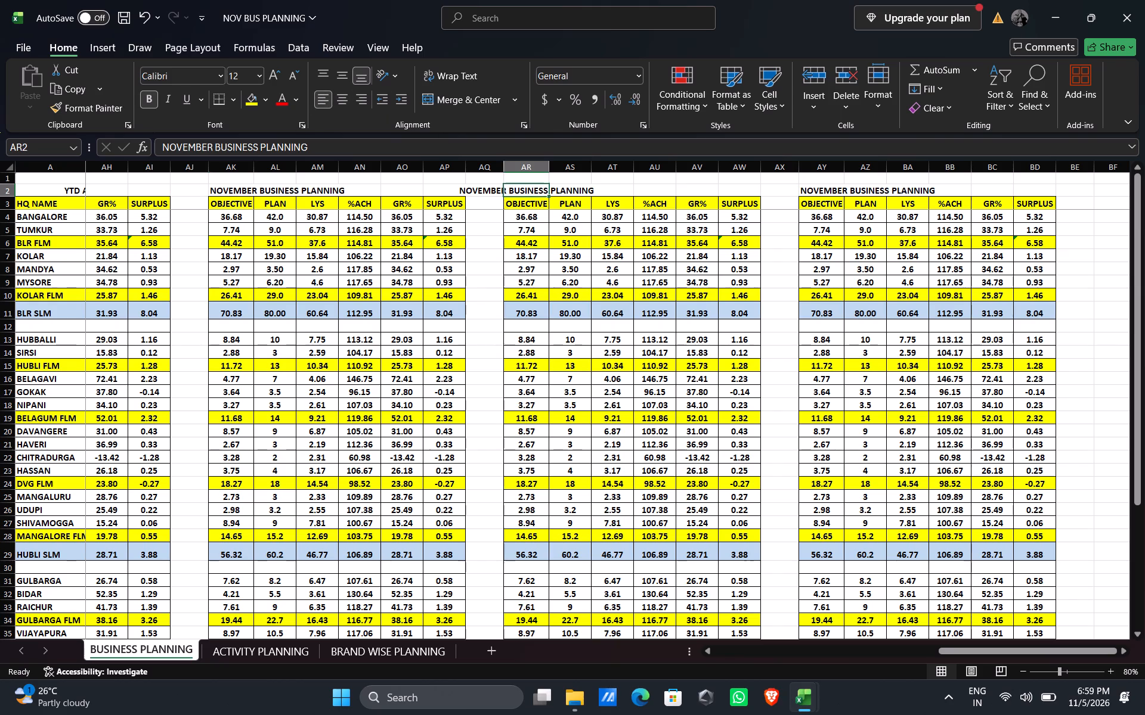
left_click(327, 101)
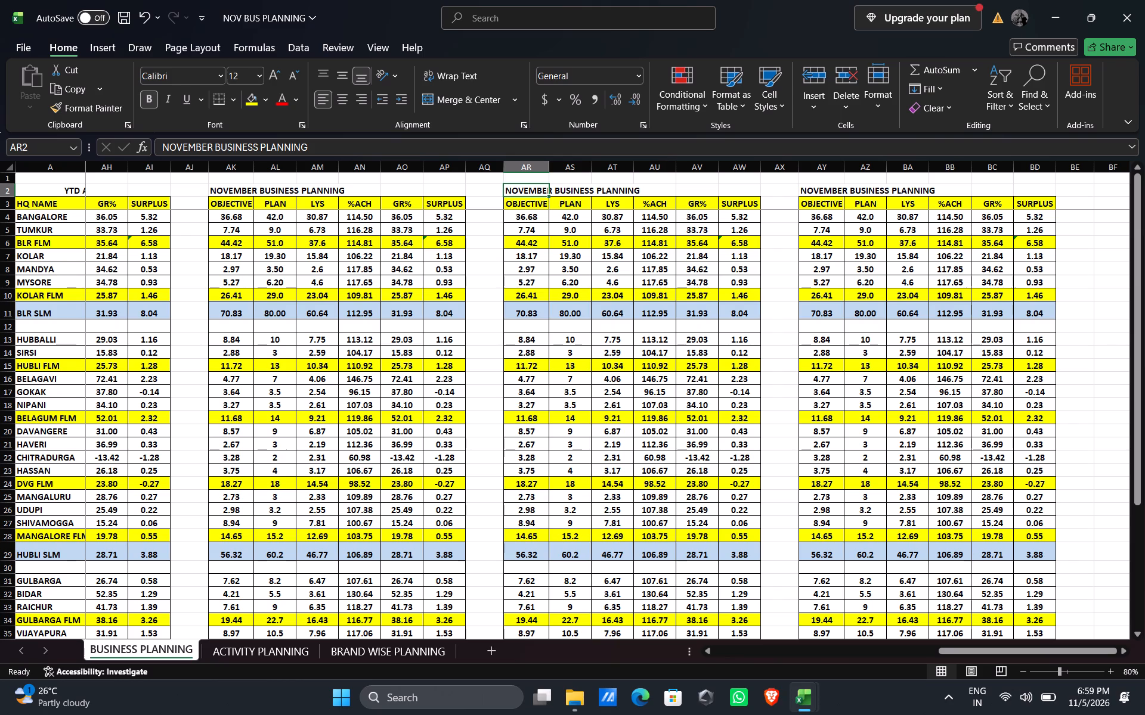
Clear the copied figures in AR4:AT45 and AU16:AW45, keeping the block's headings and formatting.
left_click_drag(522, 214, 624, 481)
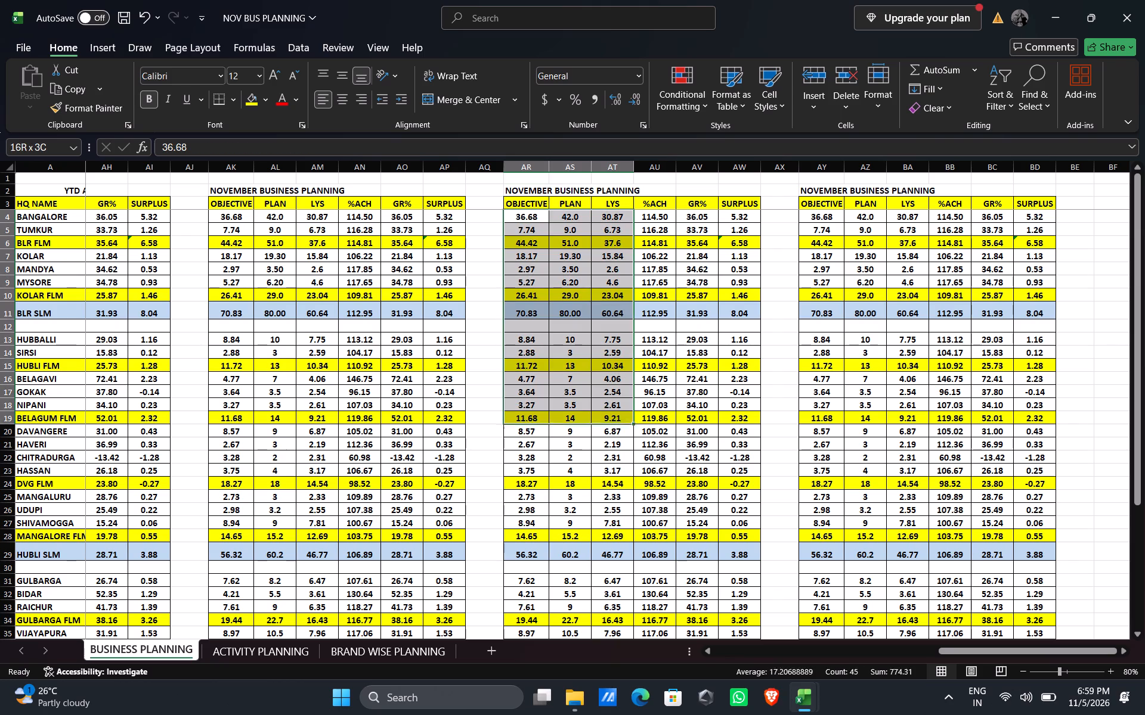
left_click_drag(624, 481, 618, 624)
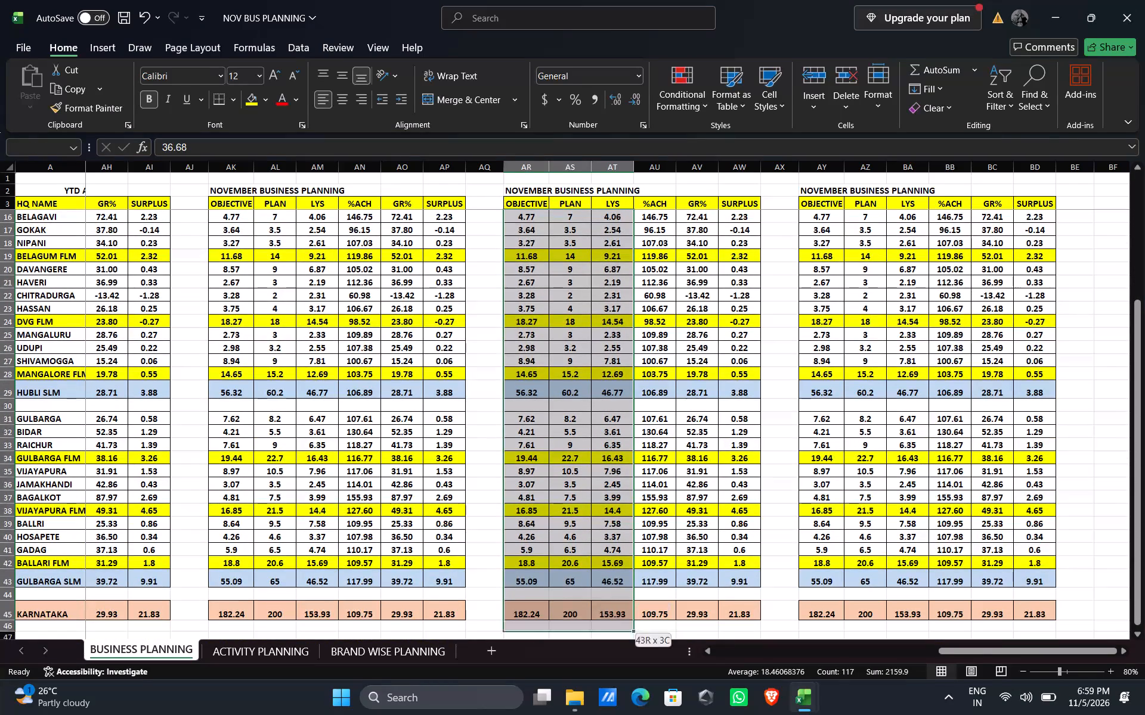
left_click_drag(618, 624, 617, 615)
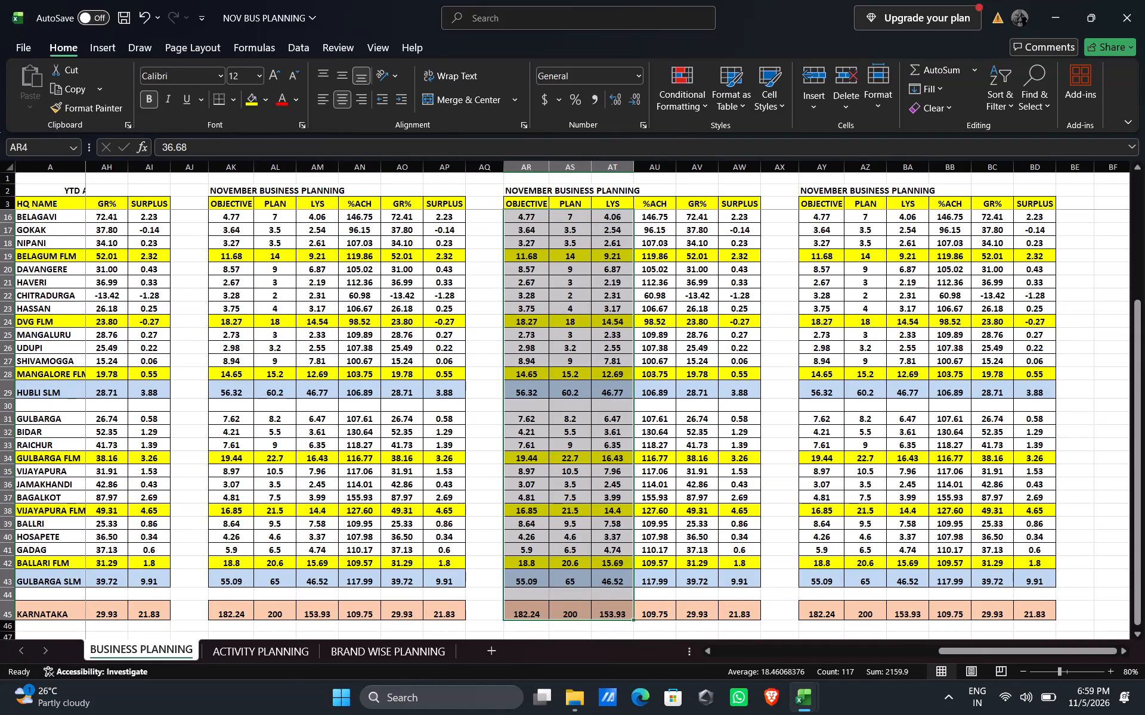
key("Delete")
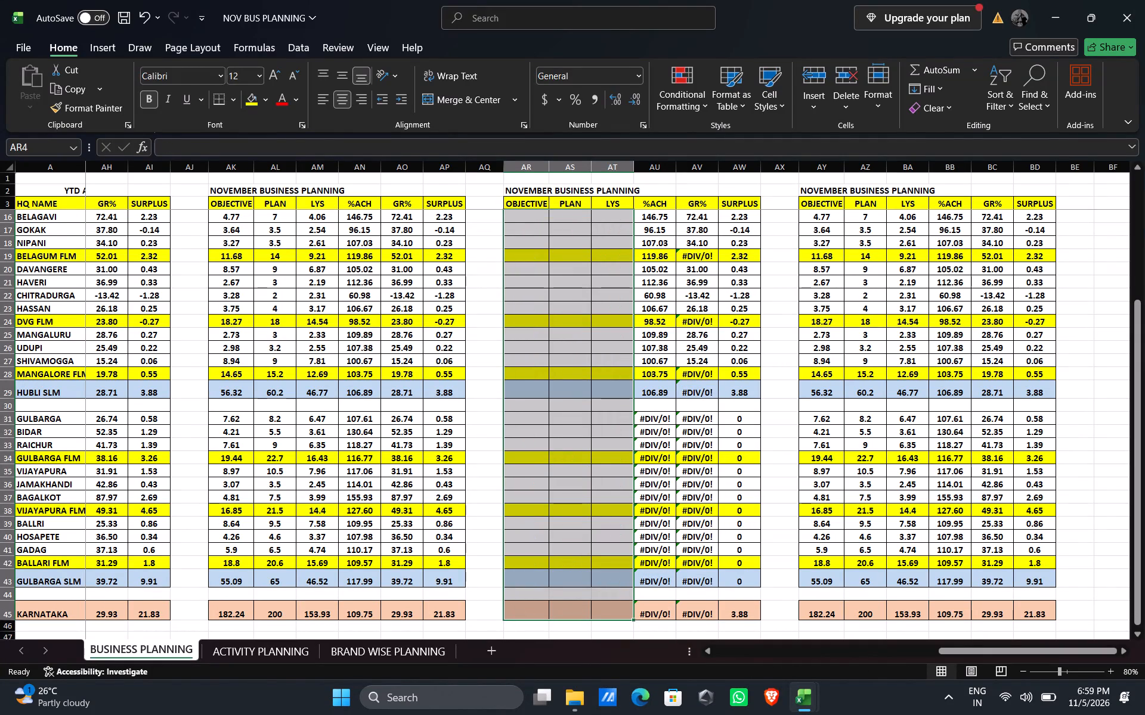
left_click_drag(646, 216, 748, 610)
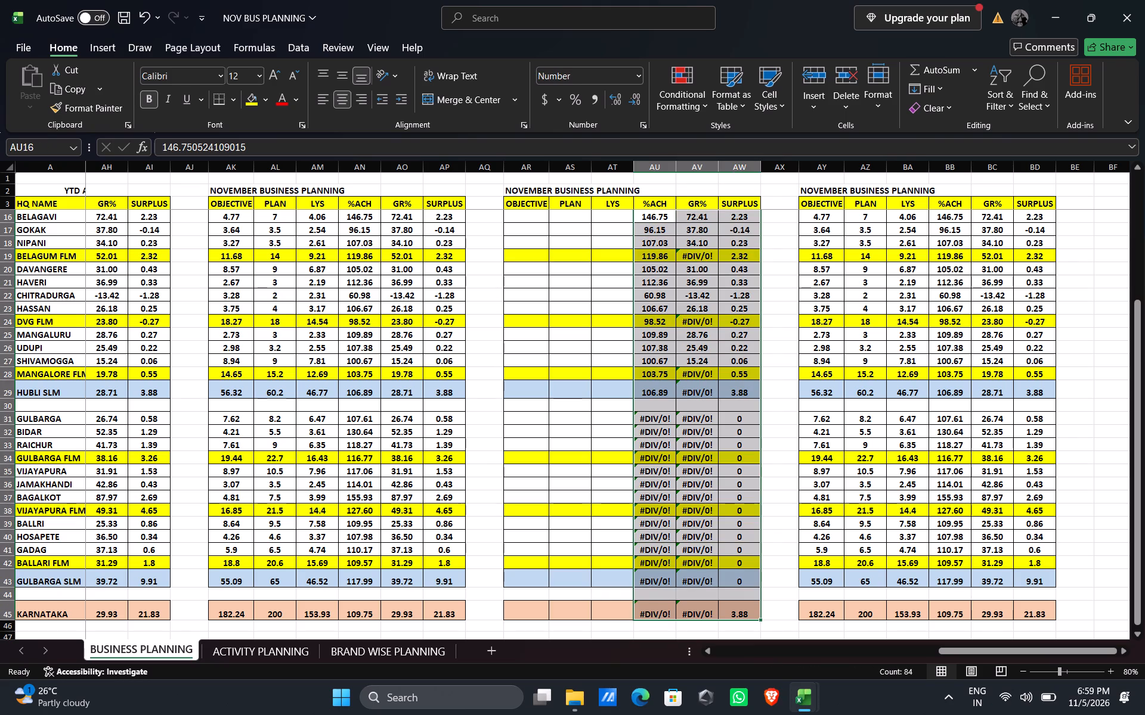
key("Delete")
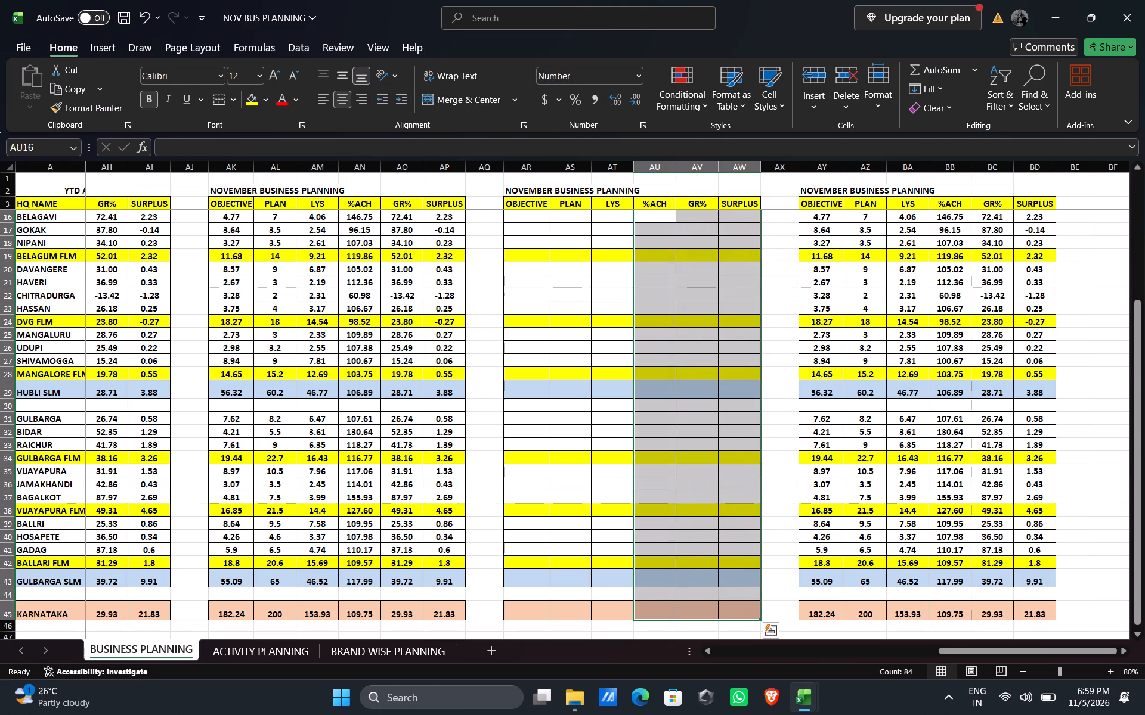
Clear the copied figures in AY16:BD45, from the BELAGAVI row down to the KARNATAKA row.
left_click_drag(820, 216, 1033, 538)
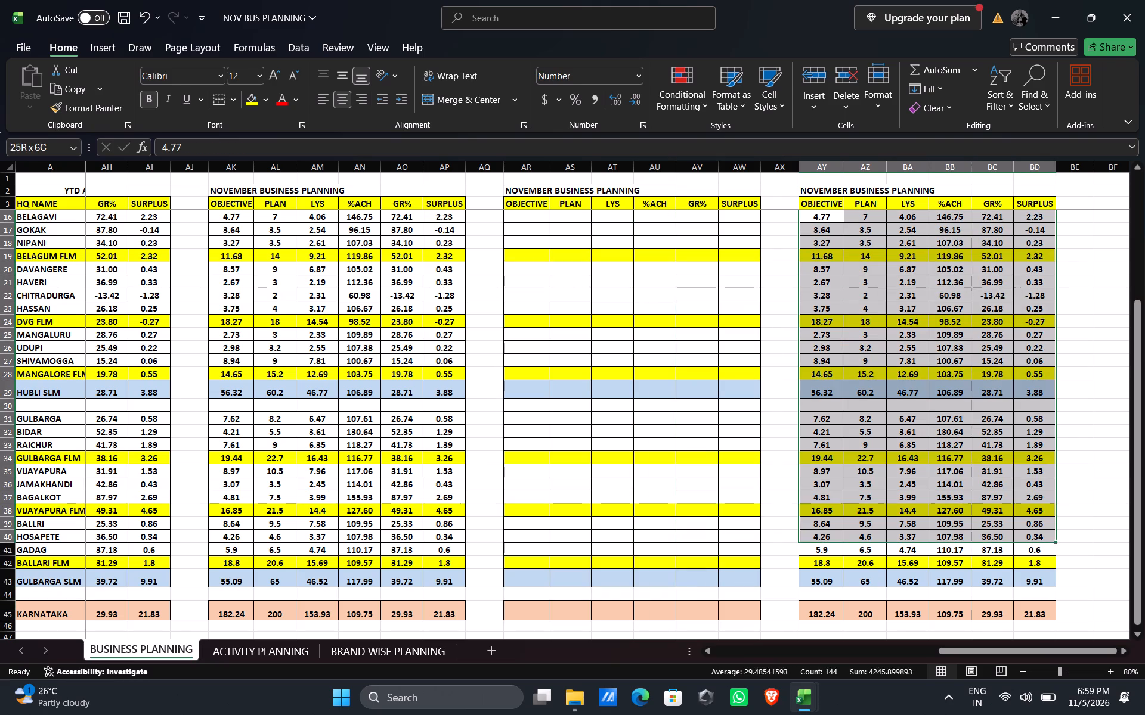
left_click_drag(1033, 538, 1034, 615)
key("Delete")
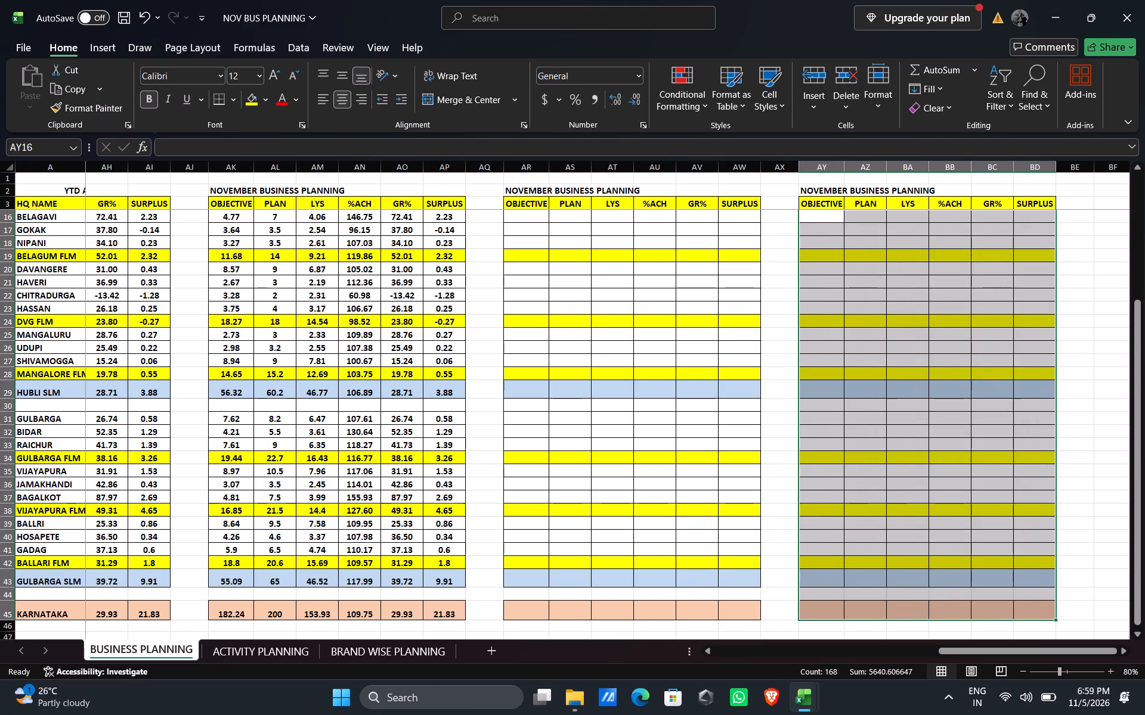
Replace the heading in AY2 with YTD LANDING.
left_click(811, 189)
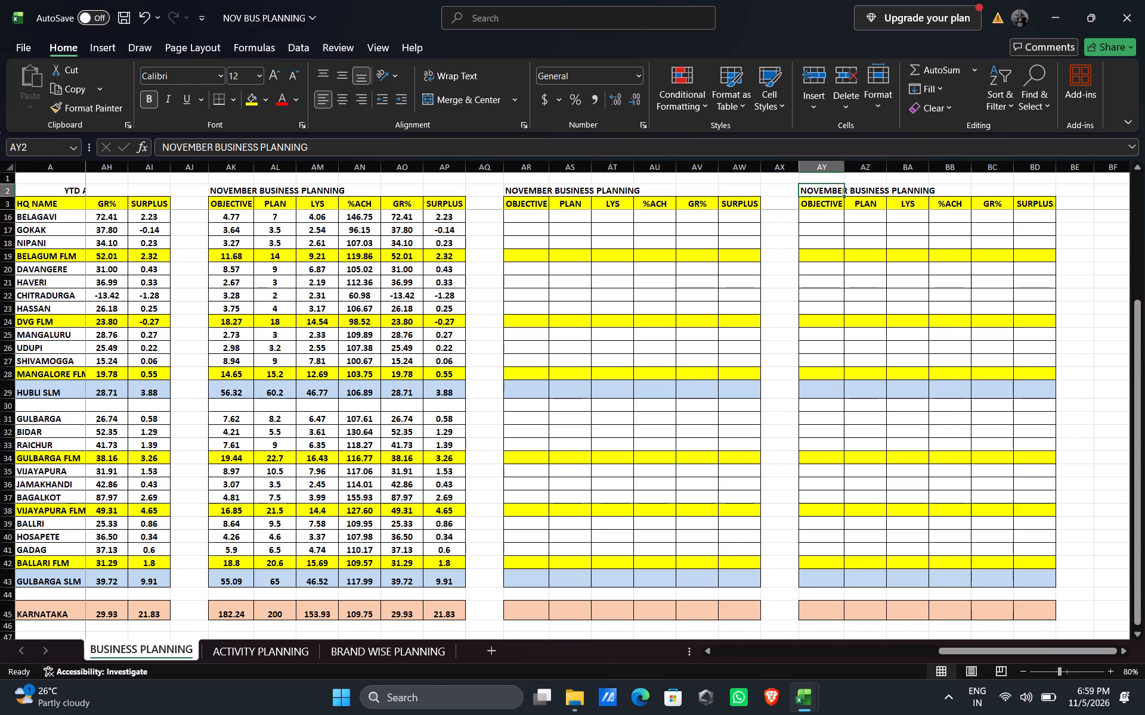
left_click(215, 147)
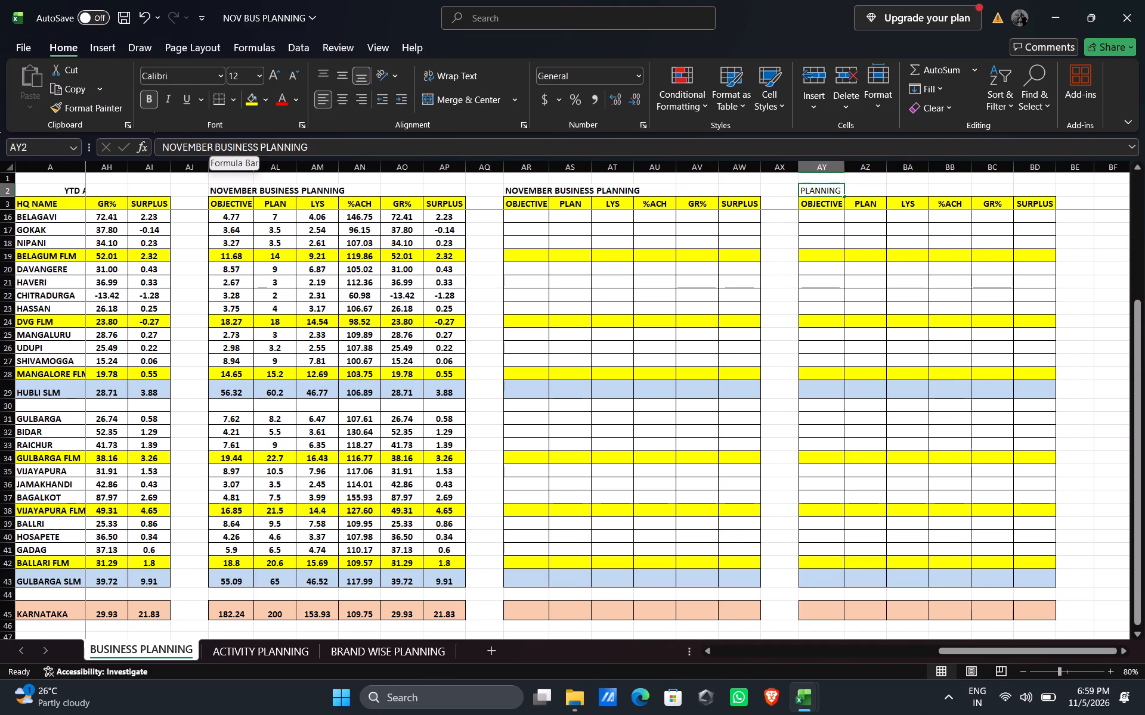
key("Left")
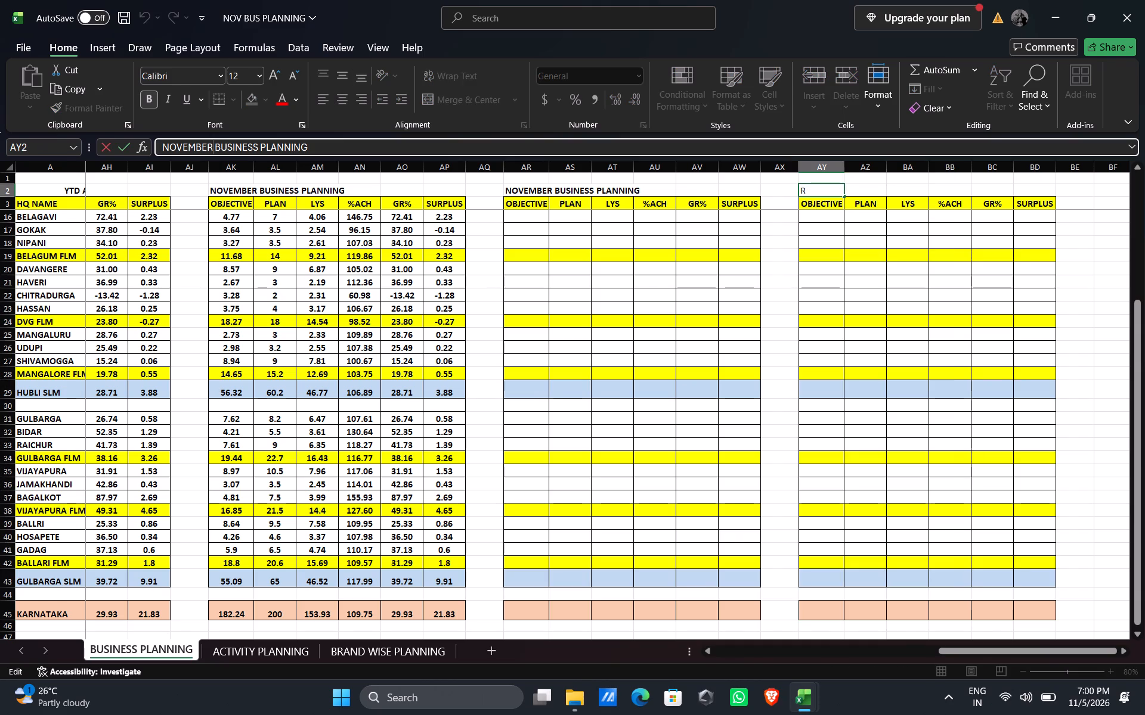
key("Right")
key("Right")
key("Right")
key("Right")
key("Right")
key("Right")
key("Right")
key("Right")
key("Right")
key("Right")
key("Right")
key("Right")
key("Right")
key("Right")
key("Right")
key("Right")
key("Right")
key("Right")
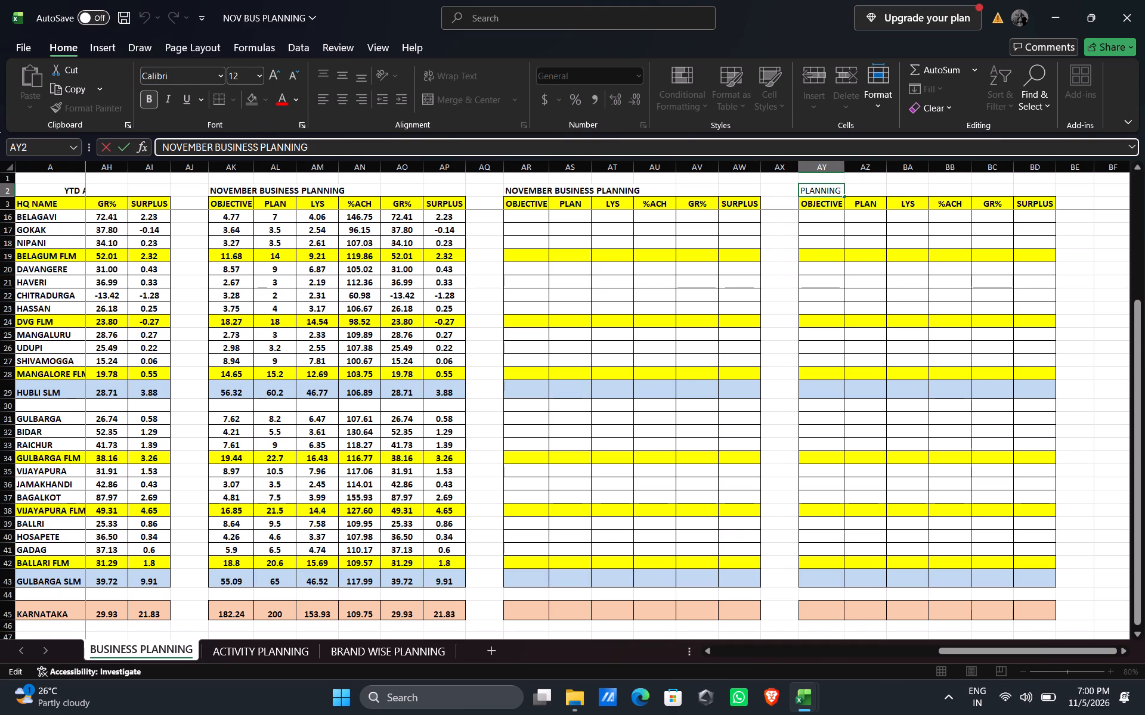
key("BackSpace")
key("BackSpace")
key("BackSpace")
key("BackSpace")
key("BackSpace")
key("BackSpace")
key("BackSpace")
key("BackSpace")
key("BackSpace")
key("BackSpace")
key("BackSpace")
key("BackSpace")
key("BackSpace")
key("BackSpace")
key("BackSpace")
key("BackSpace")
key("BackSpace")
key("BackSpace")
key("BackSpace")
key("BackSpace")
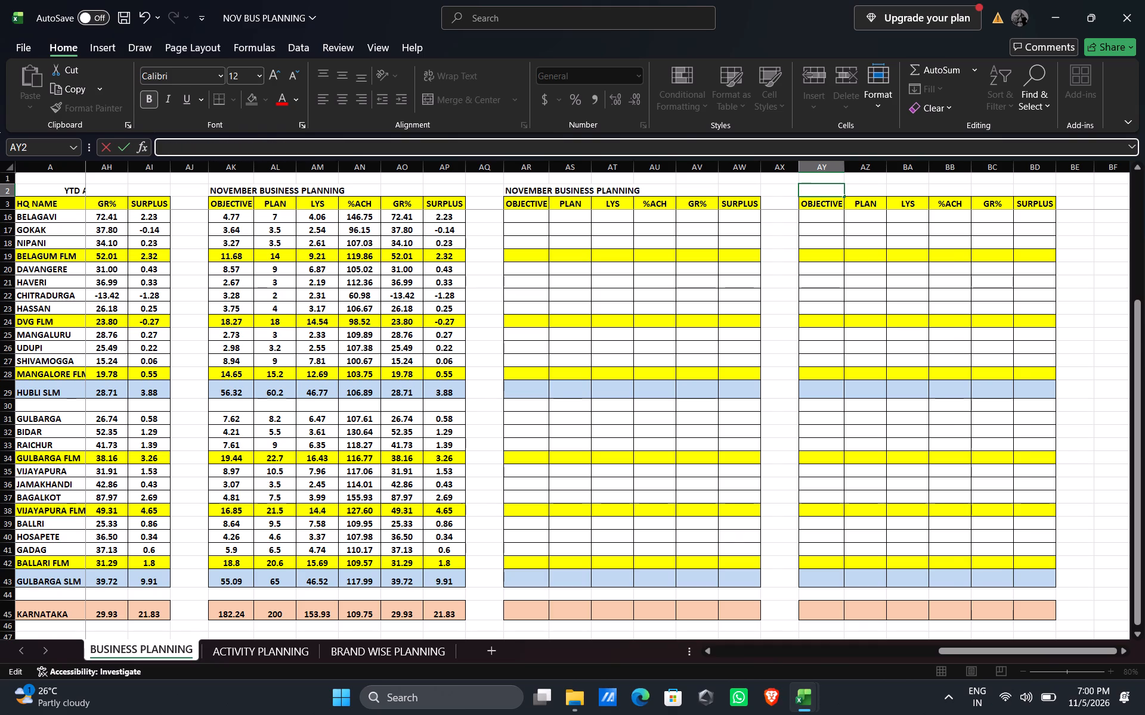
type("YTD LANDING")
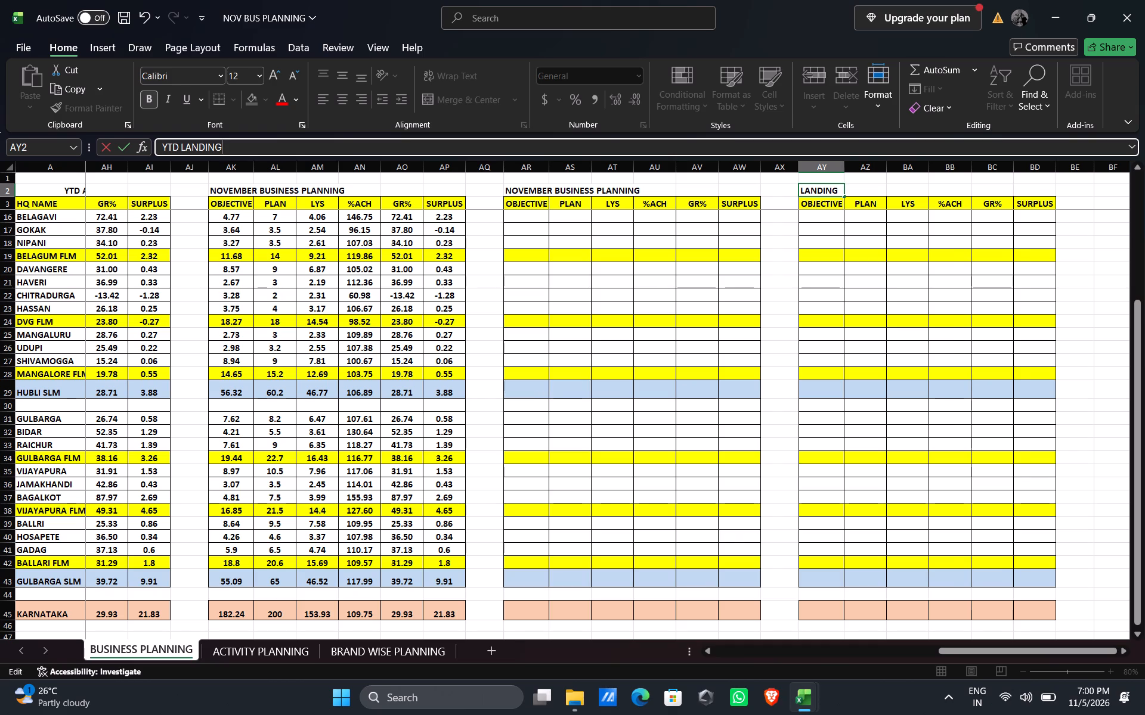
key("Return")
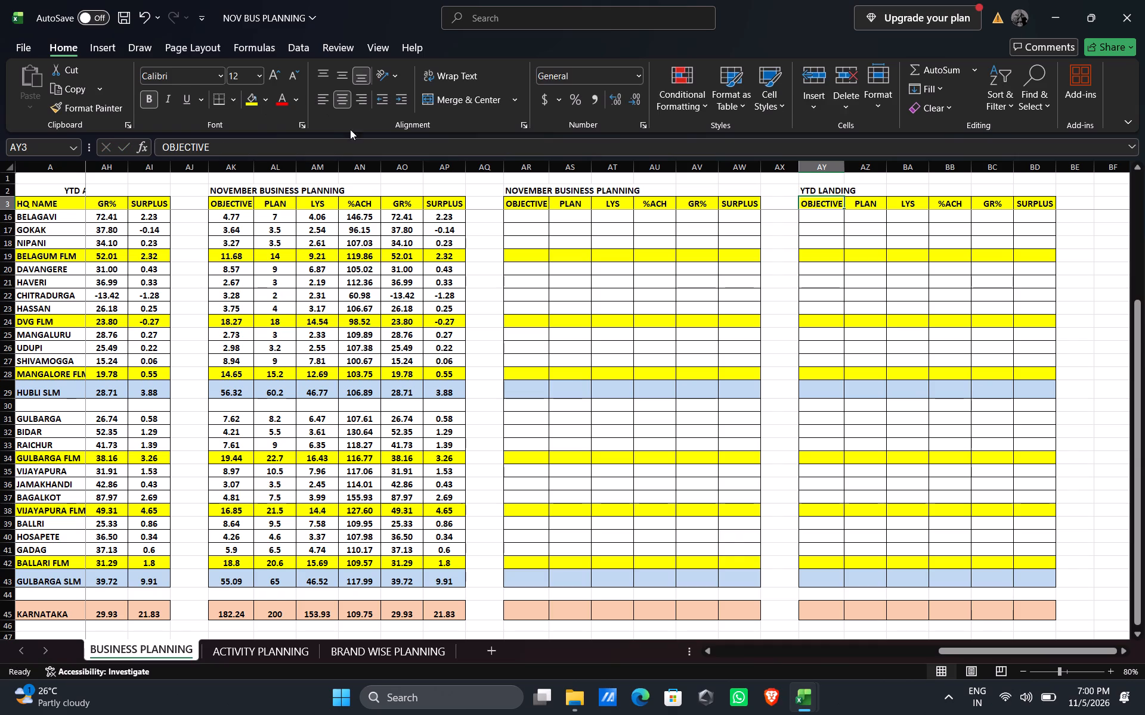
Change the month in the AR2 heading so it reads MARCH BUSINESS PLANNING.
left_click(525, 193)
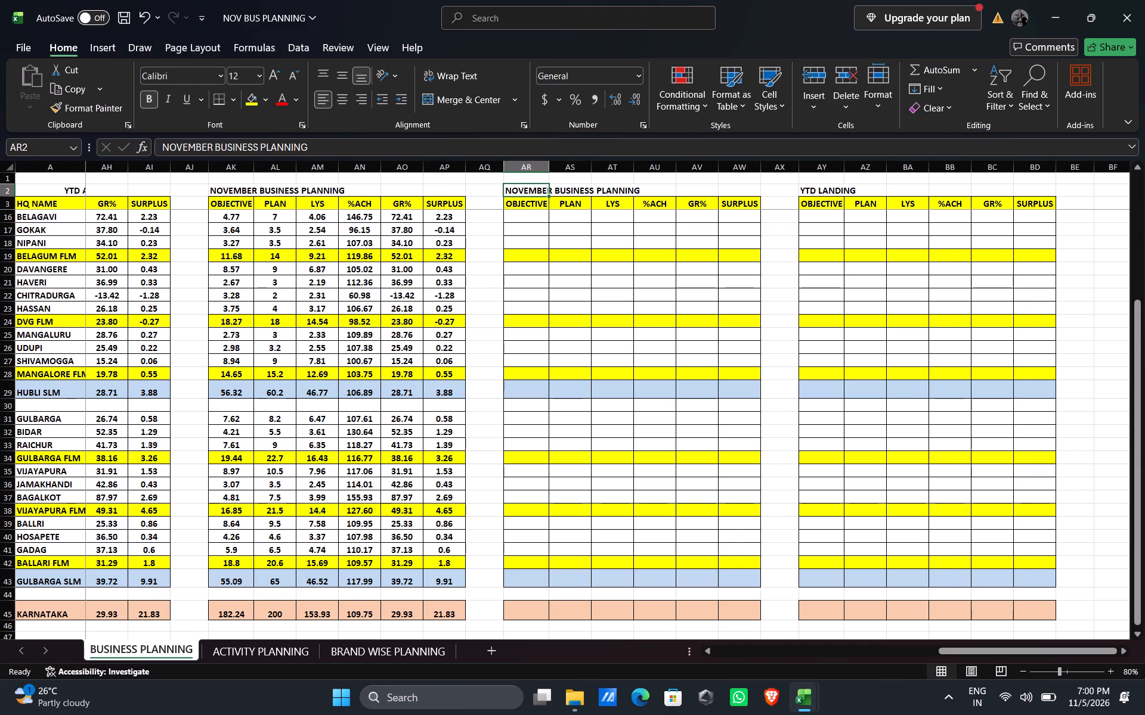
left_click(214, 144)
key("Left")
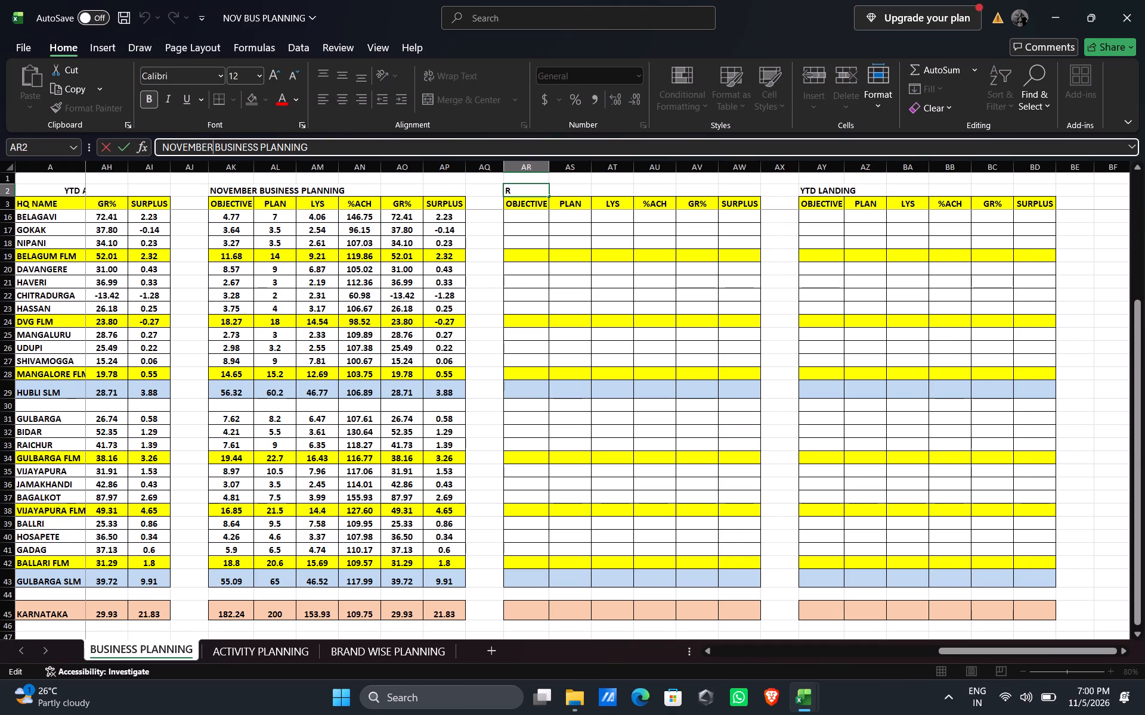
key("BackSpace")
key("BackSpace")
key("BackSpace")
key("BackSpace")
key("BackSpace")
key("BackSpace")
key("BackSpace")
key("BackSpace")
key("BackSpace")
key("BackSpace")
key("BackSpace")
key("BackSpace")
type("MARCH")
key("Return")
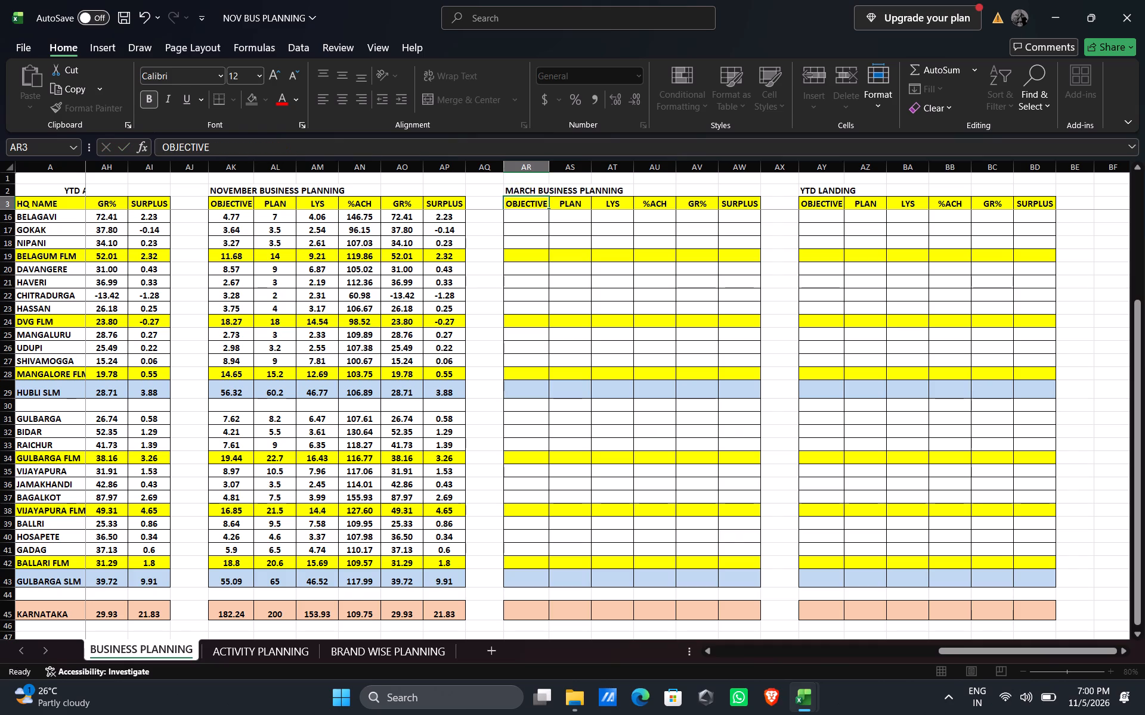
Change the month in the AK2 heading so it reads FEBRUARY BUSINESS PLANNING.
left_click(231, 192)
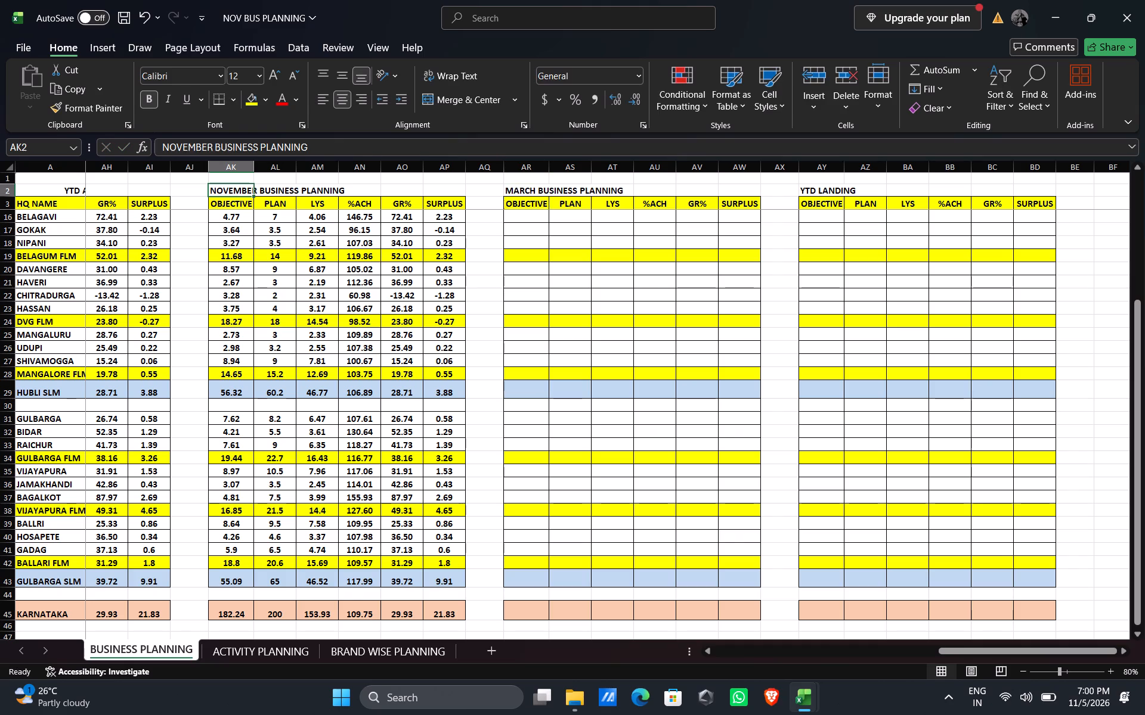
left_click(212, 148)
key("BackSpace")
key("BackSpace")
key("BackSpace")
key("BackSpace")
key("BackSpace")
key("BackSpace")
key("BackSpace")
key("BackSpace")
key("BackSpace")
key("BackSpace")
key("BackSpace")
key("BackSpace")
key("BackSpace")
key("BackSpace")
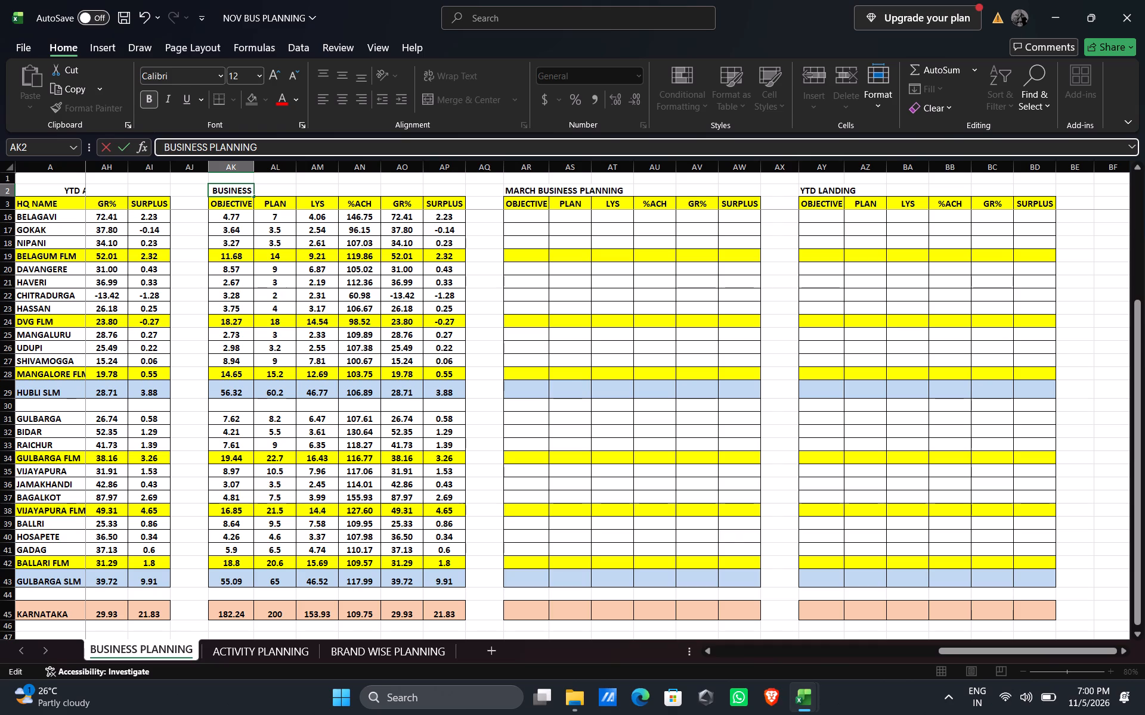
type("FEBR")
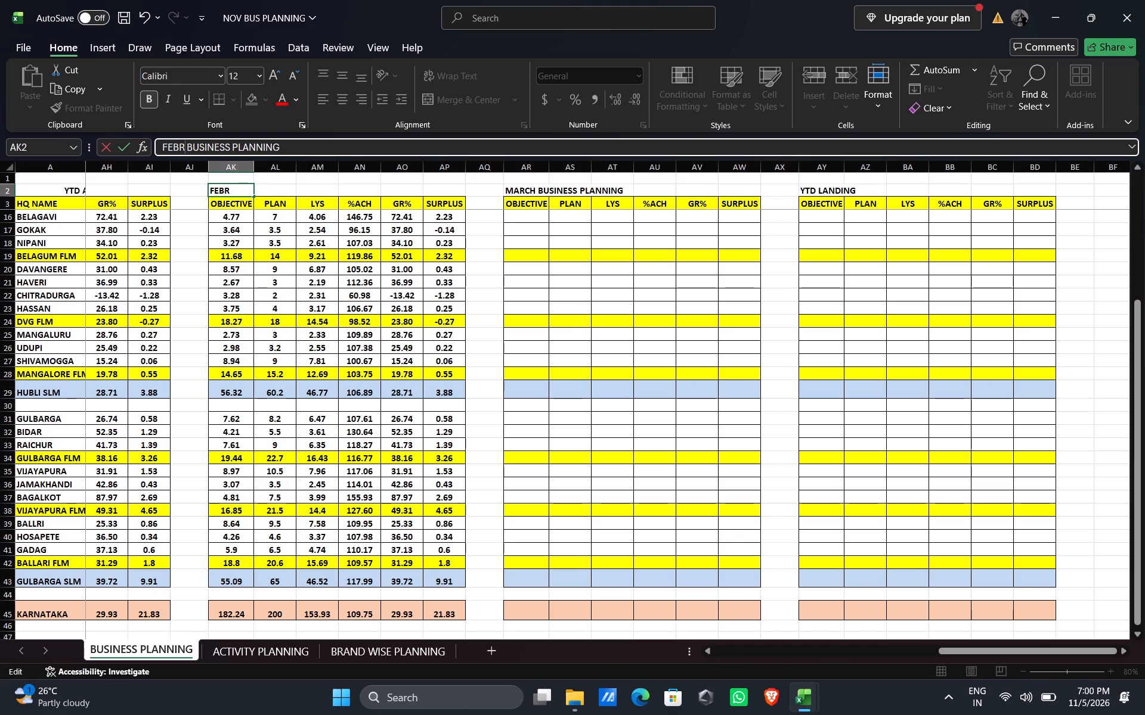
type("UARY")
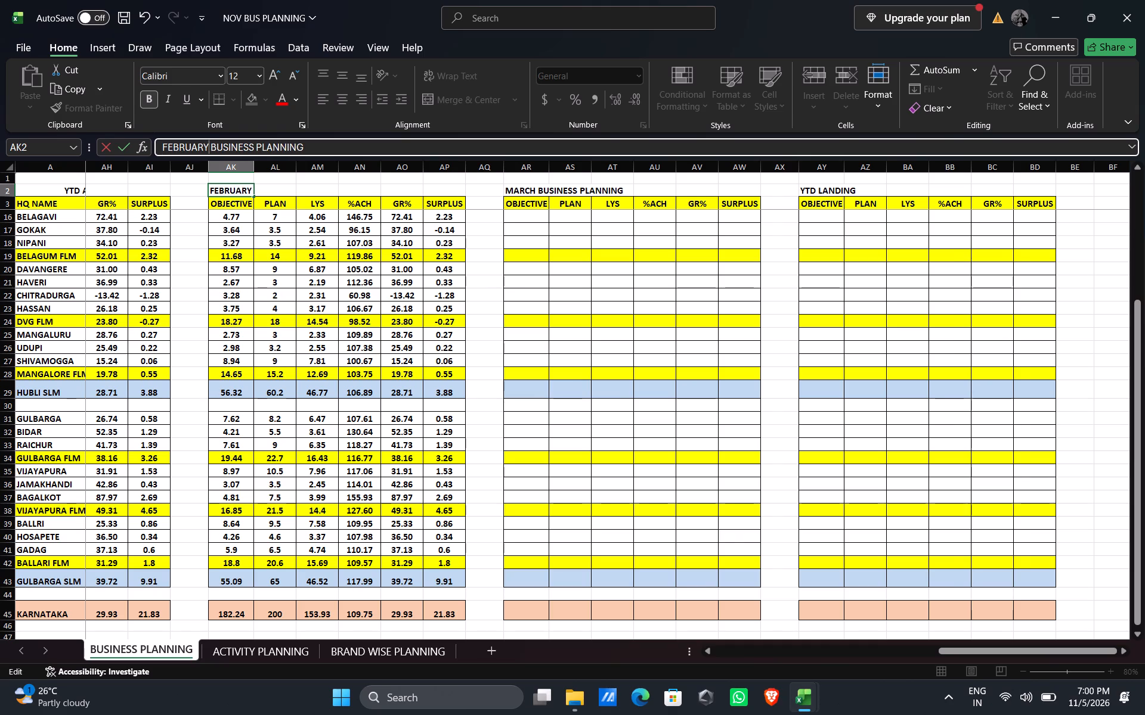
key("Down")
key("Return")
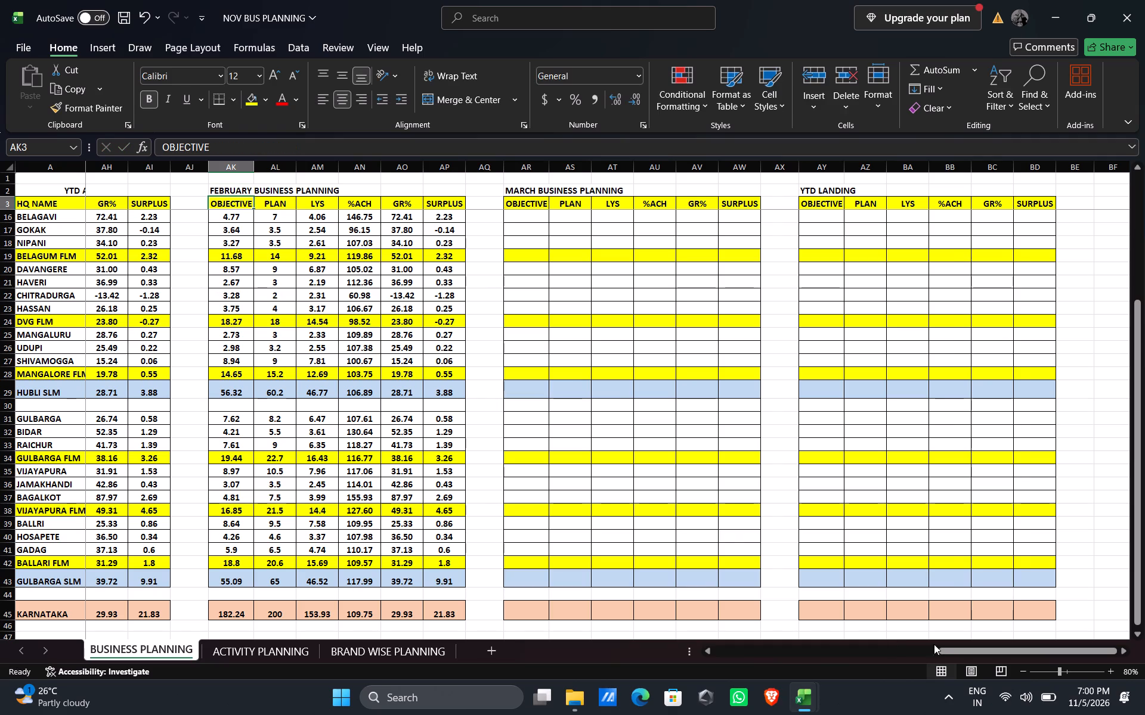
Clear the copied figures in AK16:AP45 of the February block, from the BELAGAVI row down to the KARNATAKA row.
left_click_drag(946, 652, 885, 656)
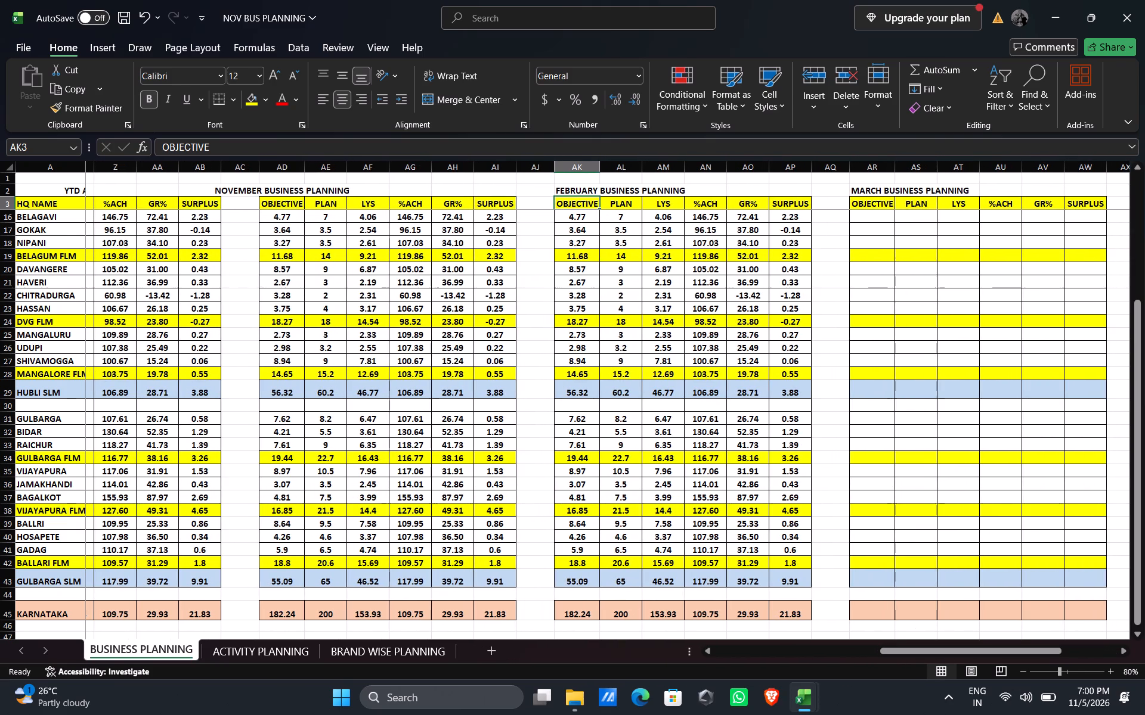
left_click_drag(573, 218, 796, 279)
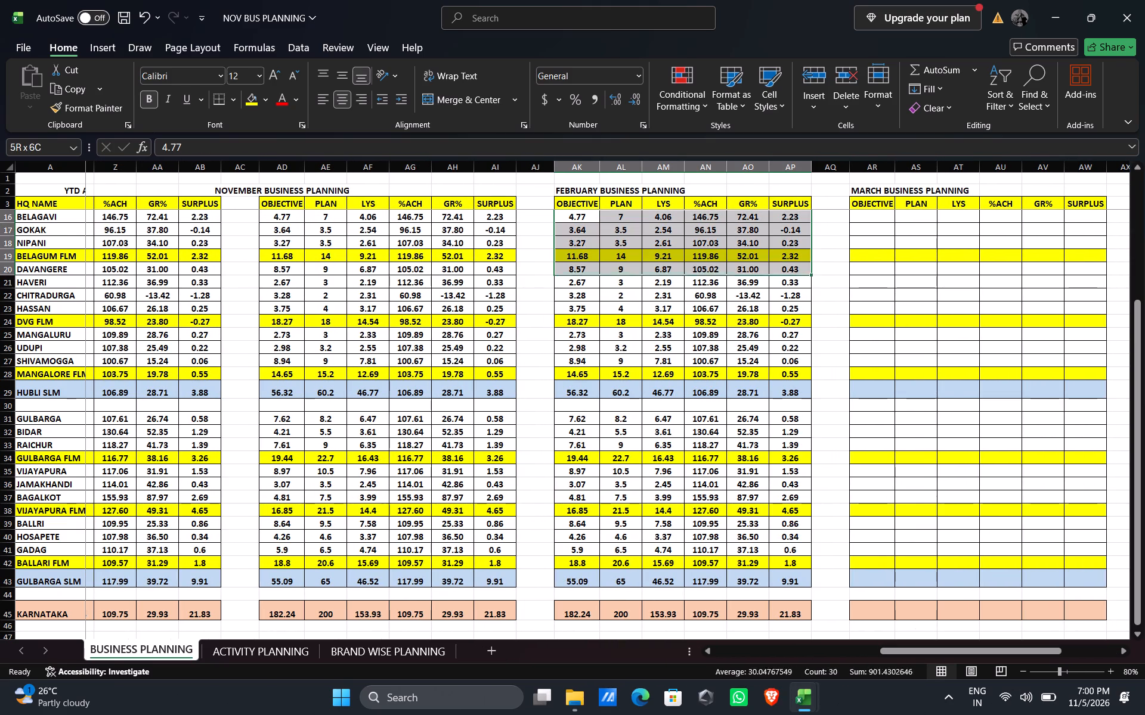
left_click_drag(796, 279, 796, 606)
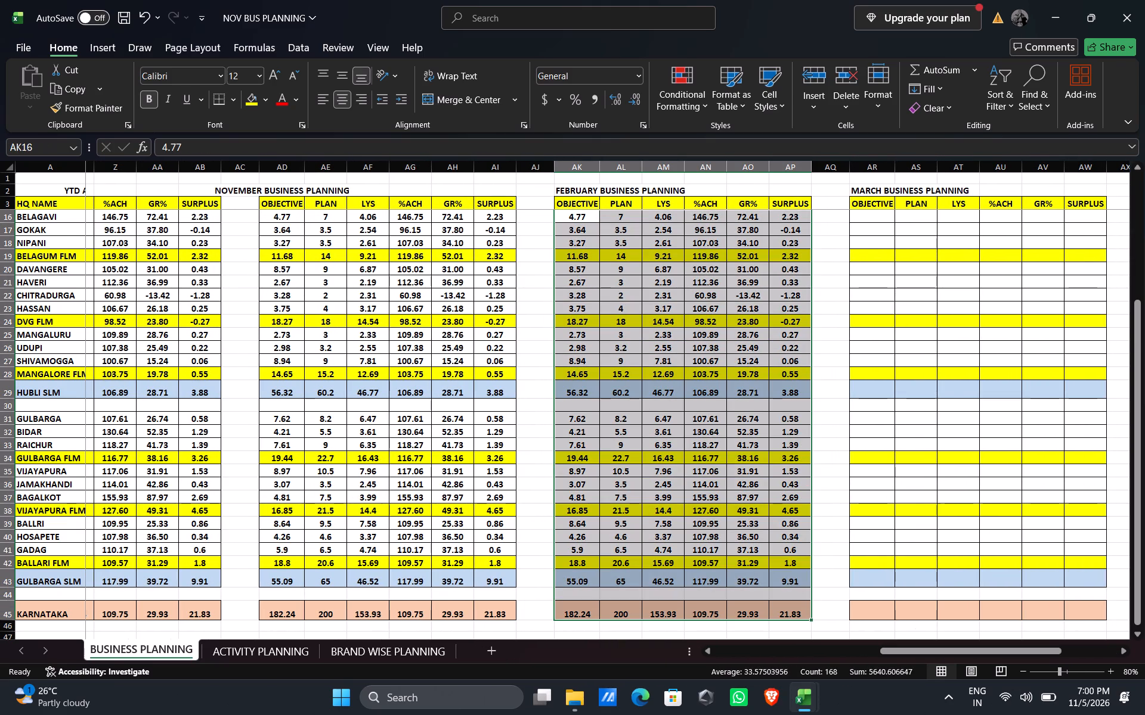
key("Delete")
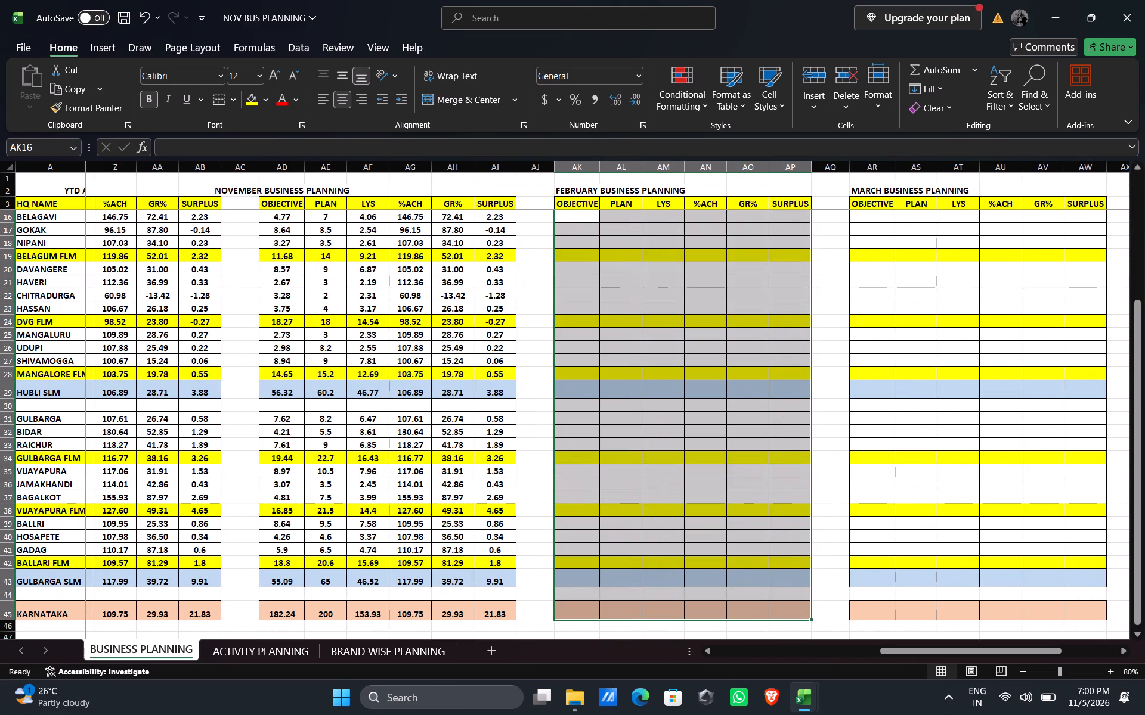
Clear the copied figures in AD16:AI45, from the BELAGAVI row down to the KARNATAKA row.
left_click_drag(276, 217, 504, 606)
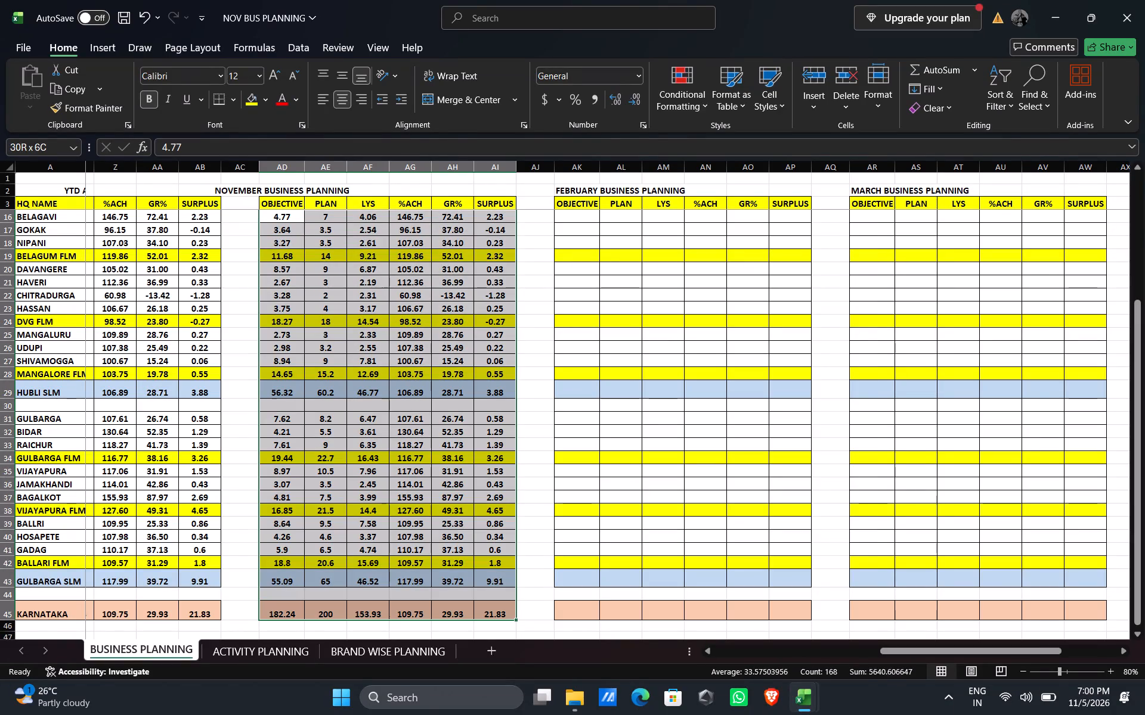
left_click_drag(504, 606, 503, 611)
key("Delete")
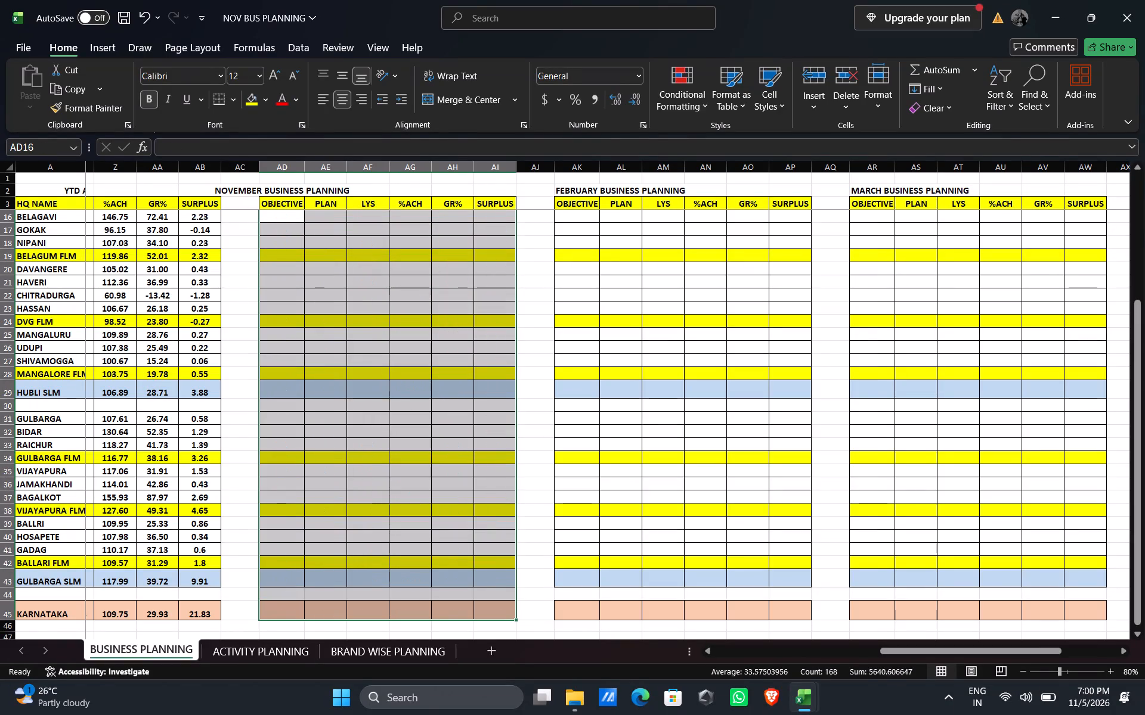
Change the AD2 heading to JANUARY BUSINESS PLANNING and left-align it.
left_click(287, 188)
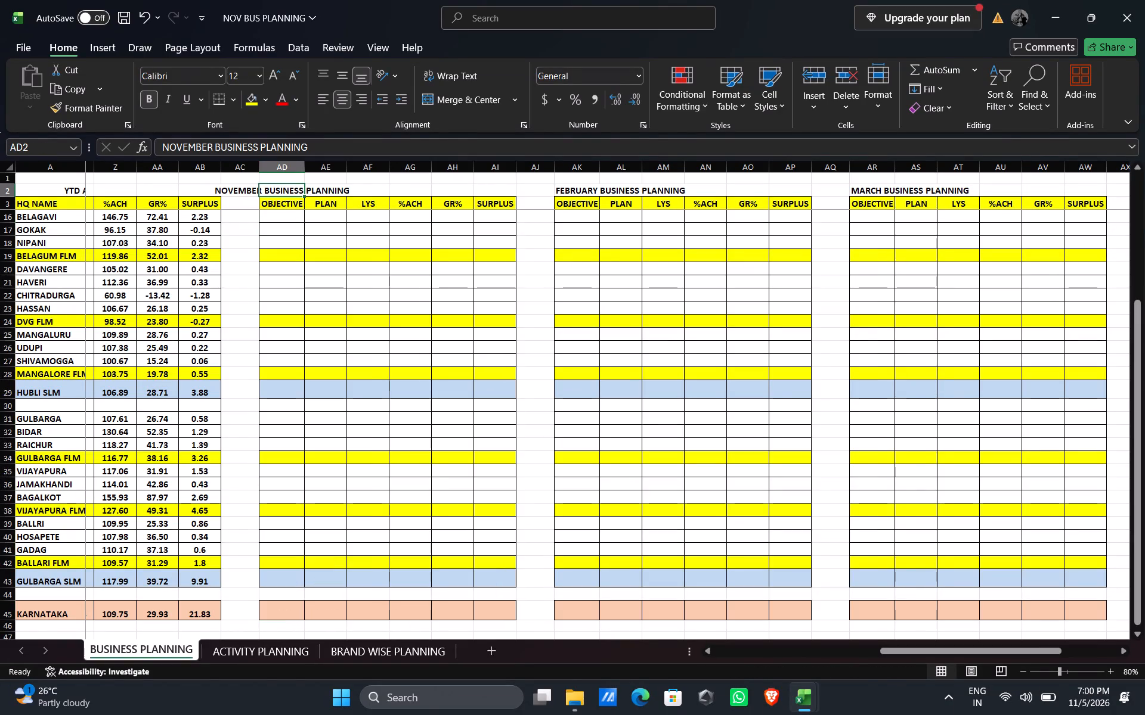
left_click(213, 146)
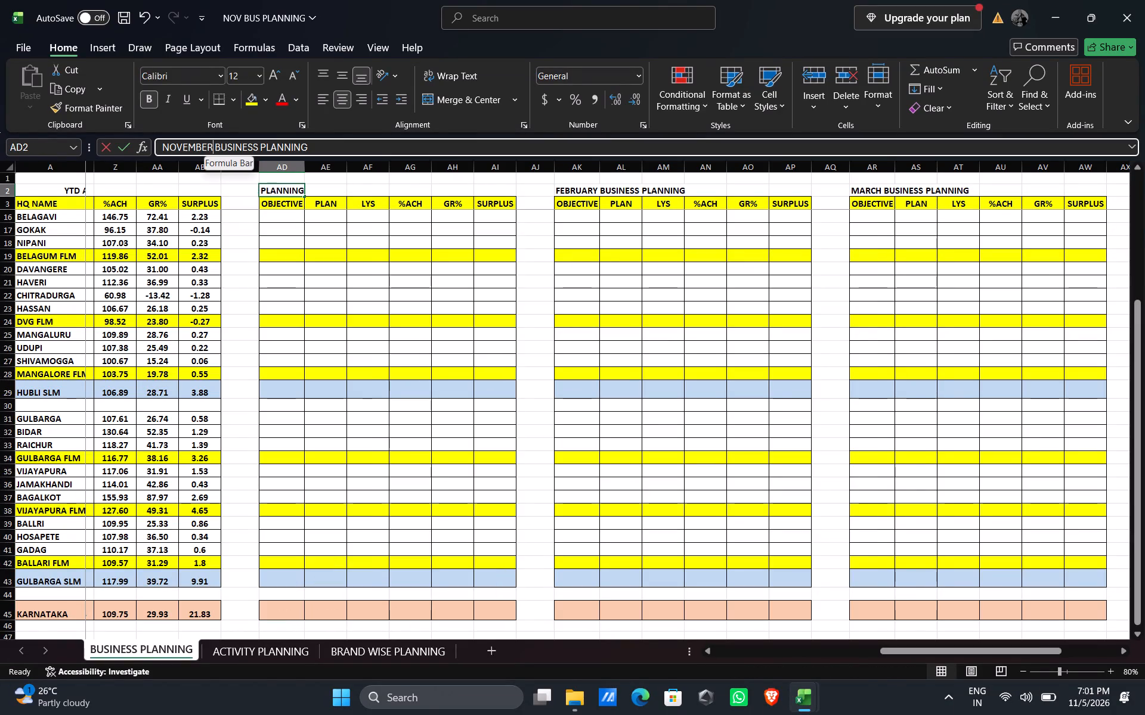
key("BackSpace")
key("BackSpace")
key("BackSpace")
key("BackSpace")
key("BackSpace")
key("BackSpace")
key("BackSpace")
key("BackSpace")
key("BackSpace")
key("BackSpace")
key("BackSpace")
key("BackSpace")
key("BackSpace")
key("BackSpace")
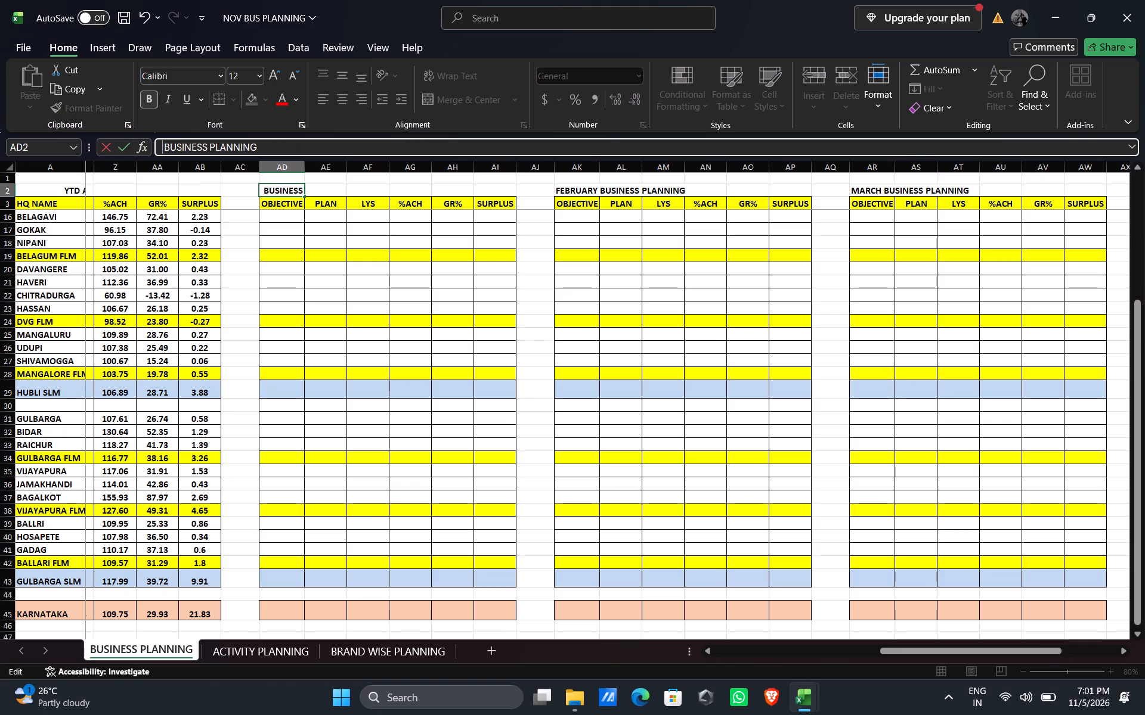
type("JAU")
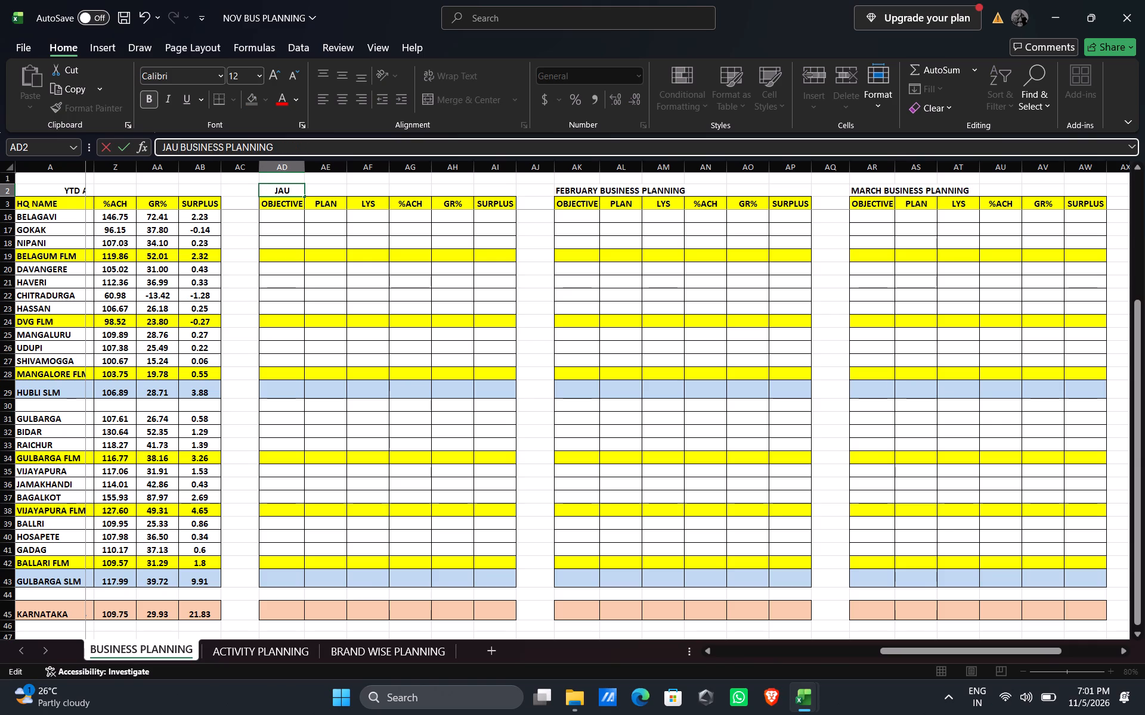
key("BackSpace")
type("NUARY")
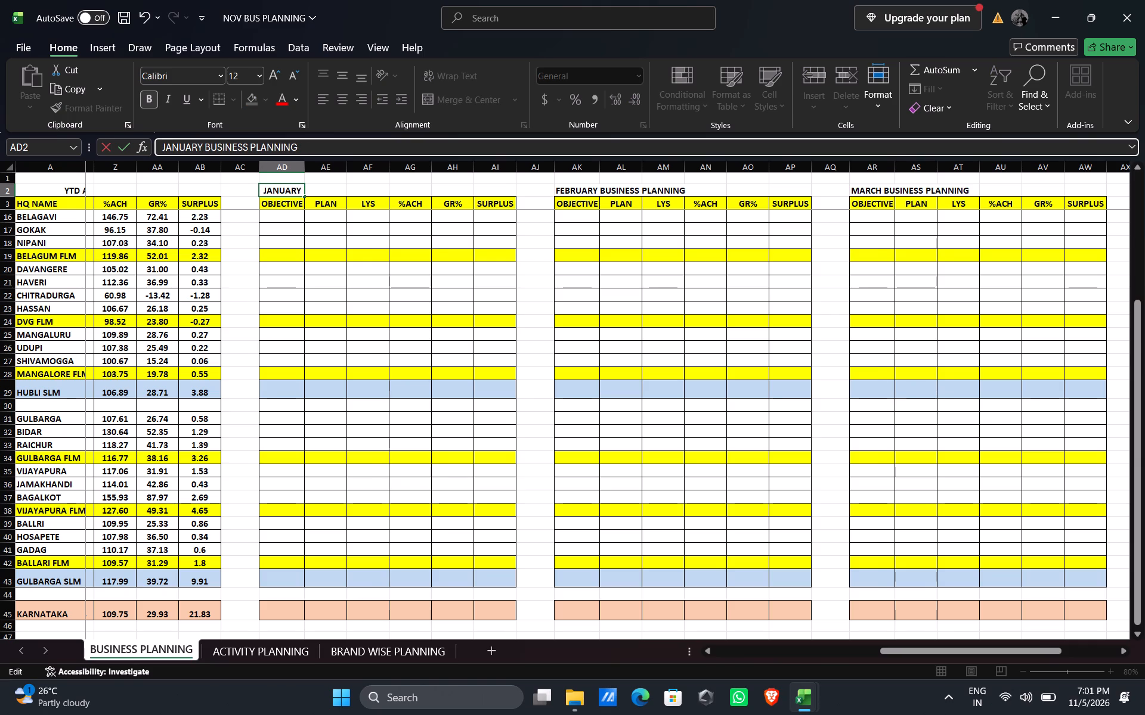
key("Return")
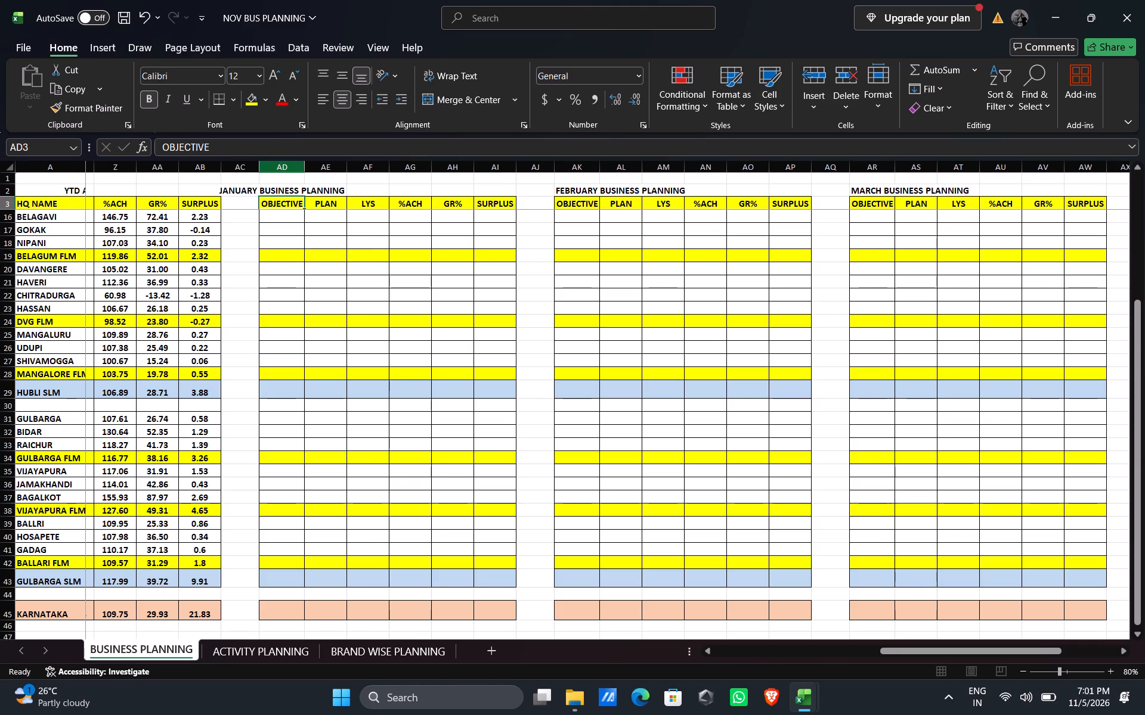
left_click(270, 191)
left_click(317, 95)
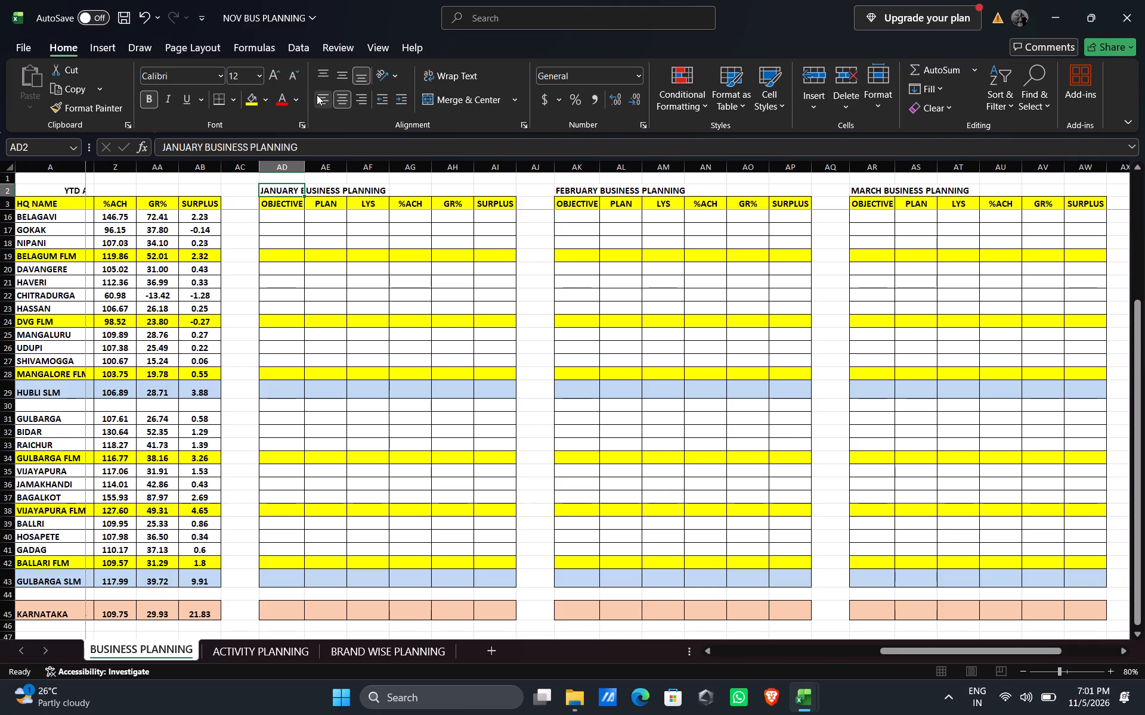
Clear the copied figures in W16:AB45, from the BELAGAVI row down to the KARNATAKA row.
left_click_drag(893, 653, 825, 653)
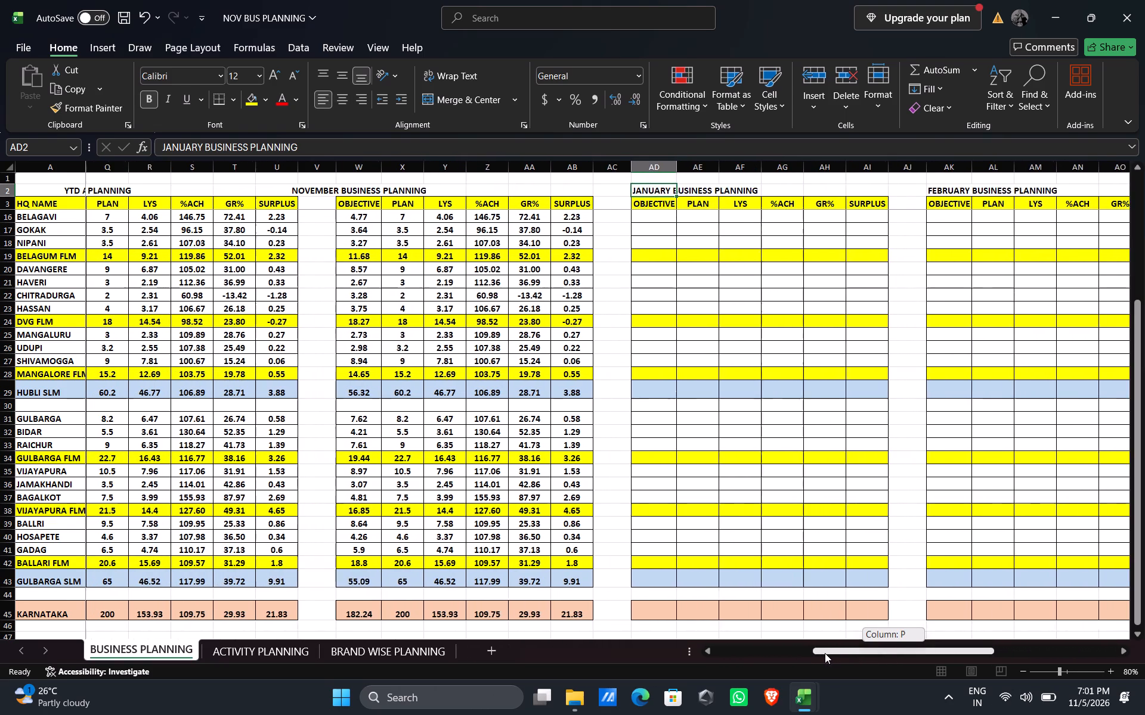
left_click_drag(825, 653, 800, 654)
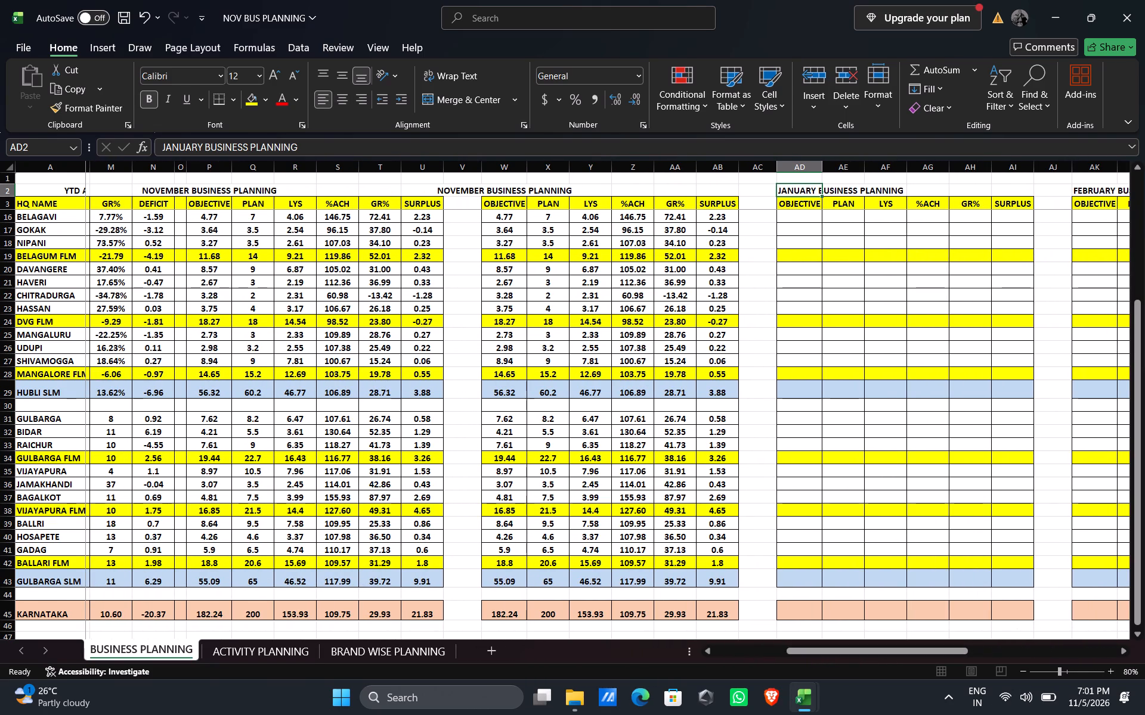
left_click_drag(494, 217, 736, 433)
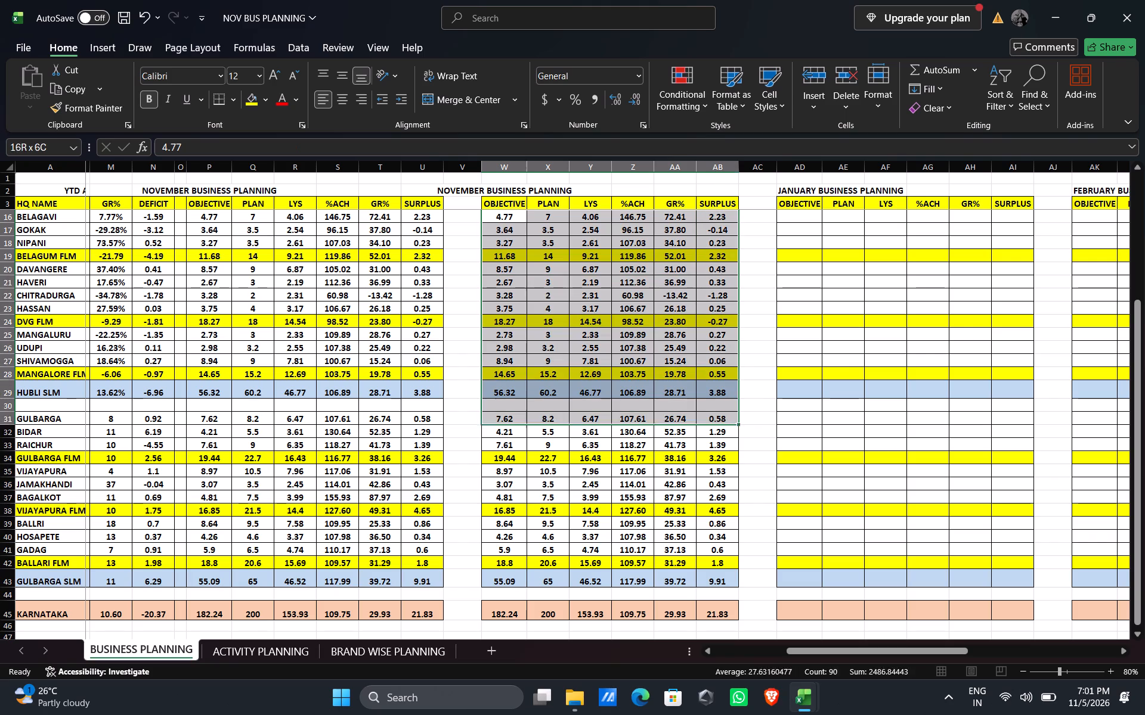
left_click_drag(736, 433, 734, 614)
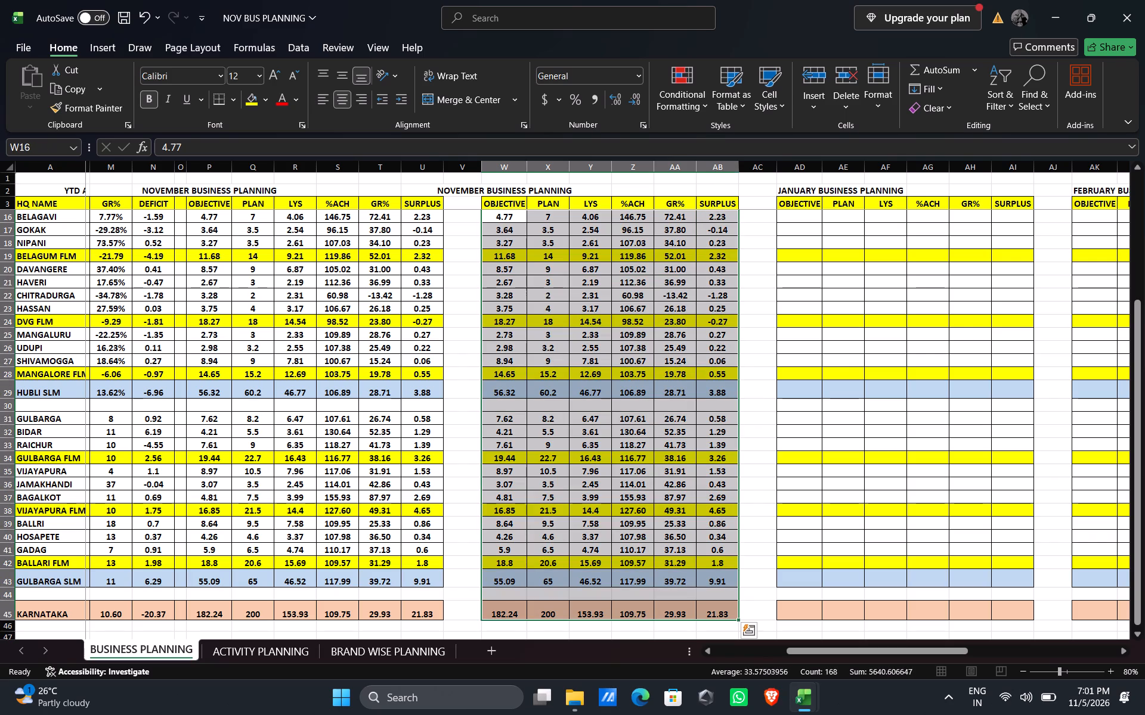
key("Delete")
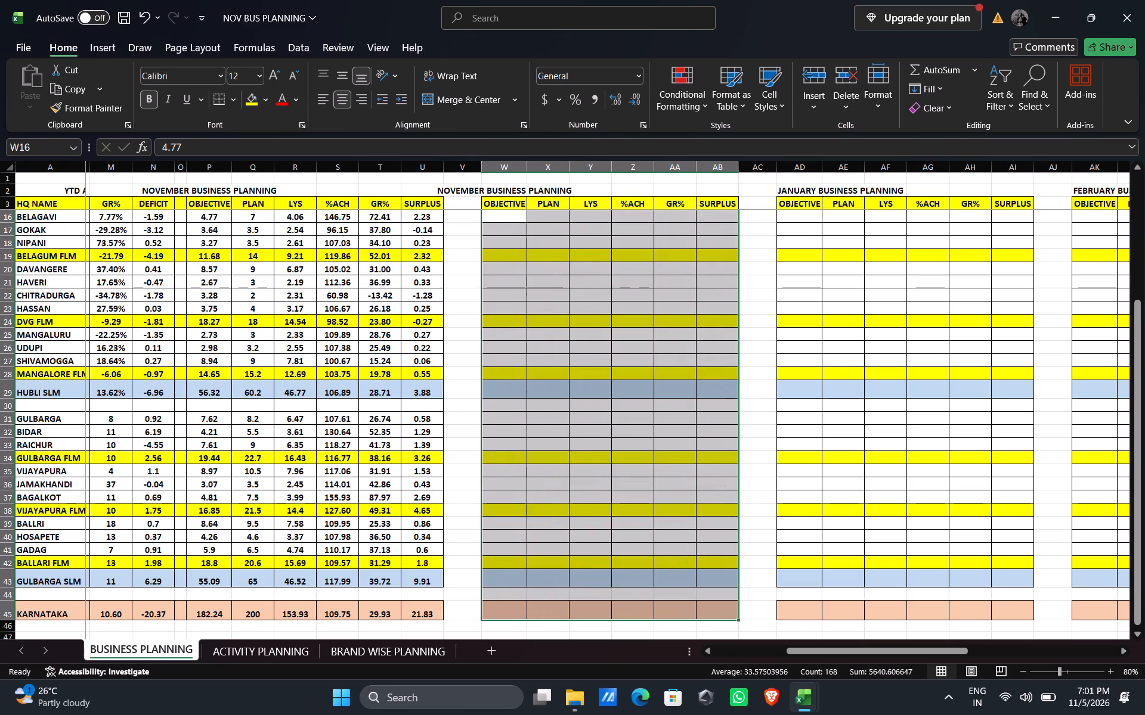
Change the W2 heading above the first blank block to DECEMBER BUSINESS PLANNING and left-align it.
left_click(502, 195)
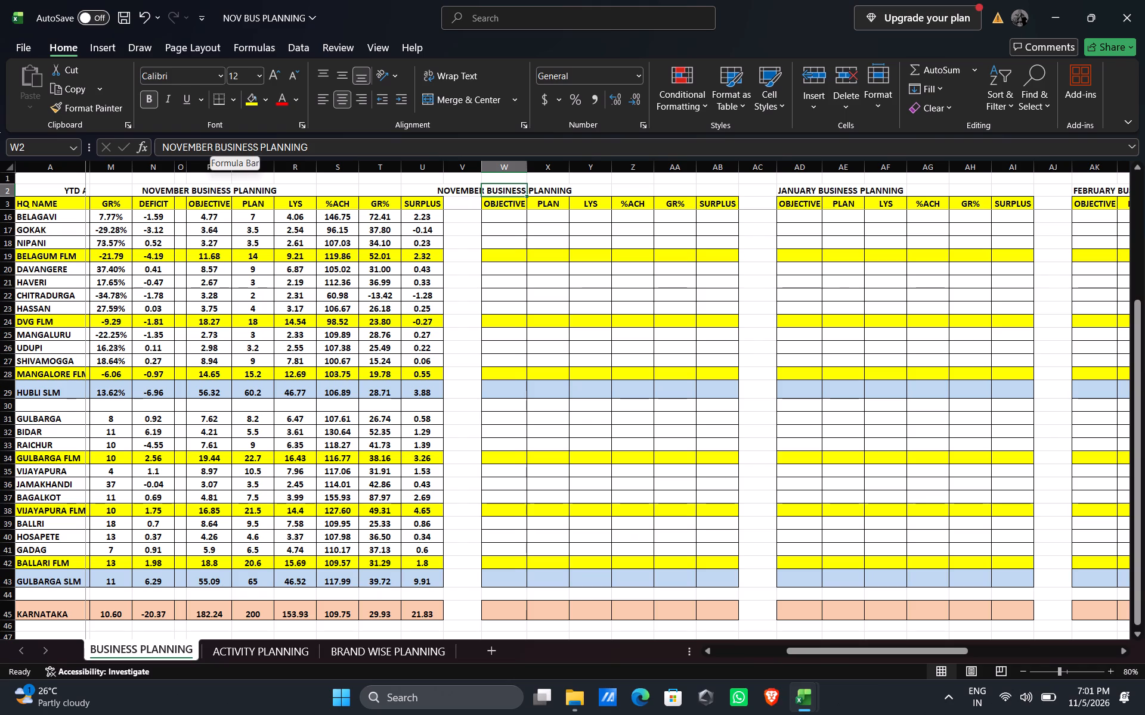
left_click(212, 146)
key("BackSpace")
key("BackSpace")
key("BackSpace")
key("BackSpace")
key("BackSpace")
key("BackSpace")
key("BackSpace")
key("BackSpace")
key("BackSpace")
key("BackSpace")
key("BackSpace")
key("BackSpace")
key("BackSpace")
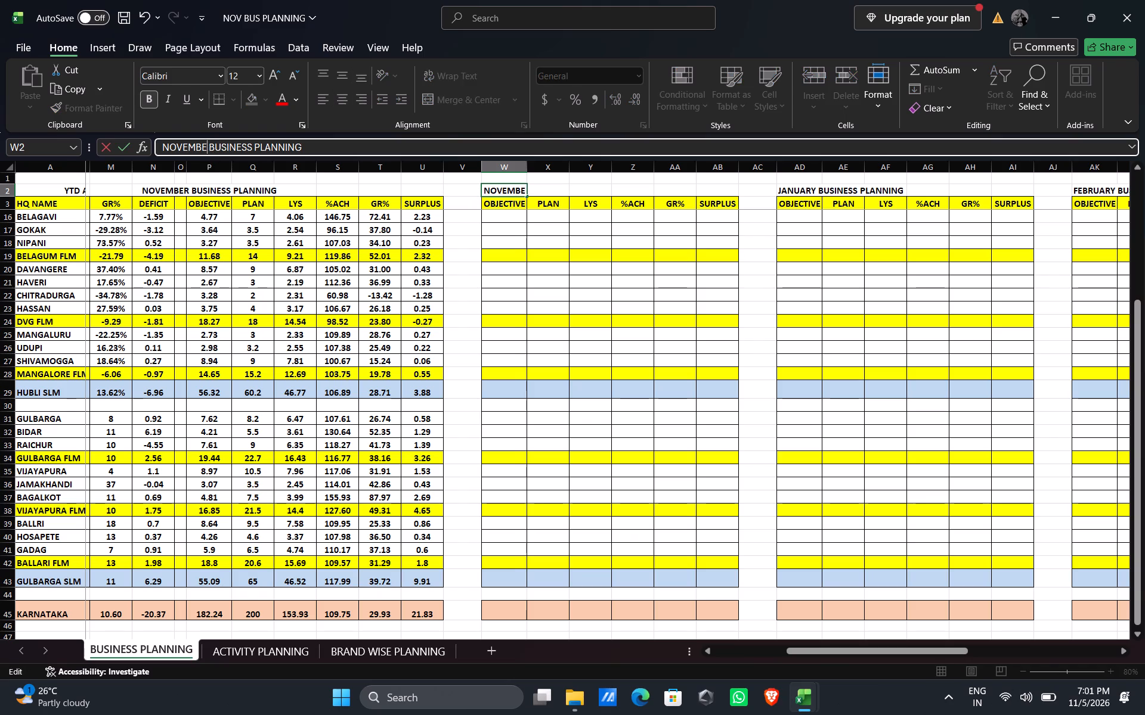
type("DECEMBER")
key("Return")
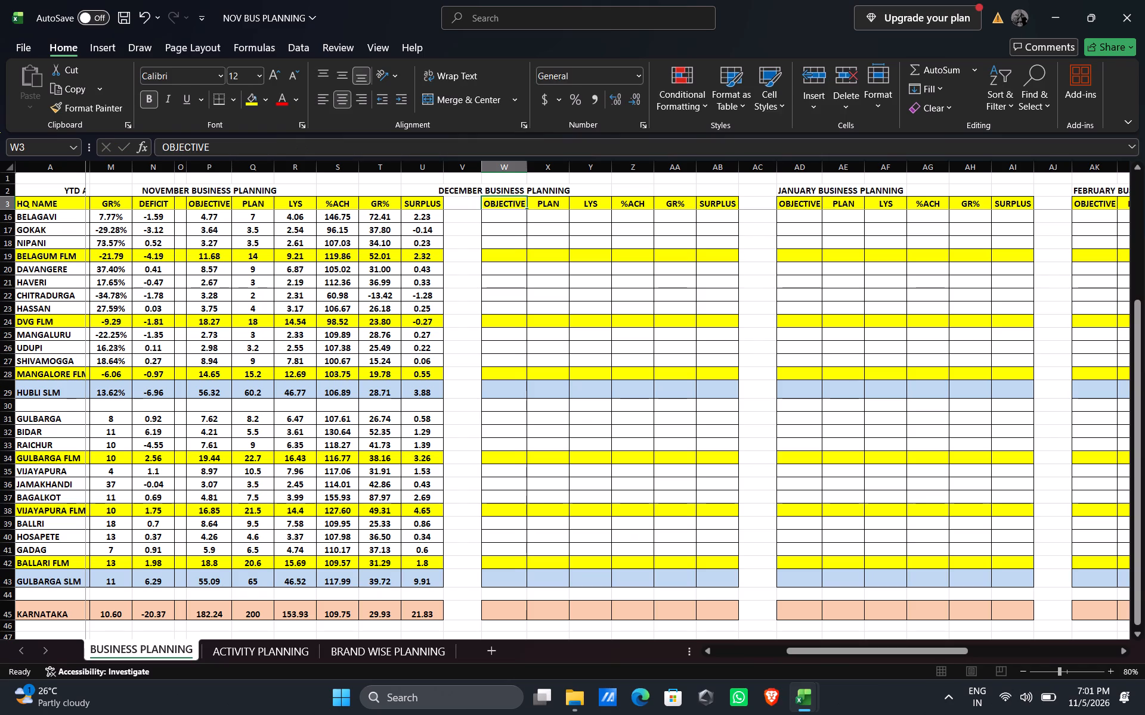
key("Up")
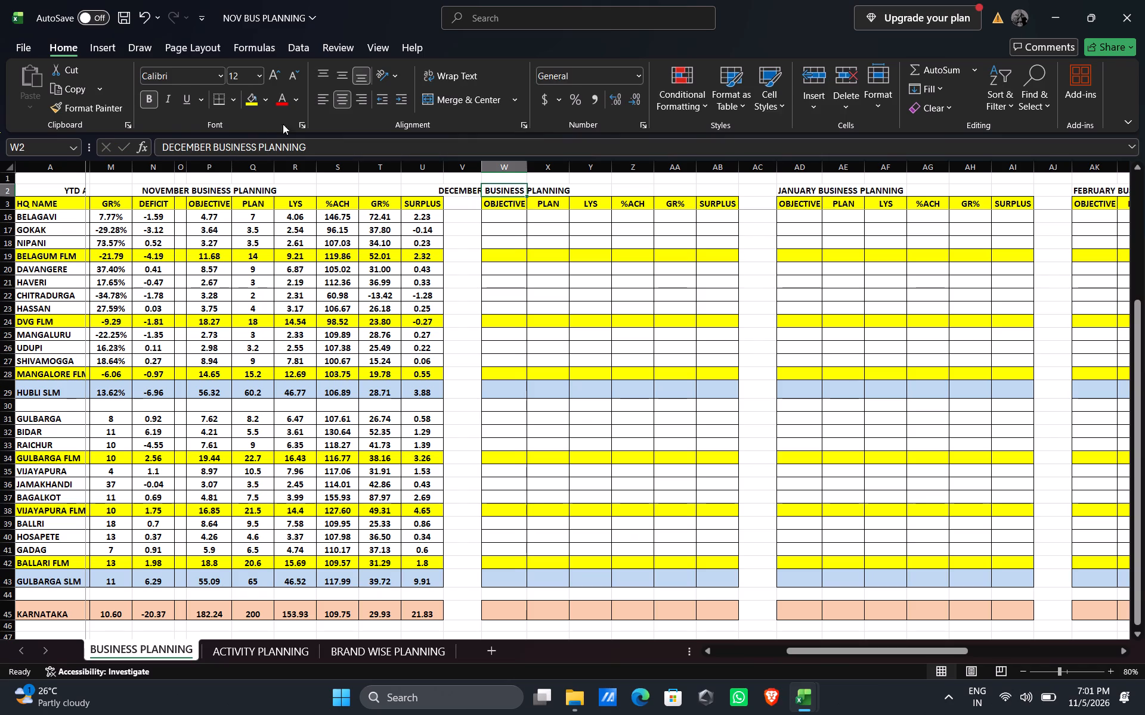
left_click(324, 104)
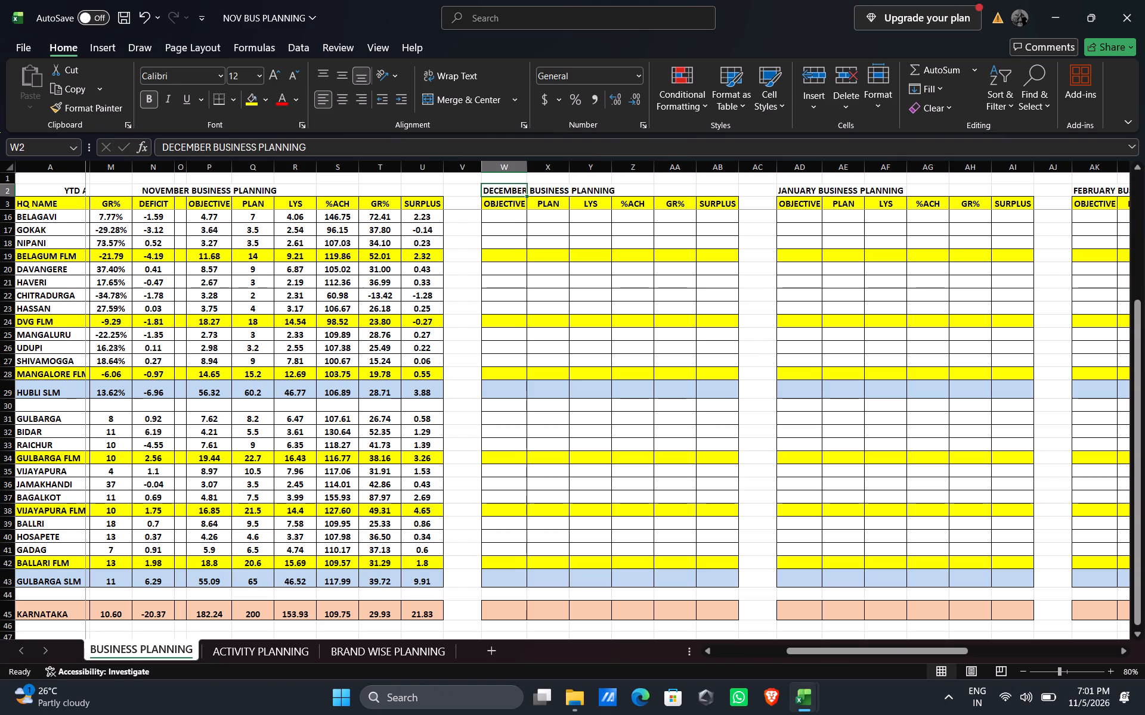
Left-align the NOVEMBER BUSINESS PLANNING heading in P2 and the OCTOBER 26 PERFAMANCE heading in J2.
left_click_drag(882, 646, 830, 644)
left_click(496, 191)
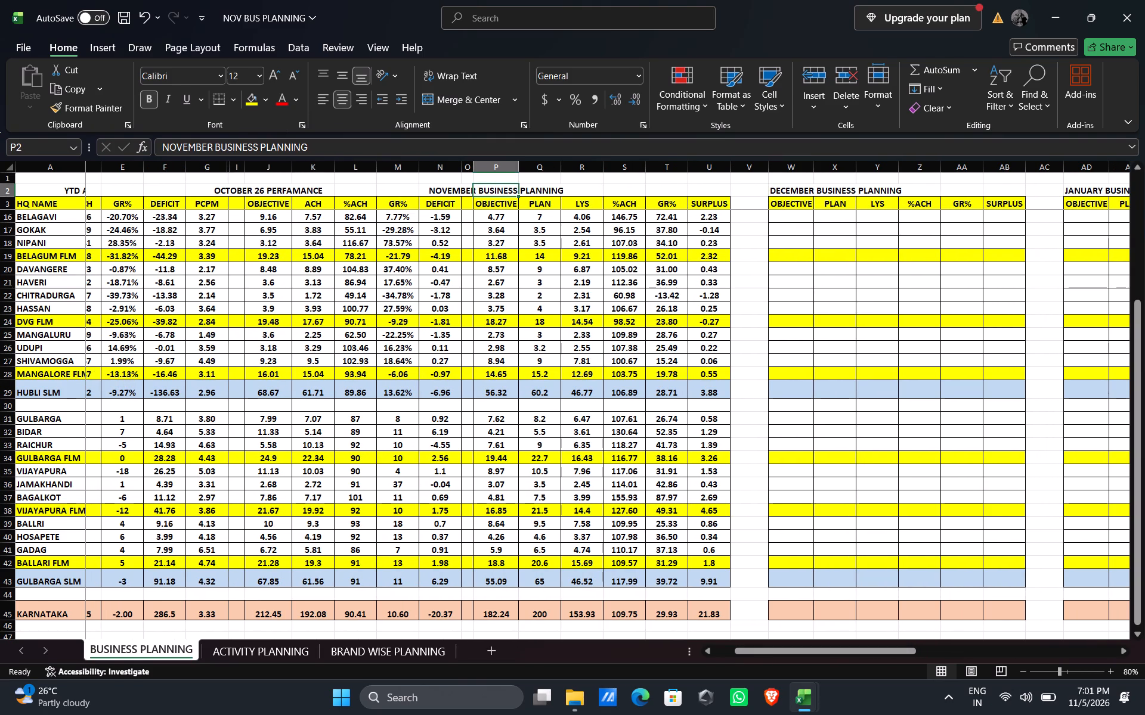
left_click(324, 103)
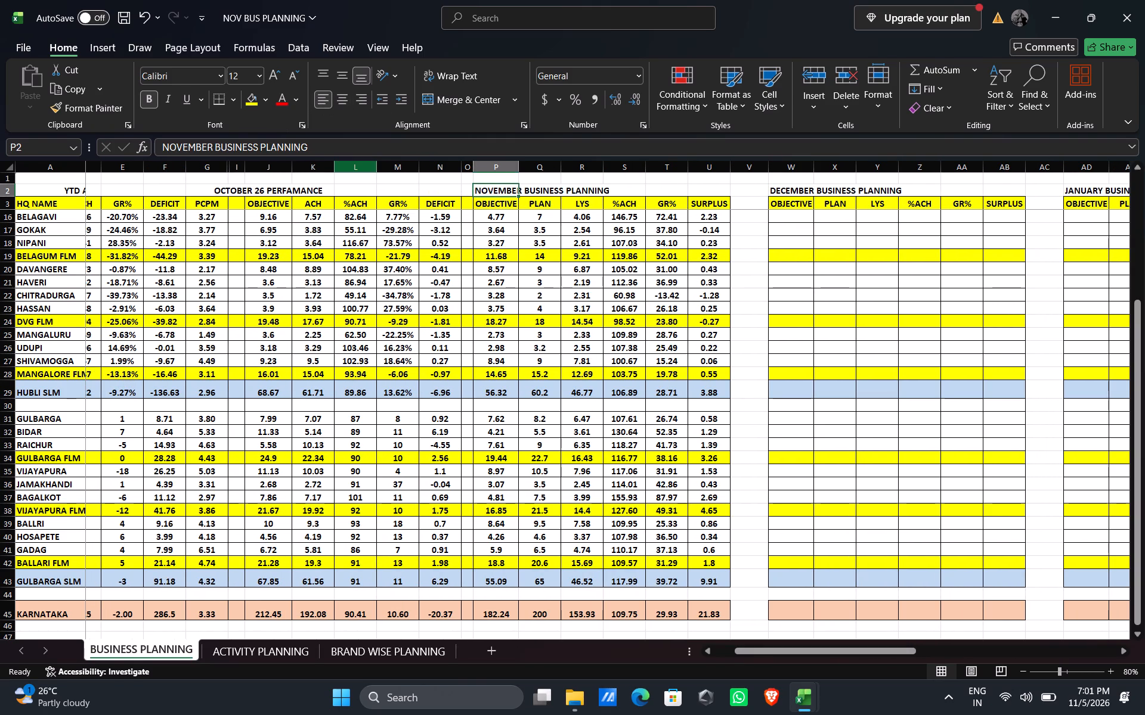
left_click(266, 192)
left_click(320, 99)
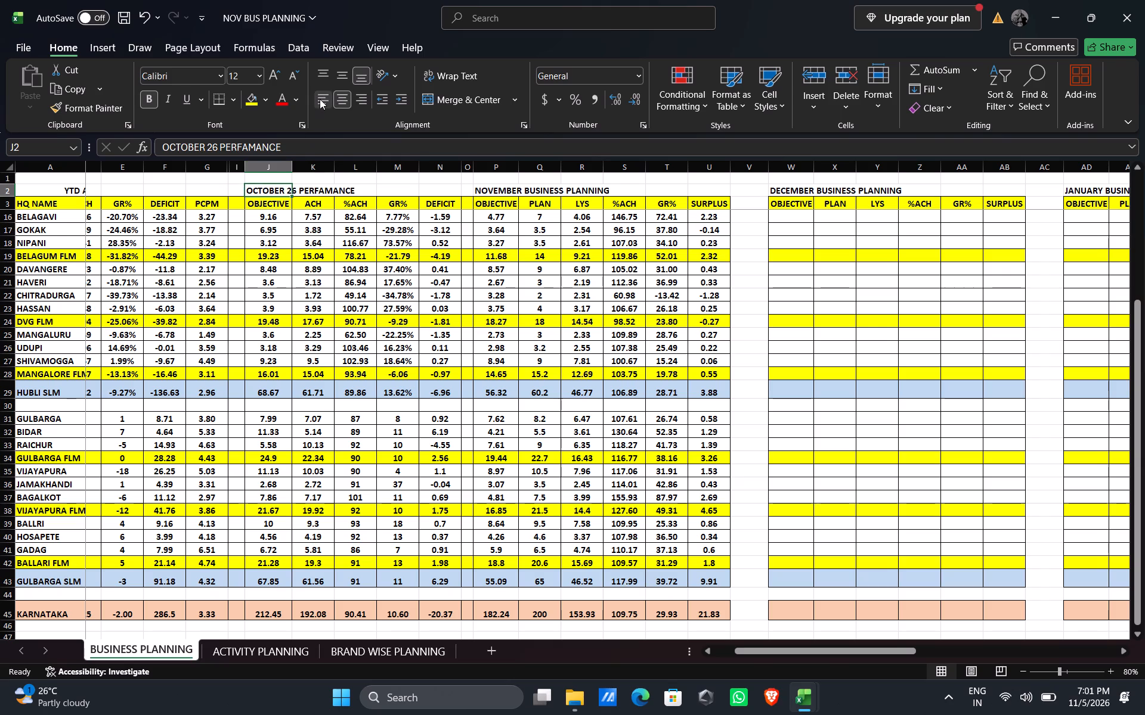
Set the November PLAN figure in the KARNATAKA row, cell Q45, to 205.
left_click_drag(781, 649, 766, 652)
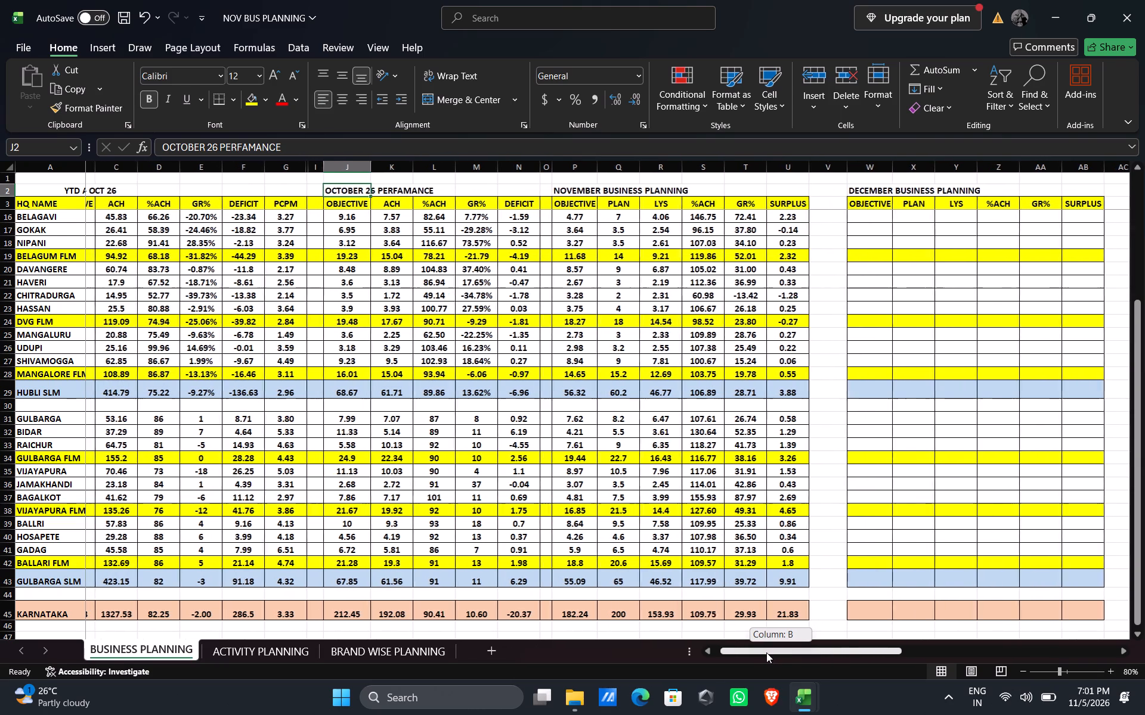
left_click_drag(766, 652, 766, 652)
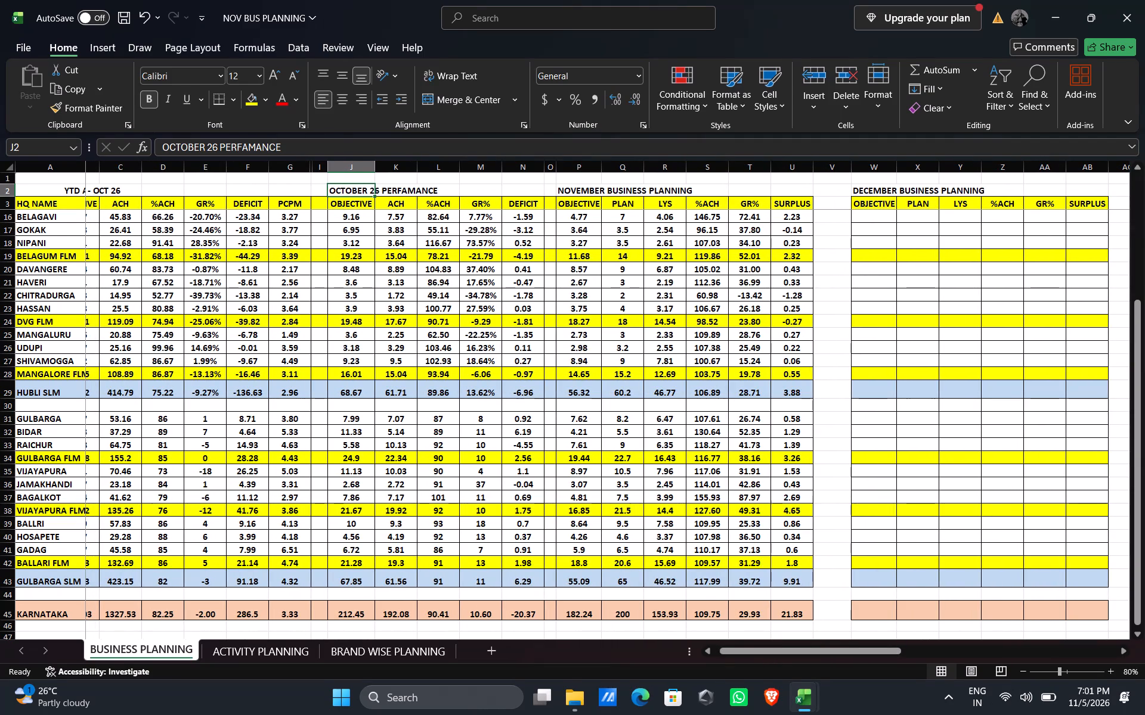
left_click(629, 616)
type("205")
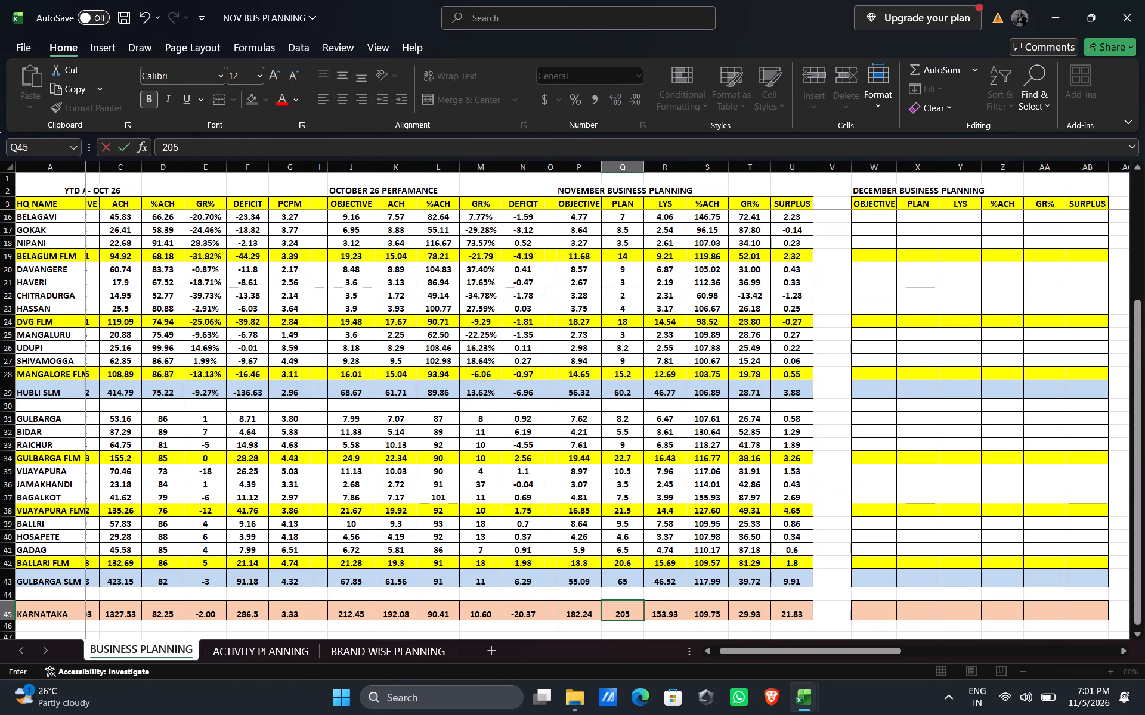
key("Down")
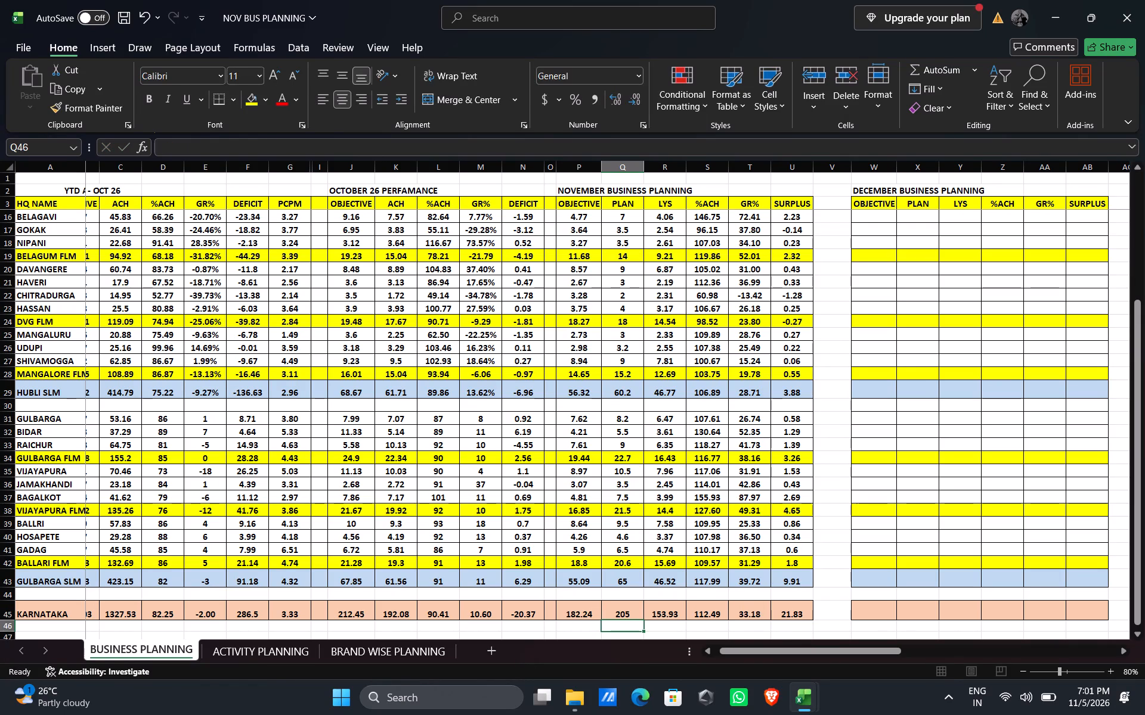
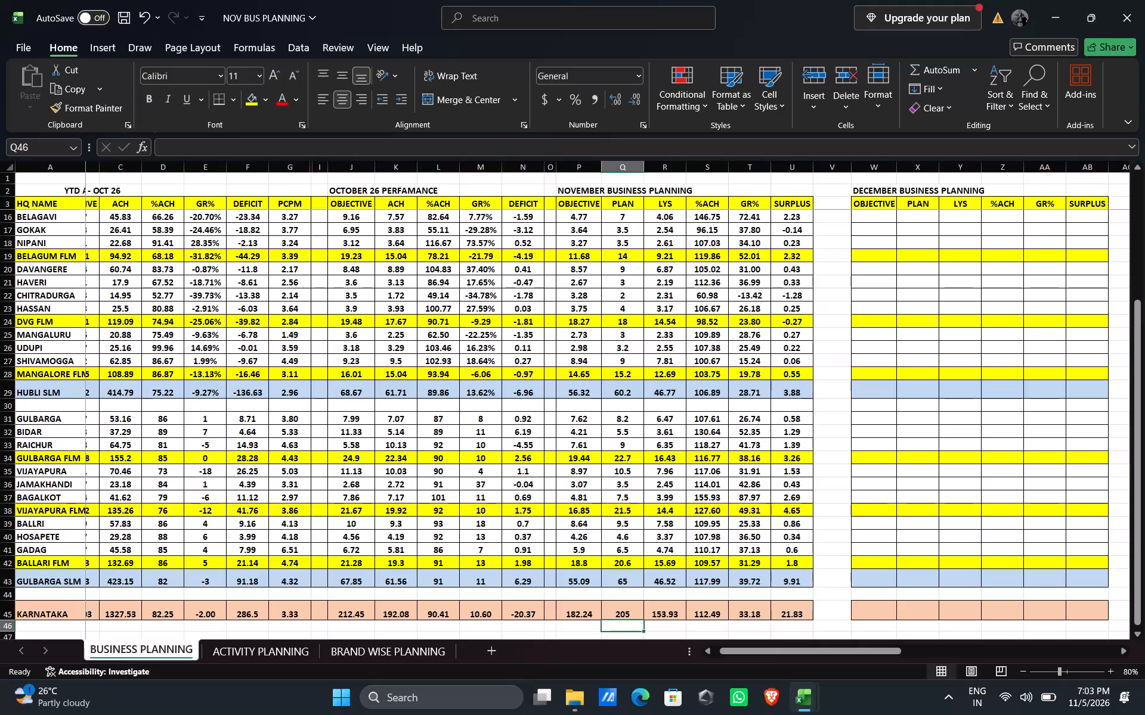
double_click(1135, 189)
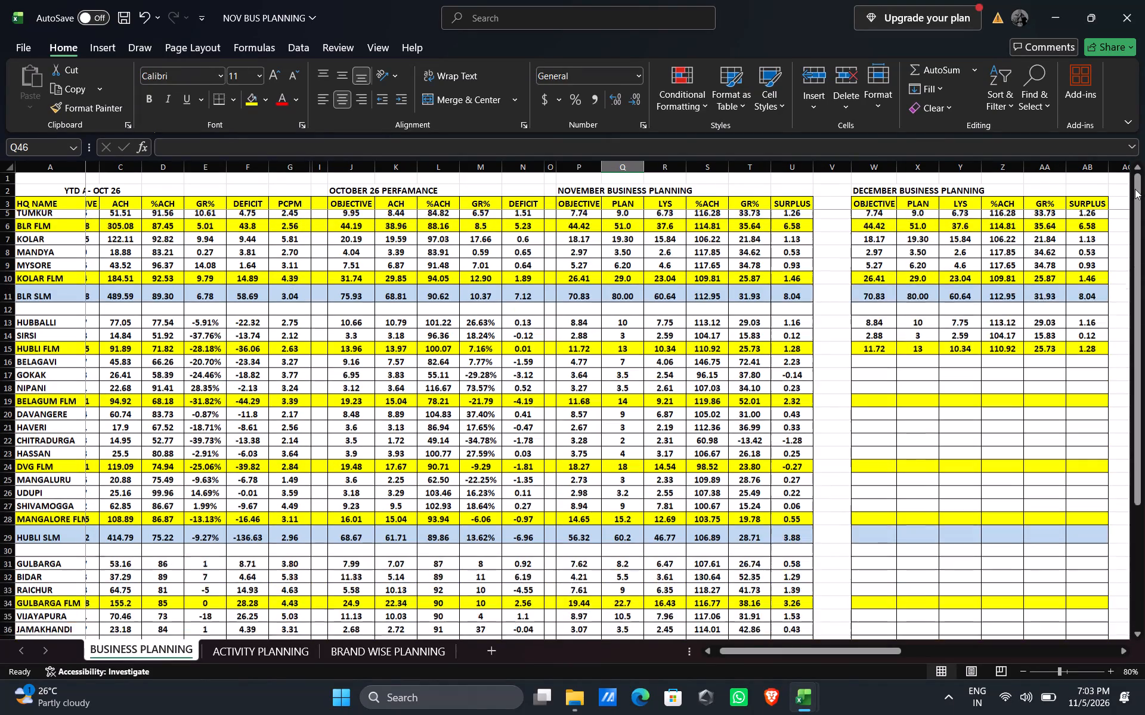
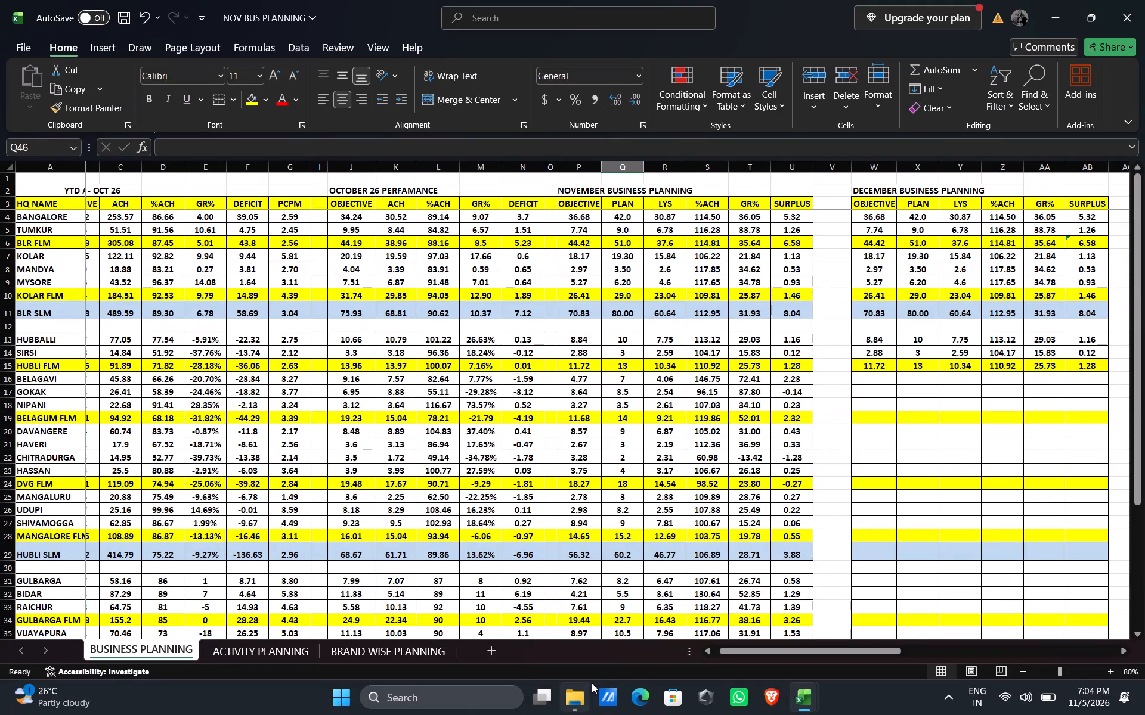
Switch to Microsoft Edge and open the Superman site at superman.mankindpharma.co.in.
left_click(638, 697)
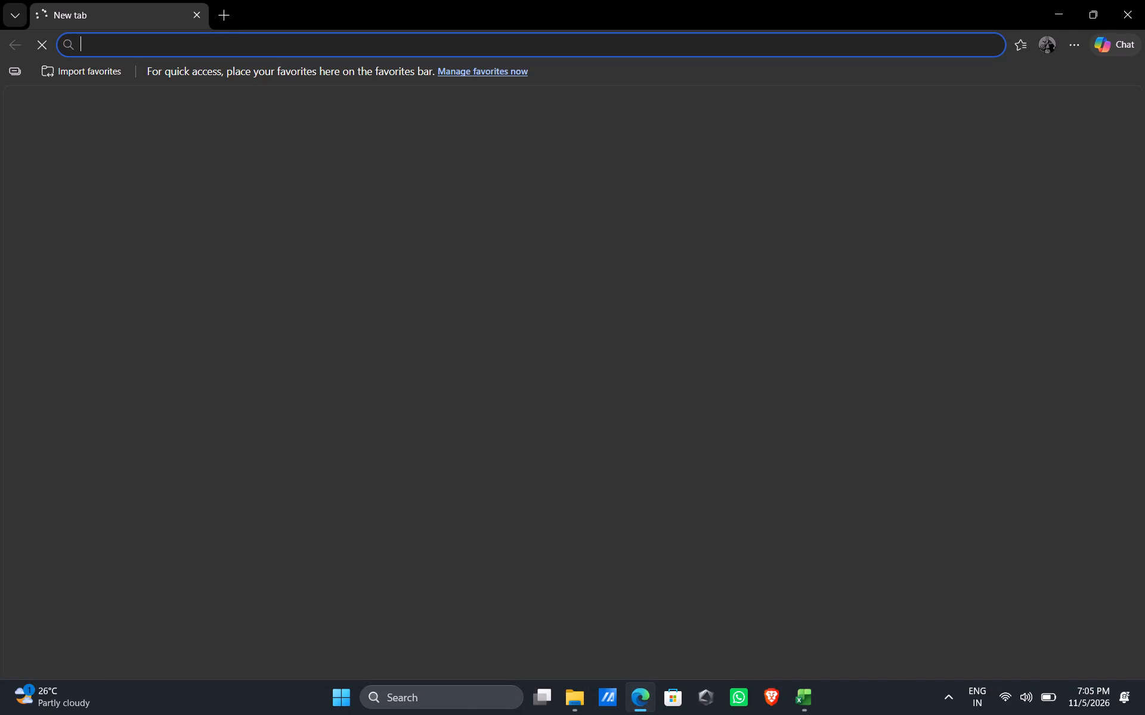
type("MA")
key("Down")
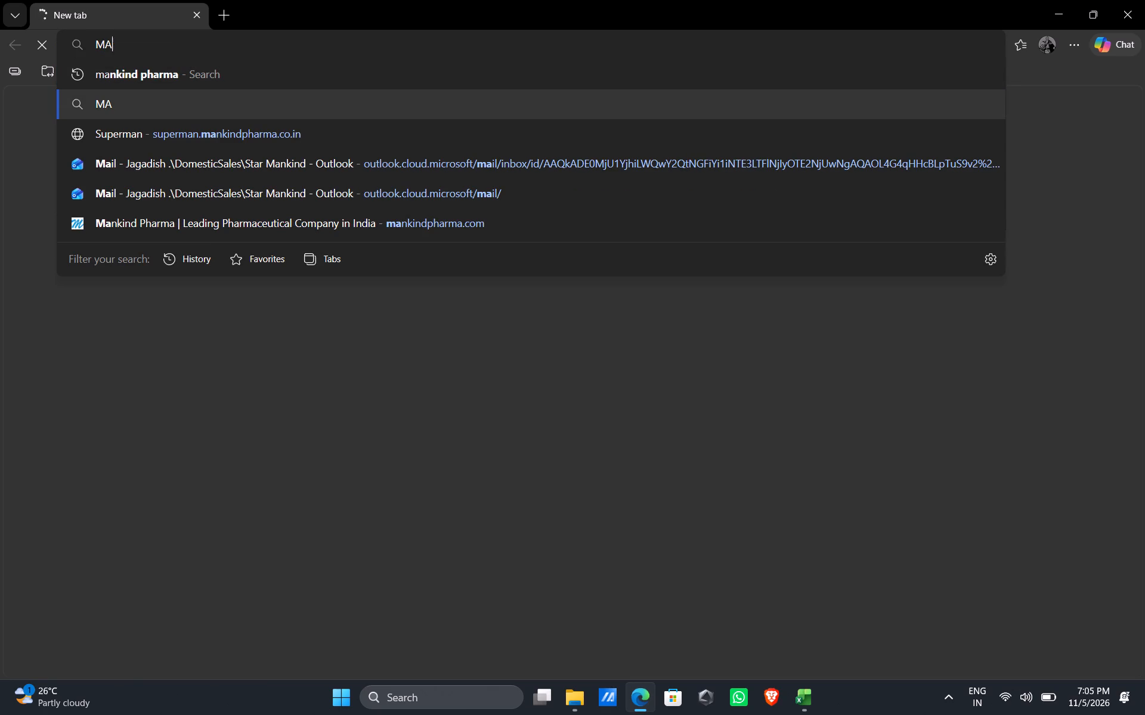
key("Down")
key("Return")
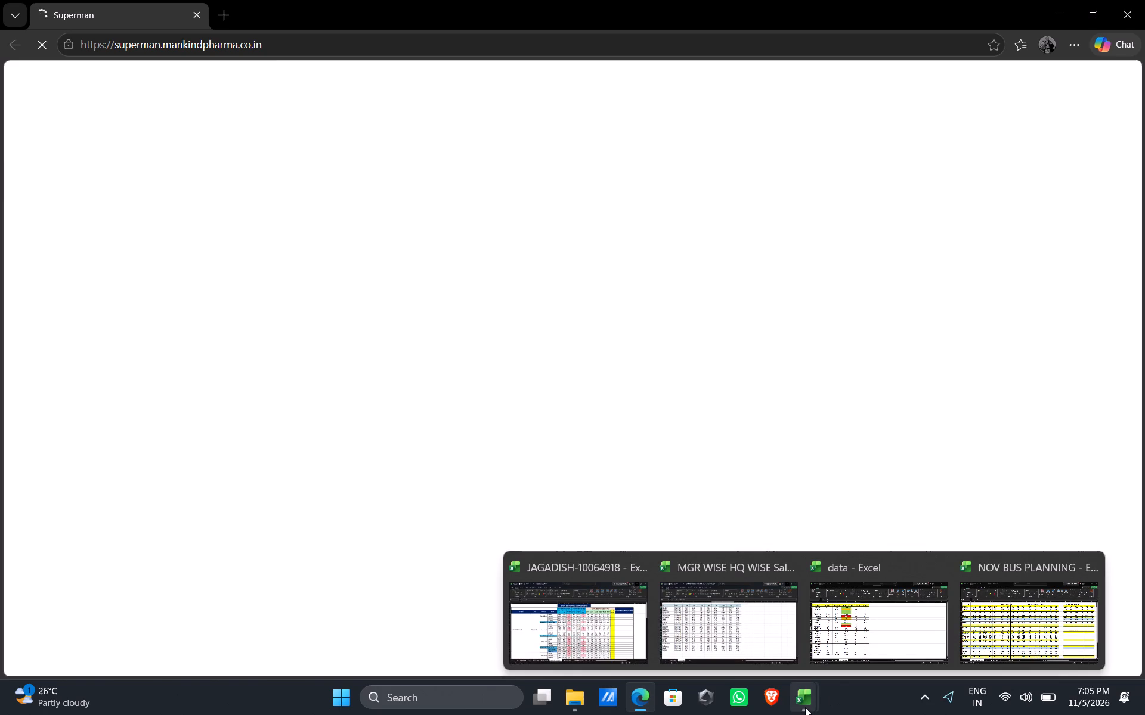
Return to NOV BUS PLANNING in Excel and clear the figures in rows 4 to 15 from the December block through YTD LANDING.
left_click(1028, 630)
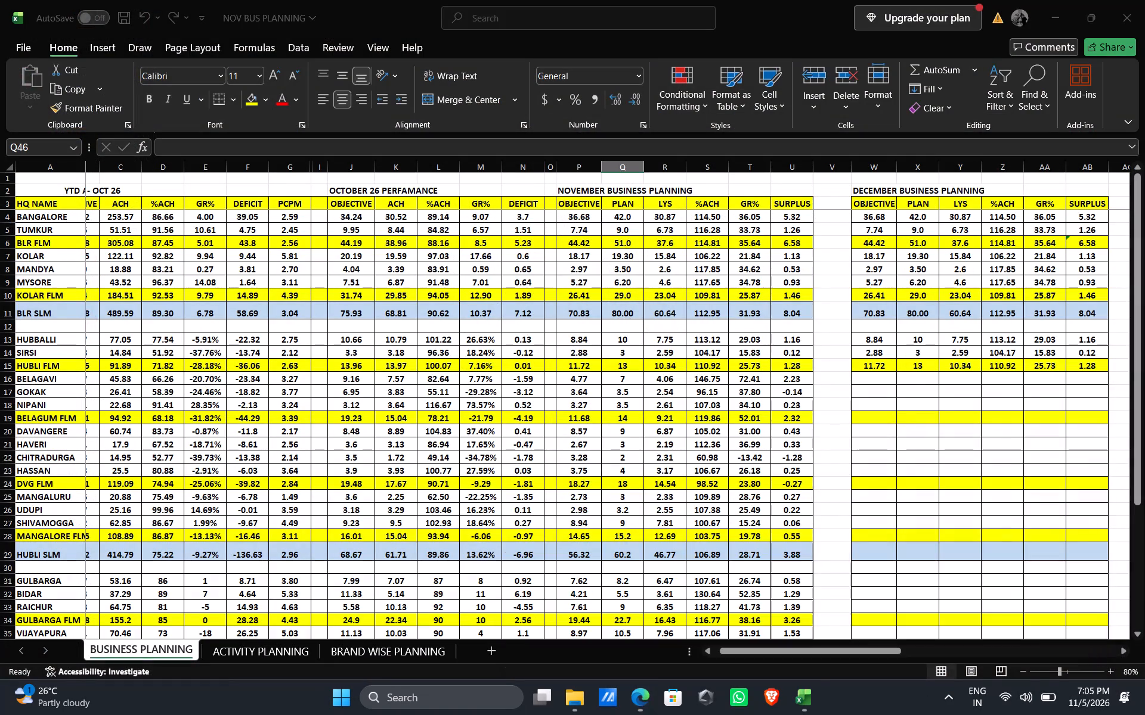
left_click_drag(896, 649, 924, 648)
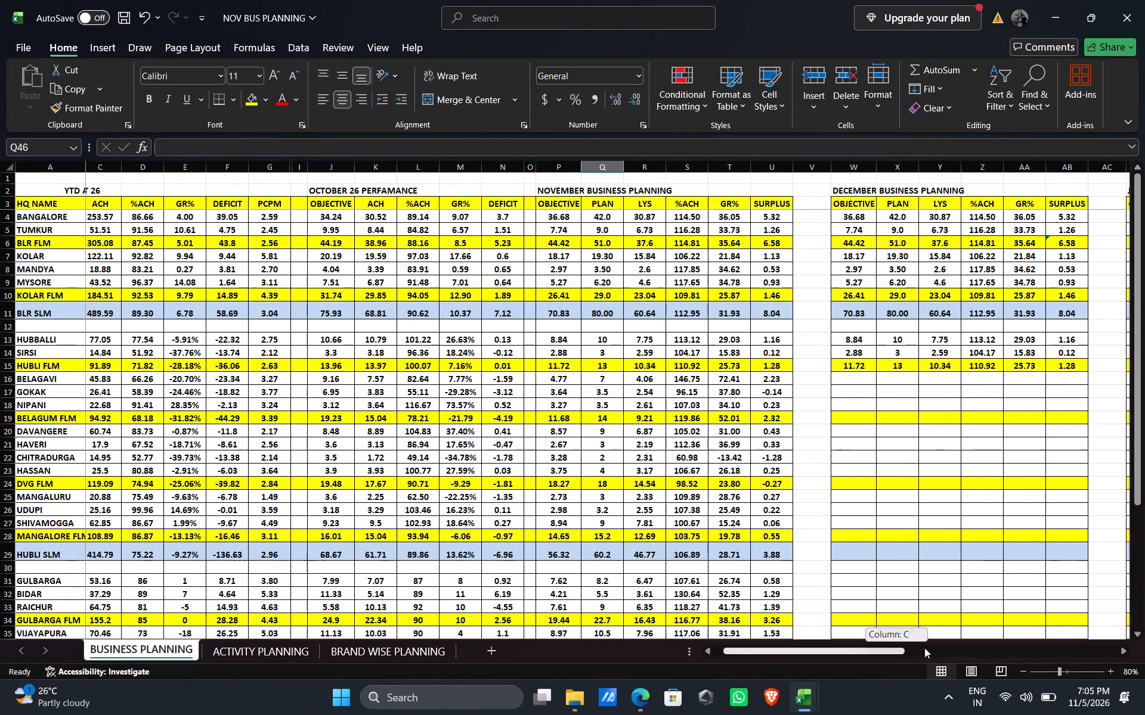
left_click_drag(924, 648, 997, 626)
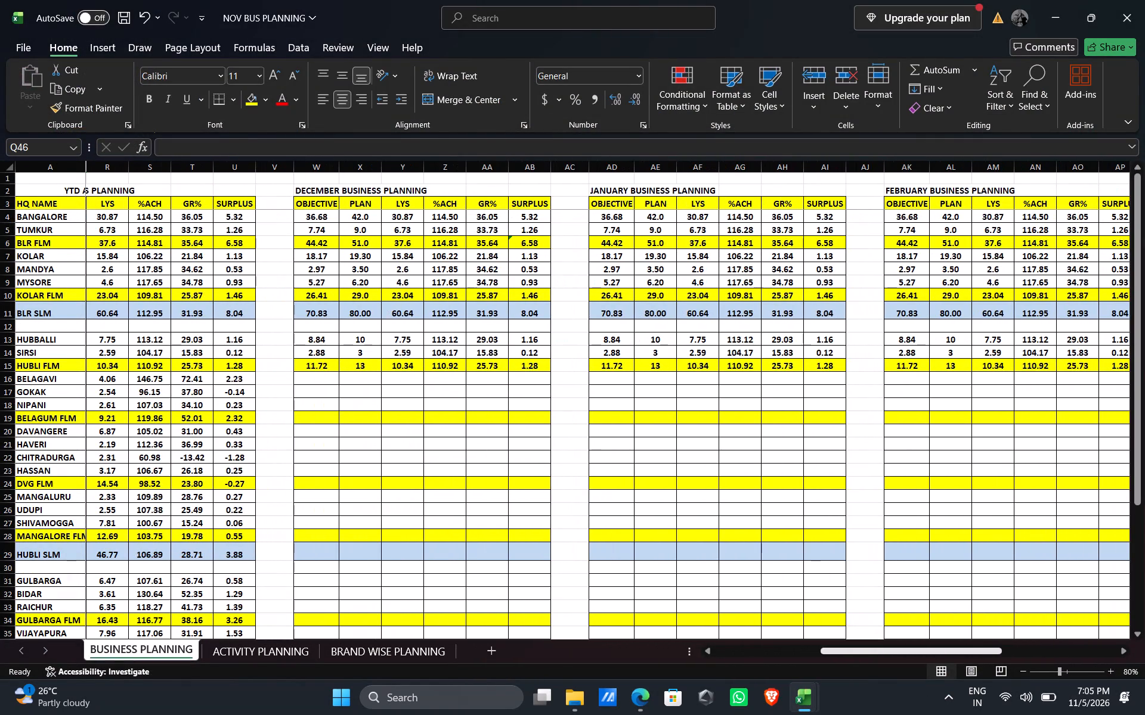
left_click_drag(1135, 424, 1141, 405)
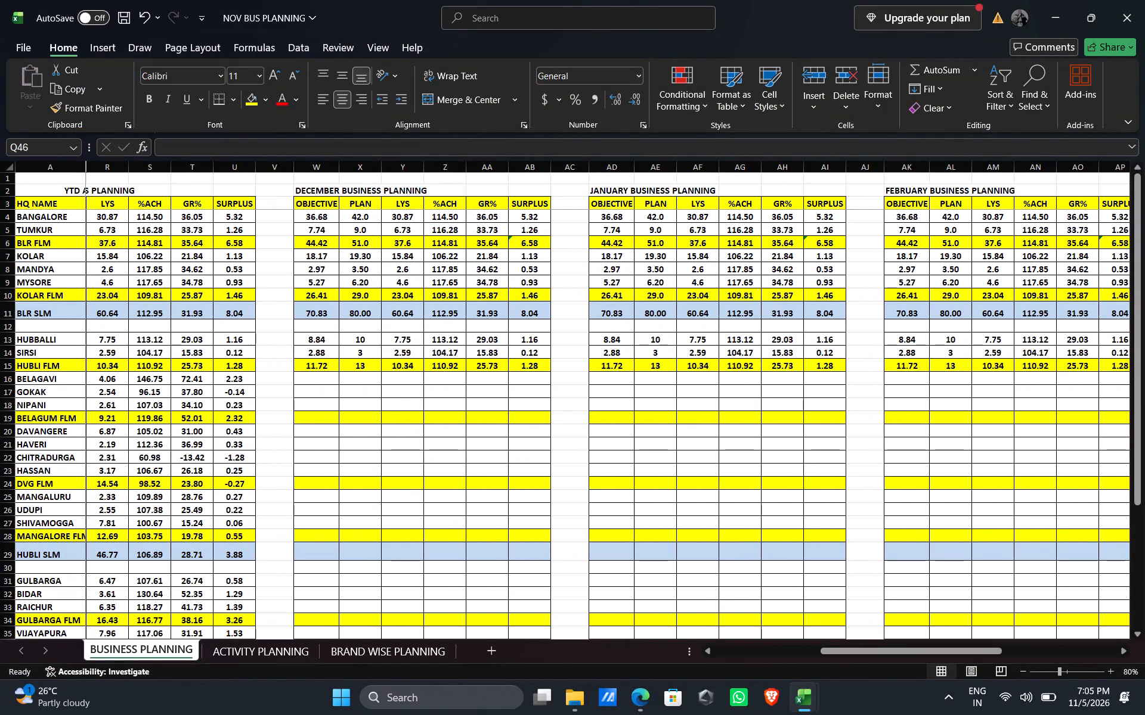
left_click_drag(308, 217, 638, 365)
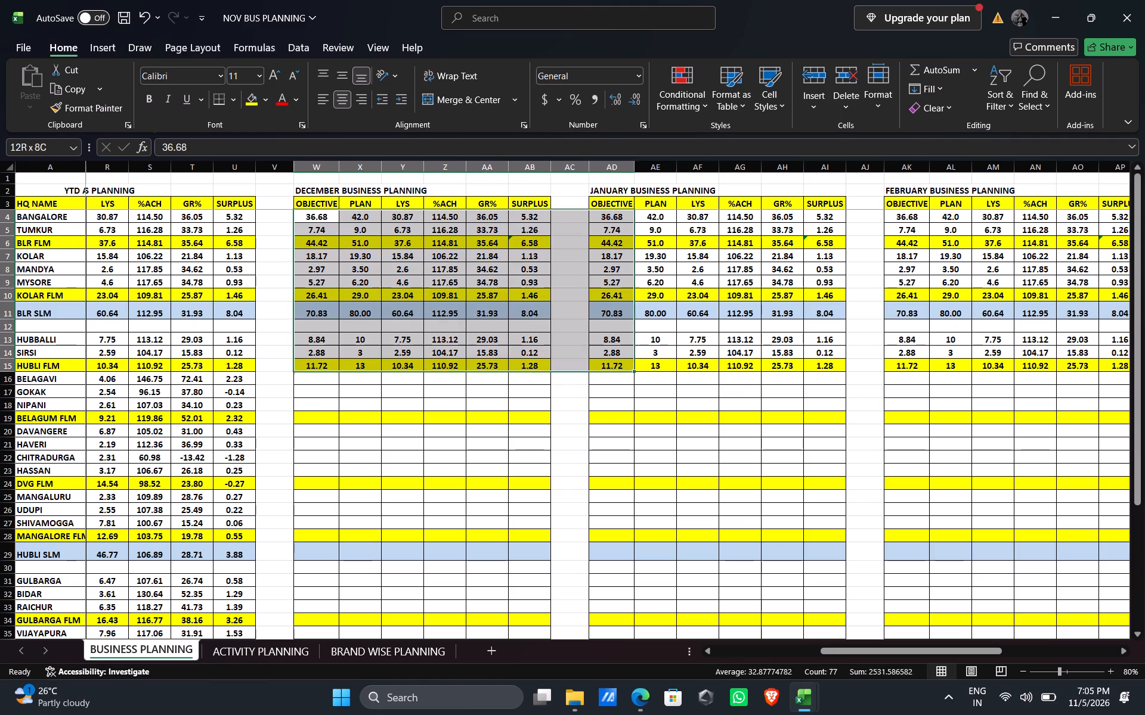
left_click_drag(638, 365, 1144, 369)
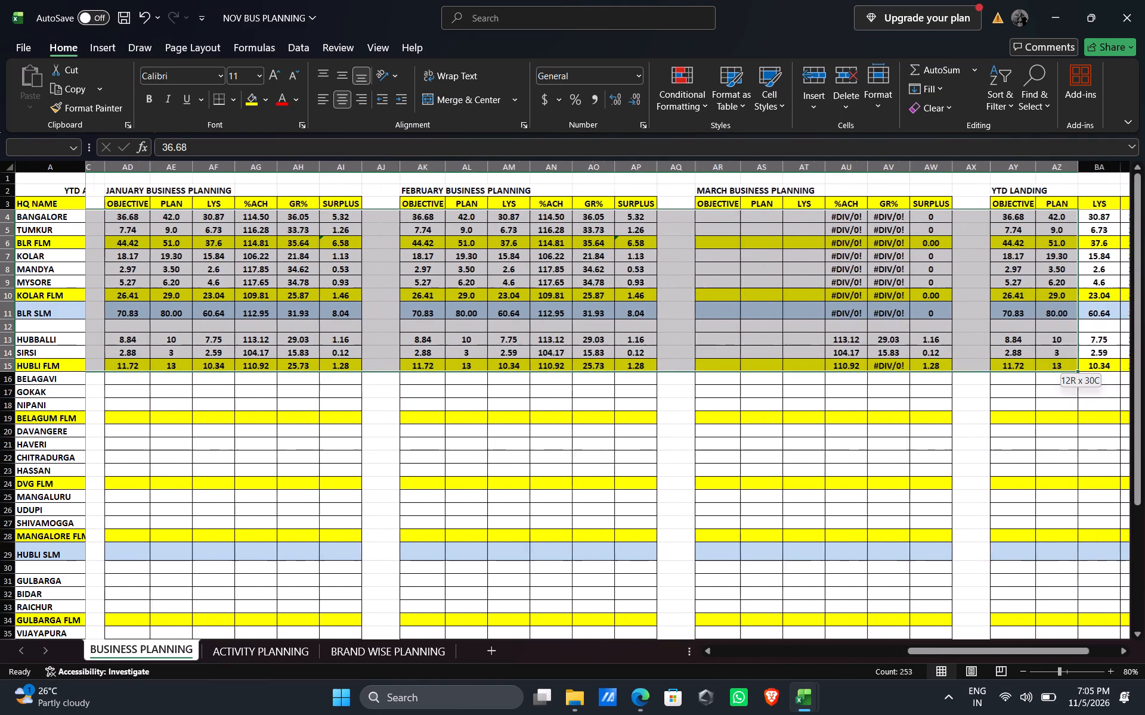
left_click_drag(1144, 369, 1041, 368)
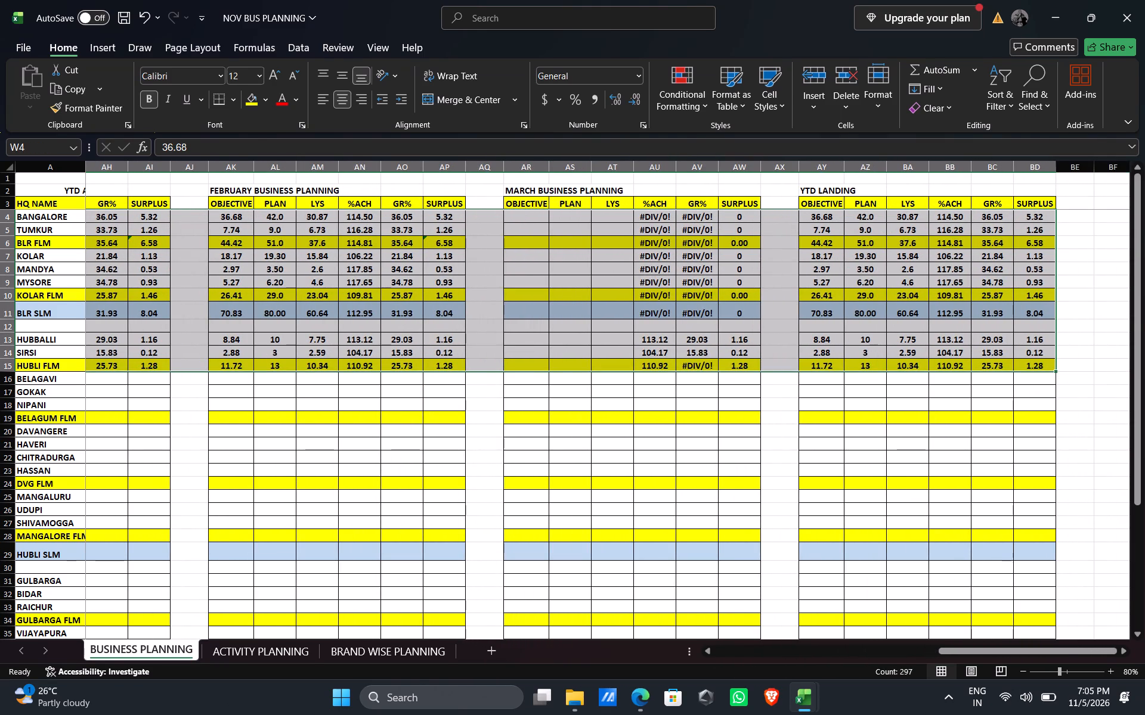
key("Delete")
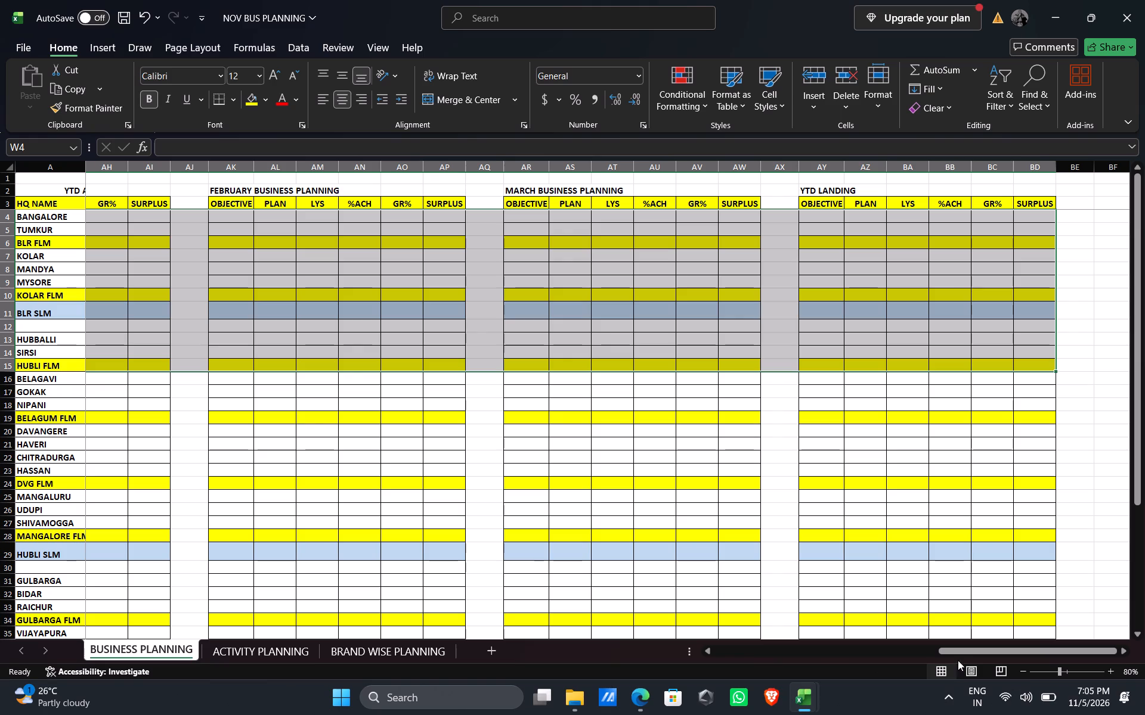
left_click_drag(955, 649, 656, 630)
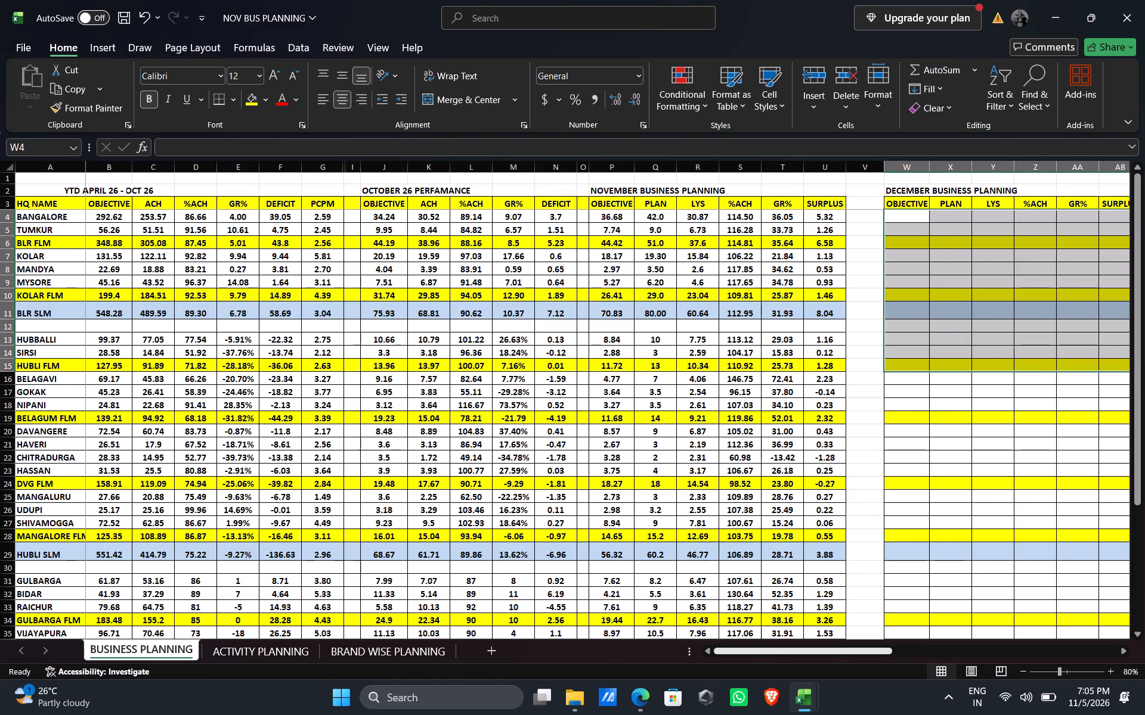
left_click(902, 422)
Delete the BRAND WISE PLANNING sheet from the workbook.
left_click(398, 648)
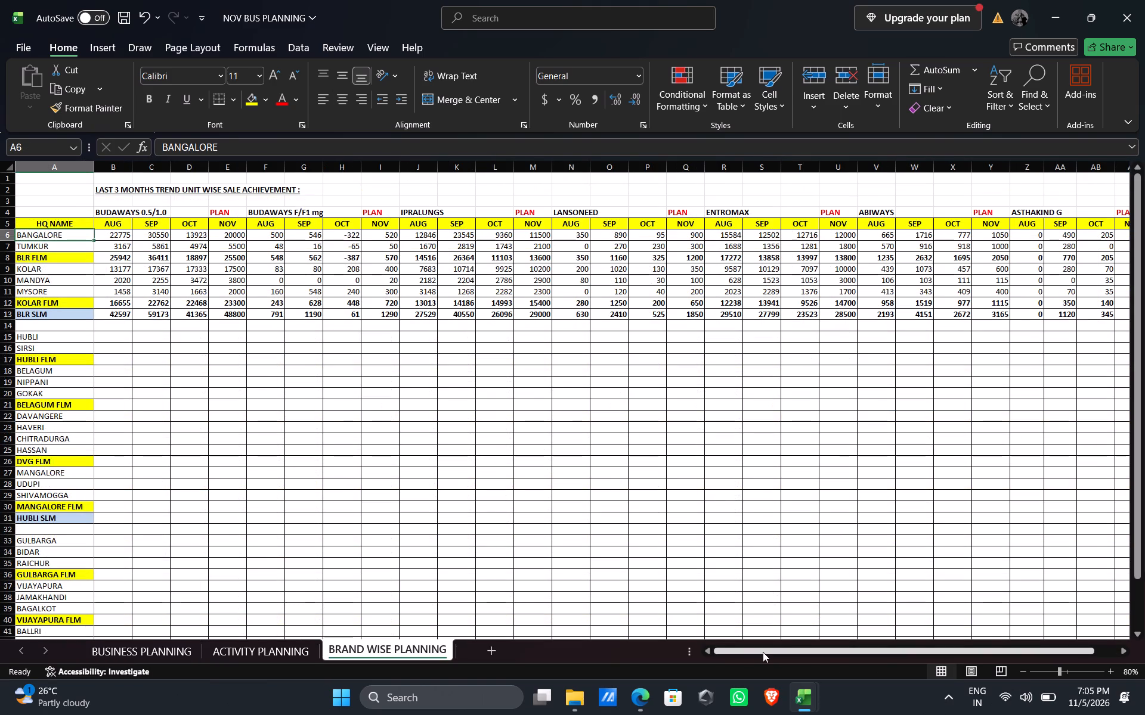
left_click_drag(763, 652, 750, 636)
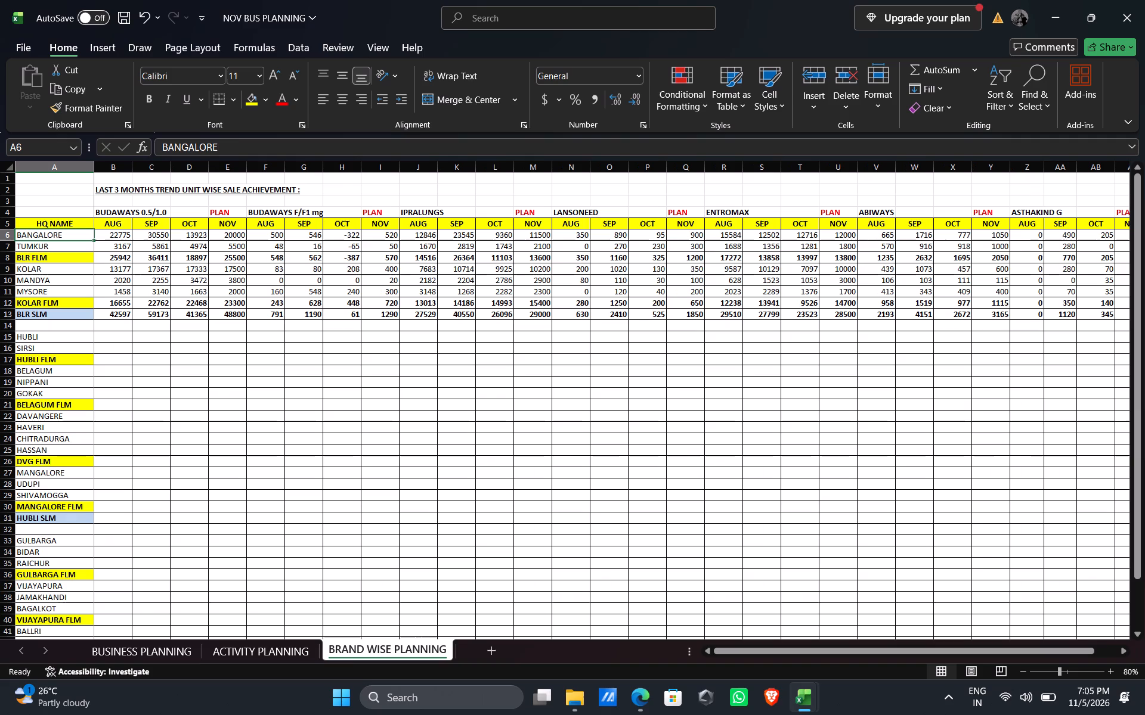
right_click(348, 652)
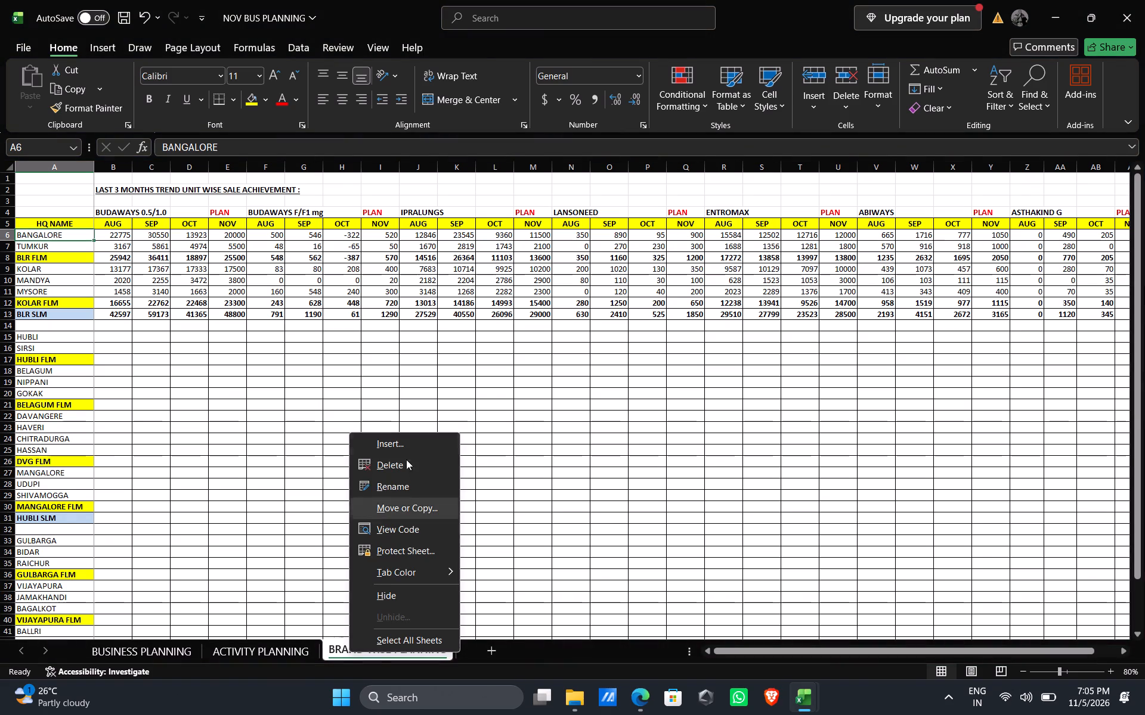
left_click(393, 467)
left_click(600, 383)
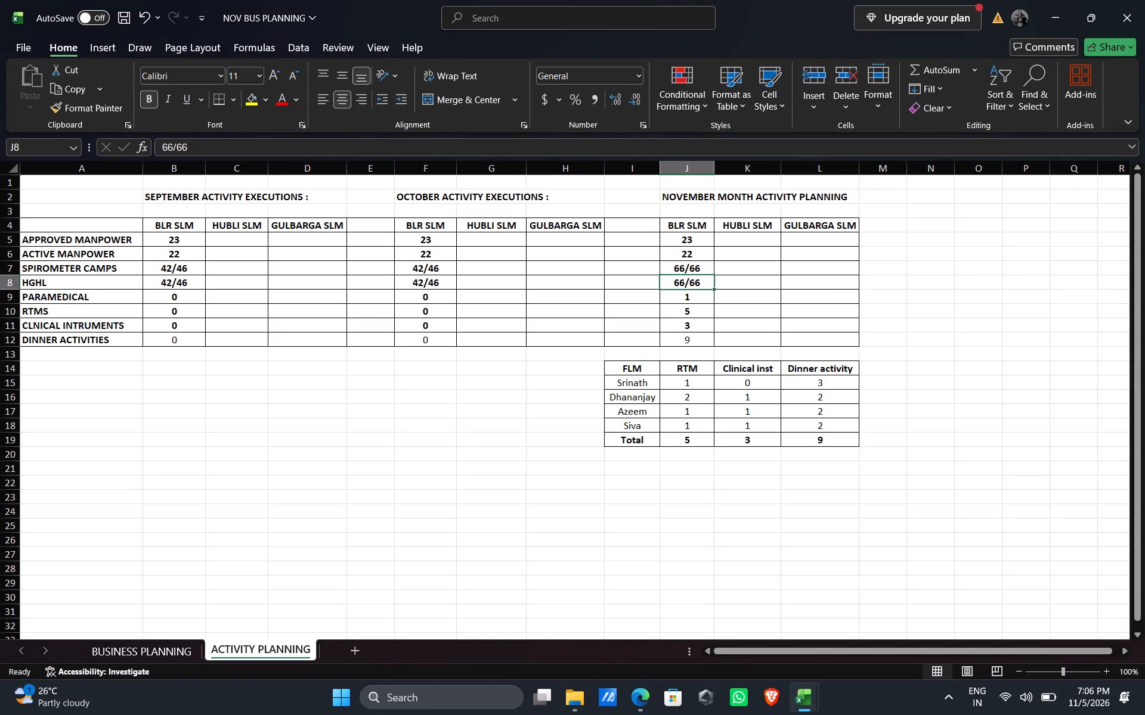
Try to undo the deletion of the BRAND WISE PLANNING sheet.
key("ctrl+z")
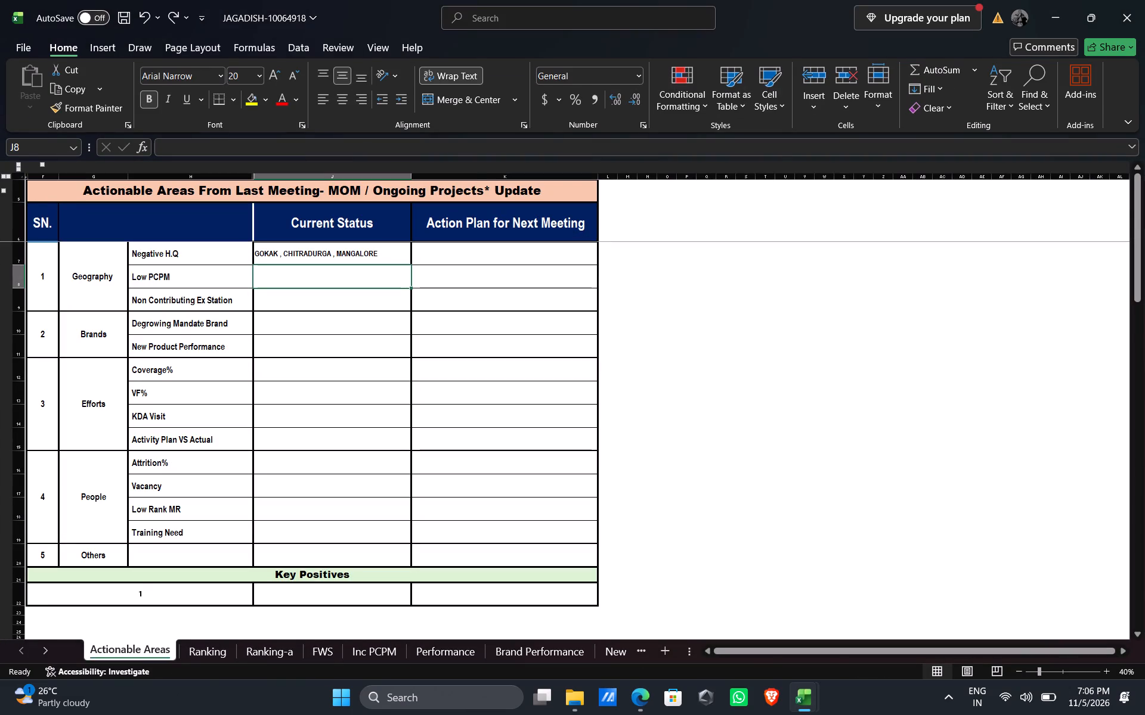
Copy the entire Performance sheet from the manager's review workbook into a new sheet in NOV BUS PLANNING.
left_click(212, 649)
left_click(259, 650)
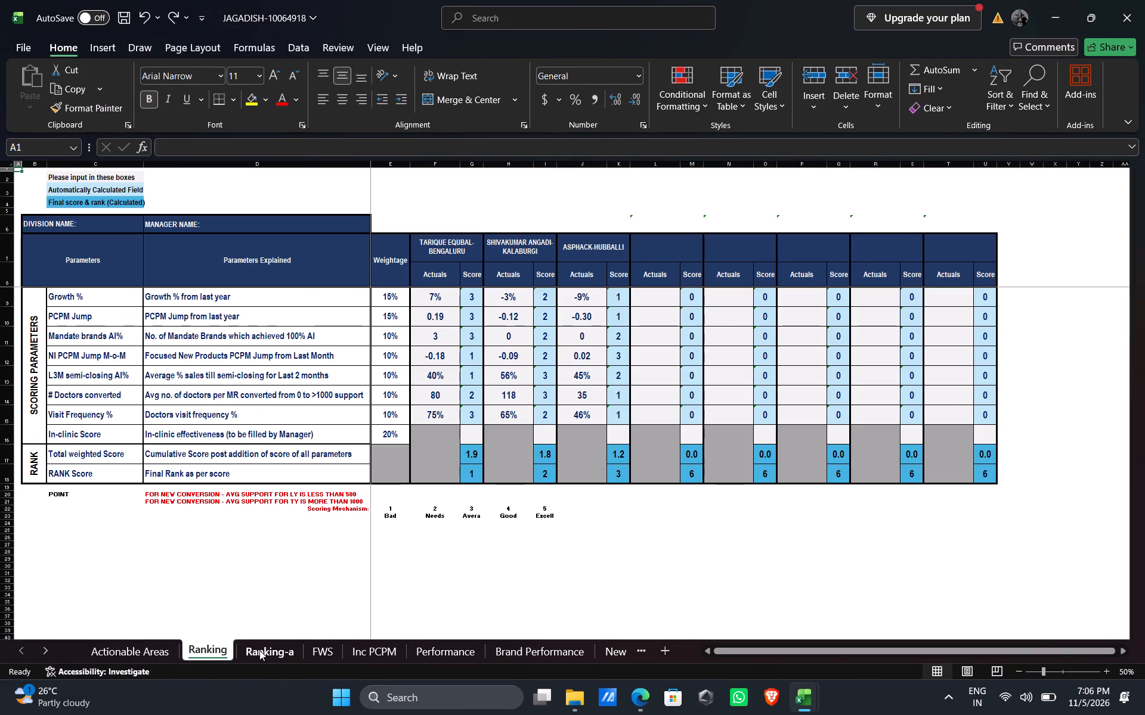
left_click(326, 646)
left_click(375, 649)
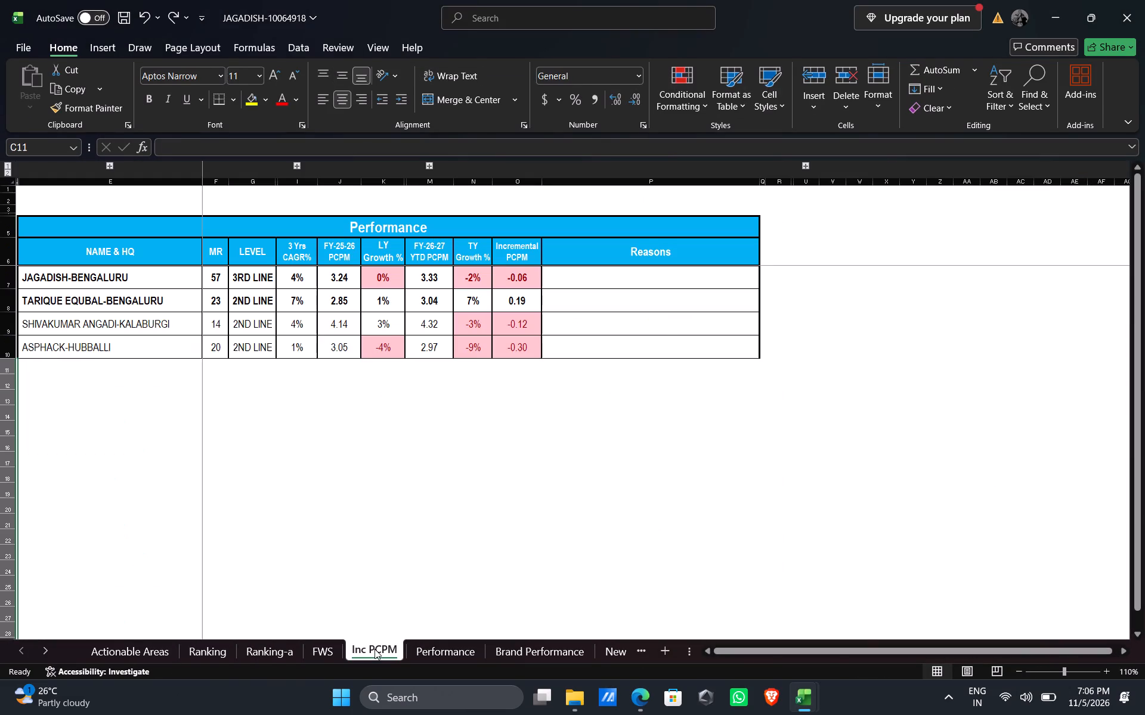
left_click(428, 651)
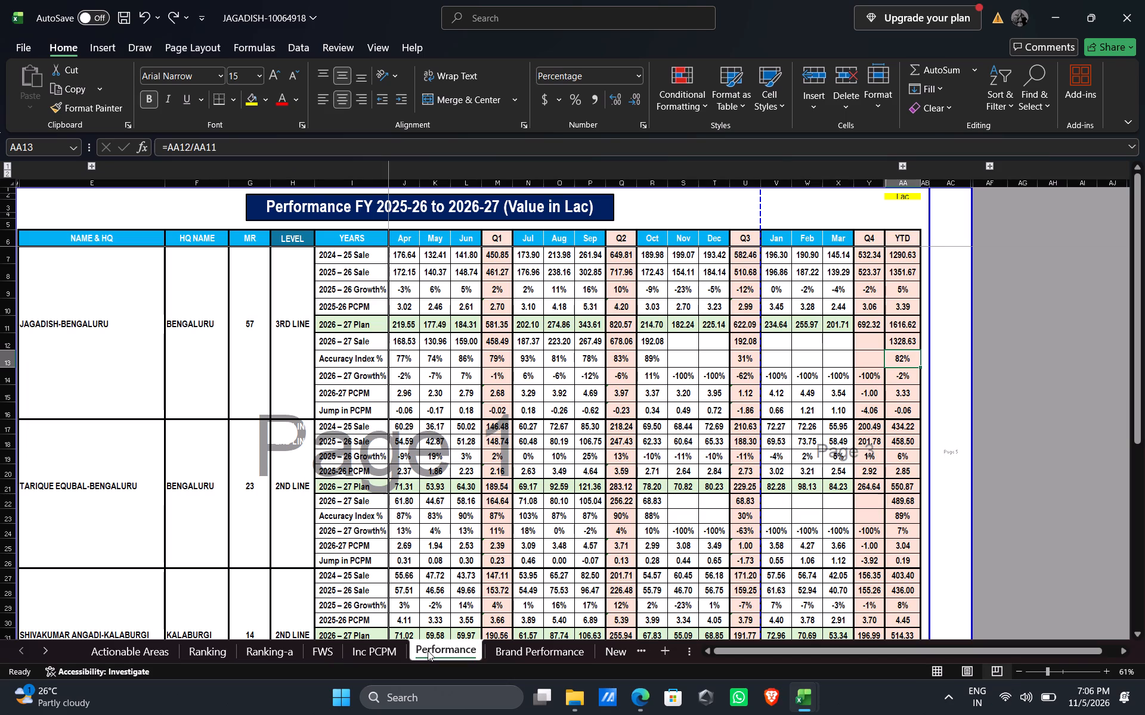
left_click(29, 195)
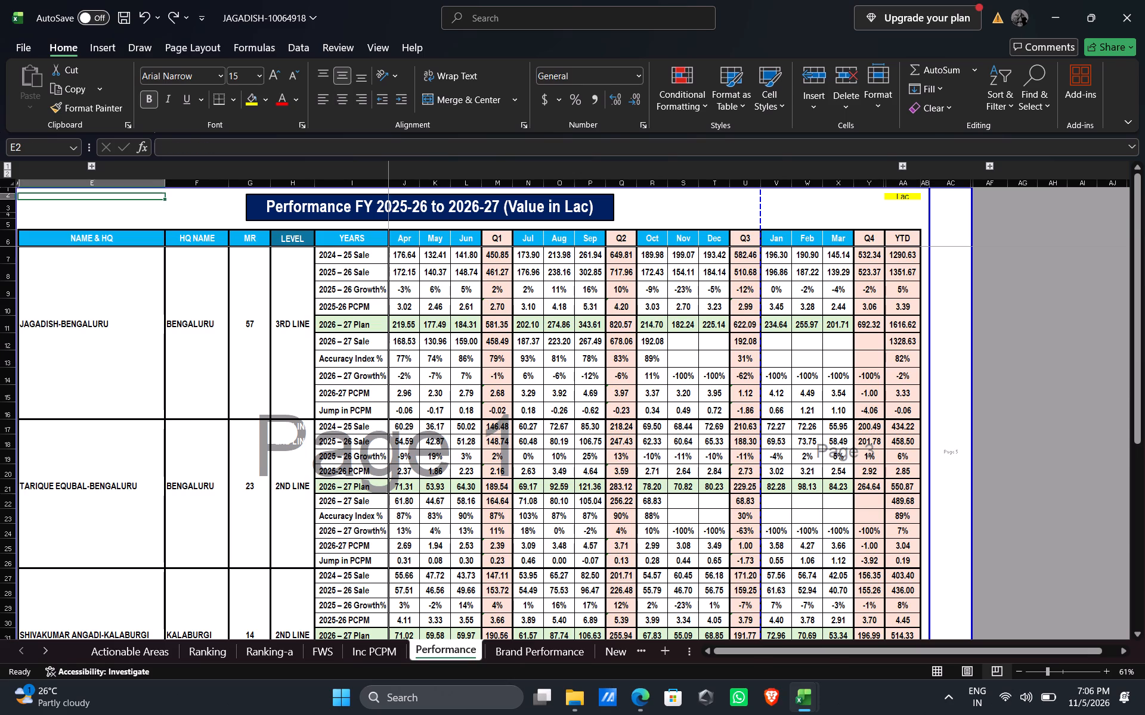
key("ctrl+a")
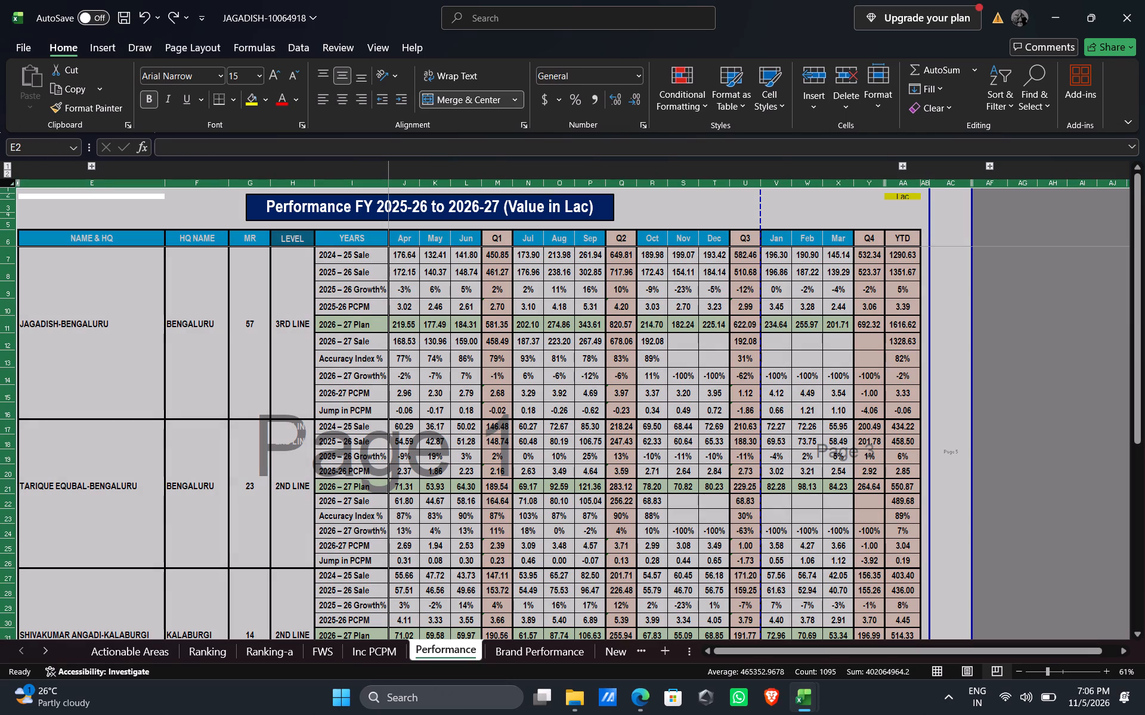
key("ctrl+c")
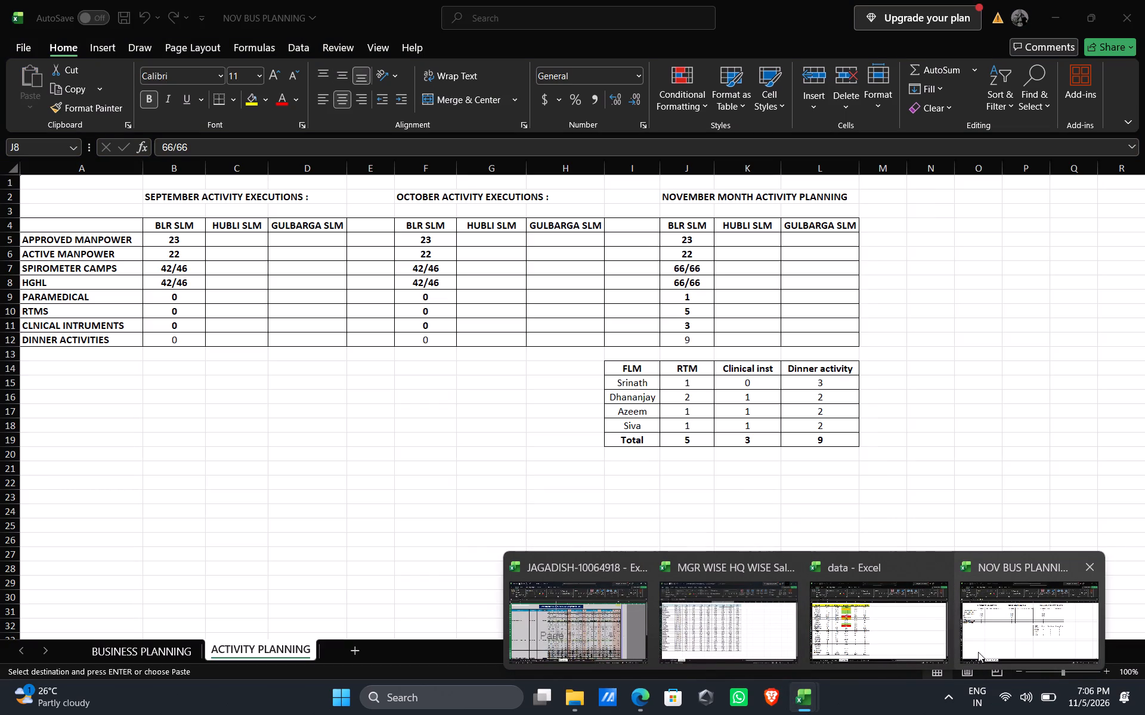
left_click(978, 652)
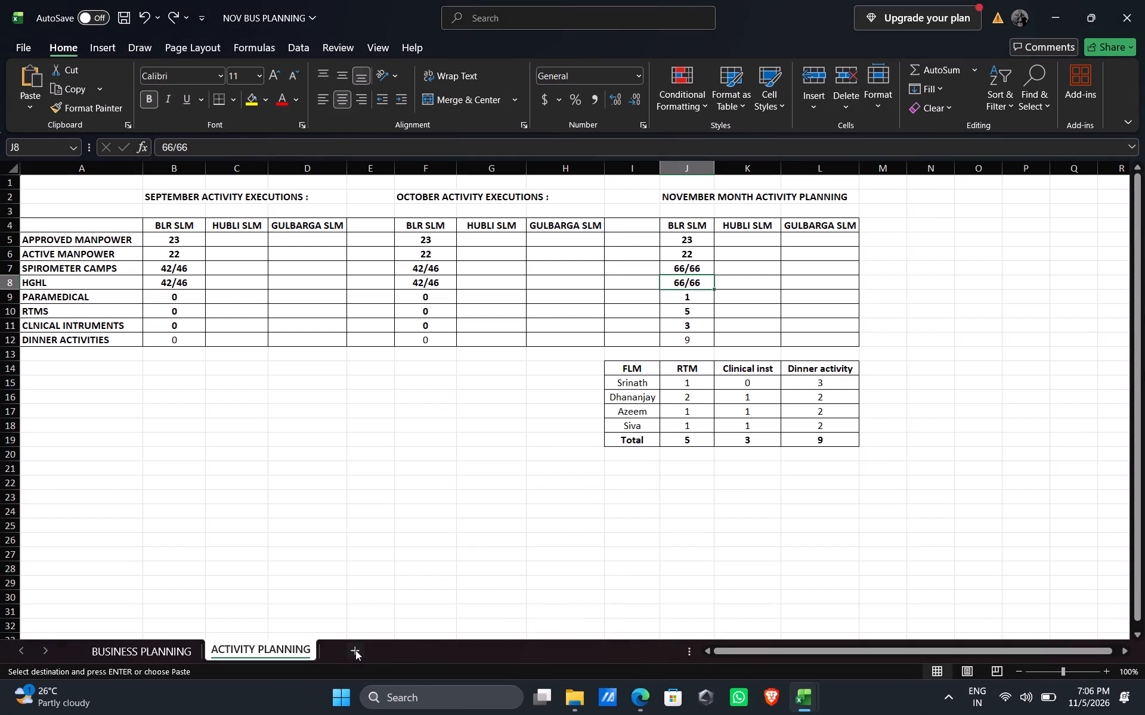
left_click(355, 650)
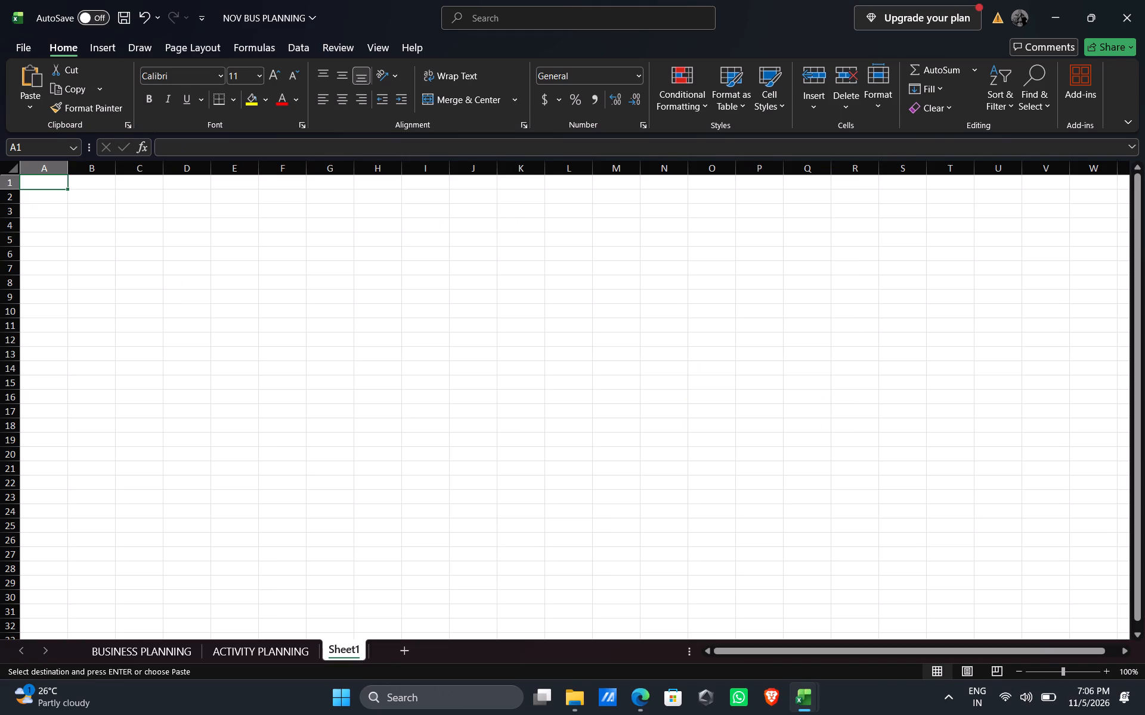
key("ctrl+v")
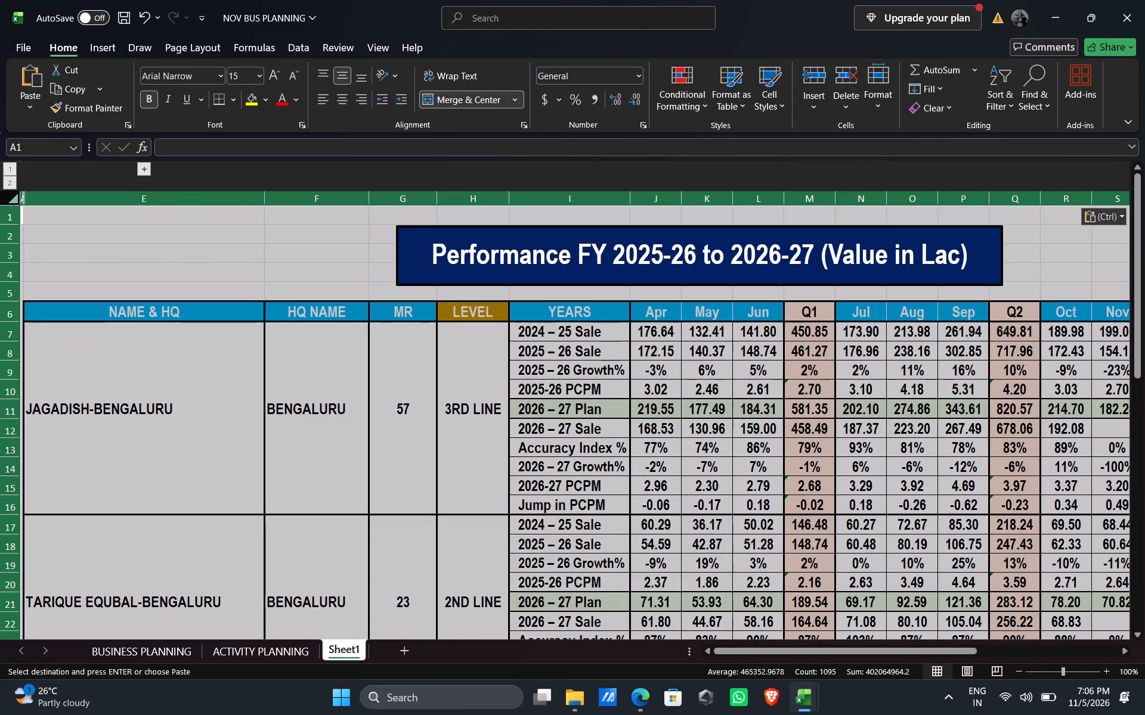
Zoom the pasted sheet to 80%, check its contents, and rename it PERFORMANCE.
left_click(1019, 672)
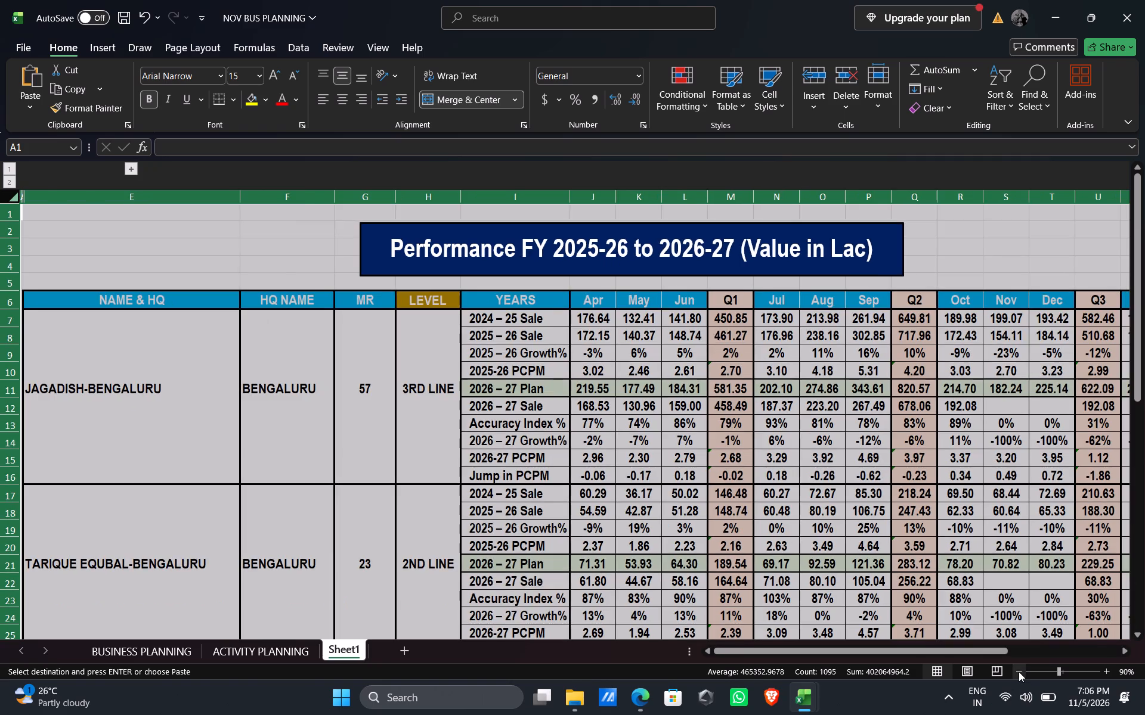
left_click(1019, 672)
left_click_drag(1006, 652, 1068, 648)
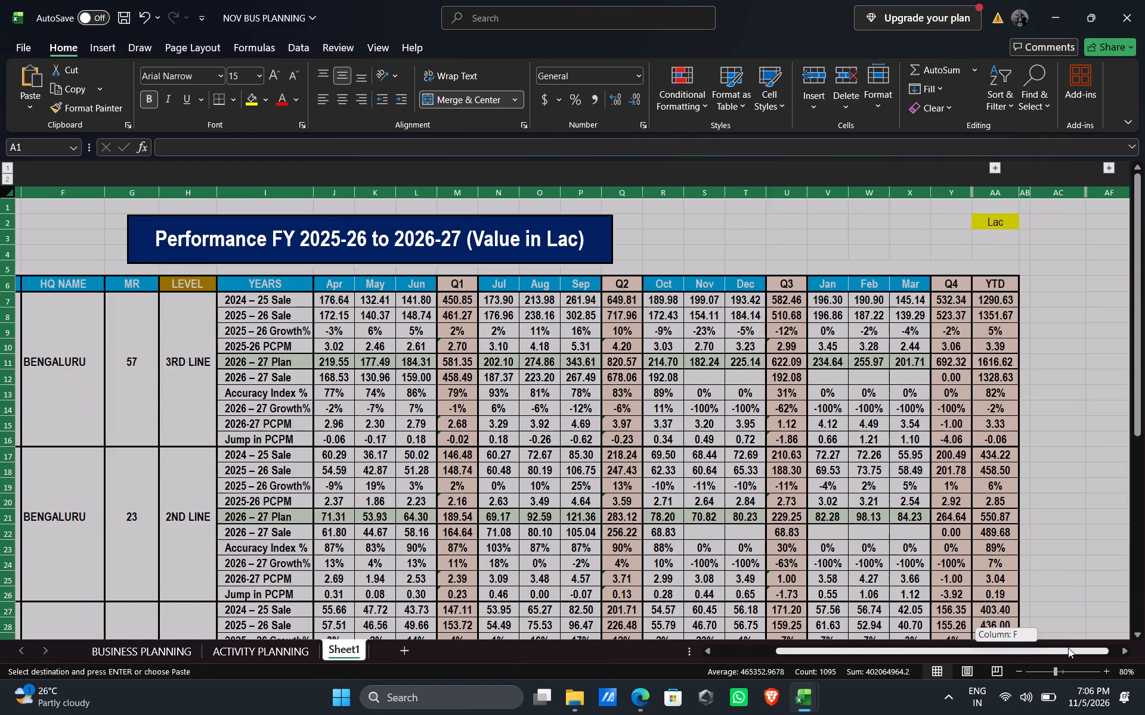
left_click_drag(1068, 648, 1073, 645)
left_click_drag(1136, 390, 1144, 651)
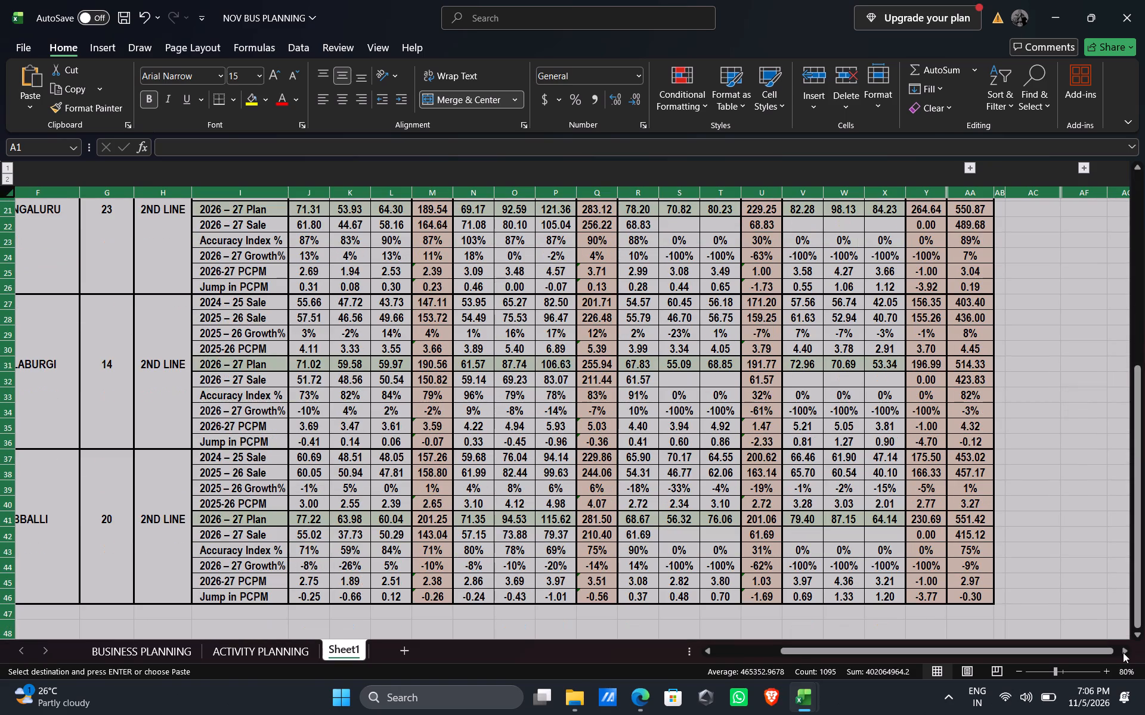
left_click_drag(987, 651, 786, 652)
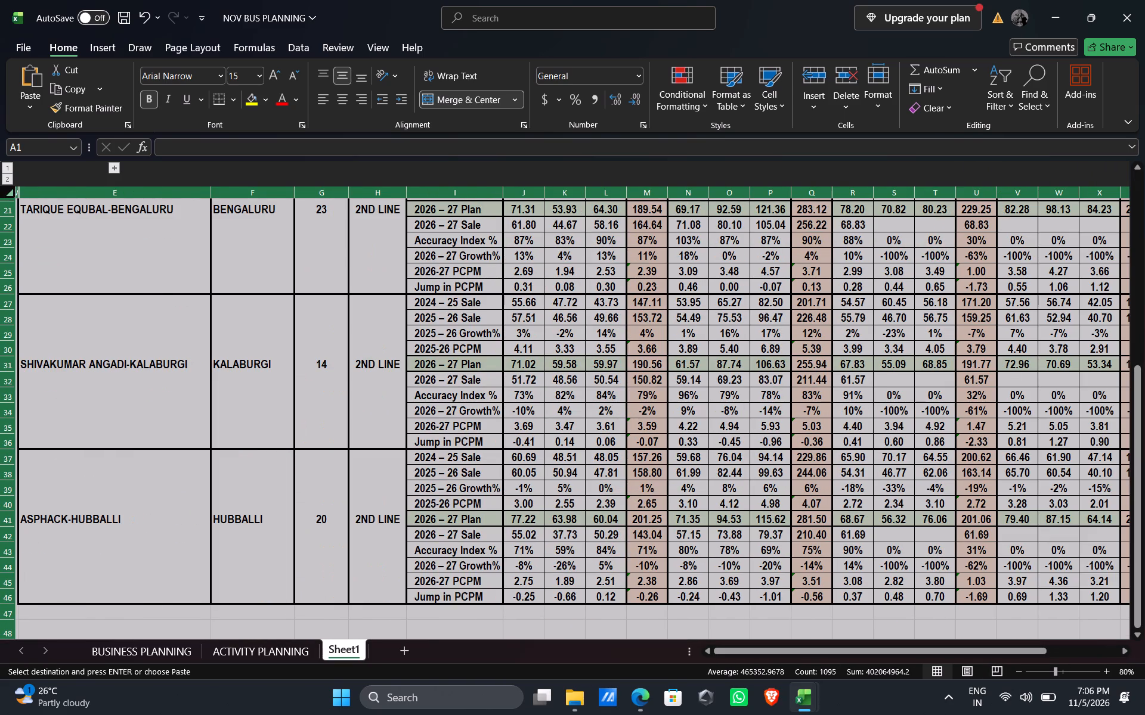
right_click(342, 653)
left_click(384, 487)
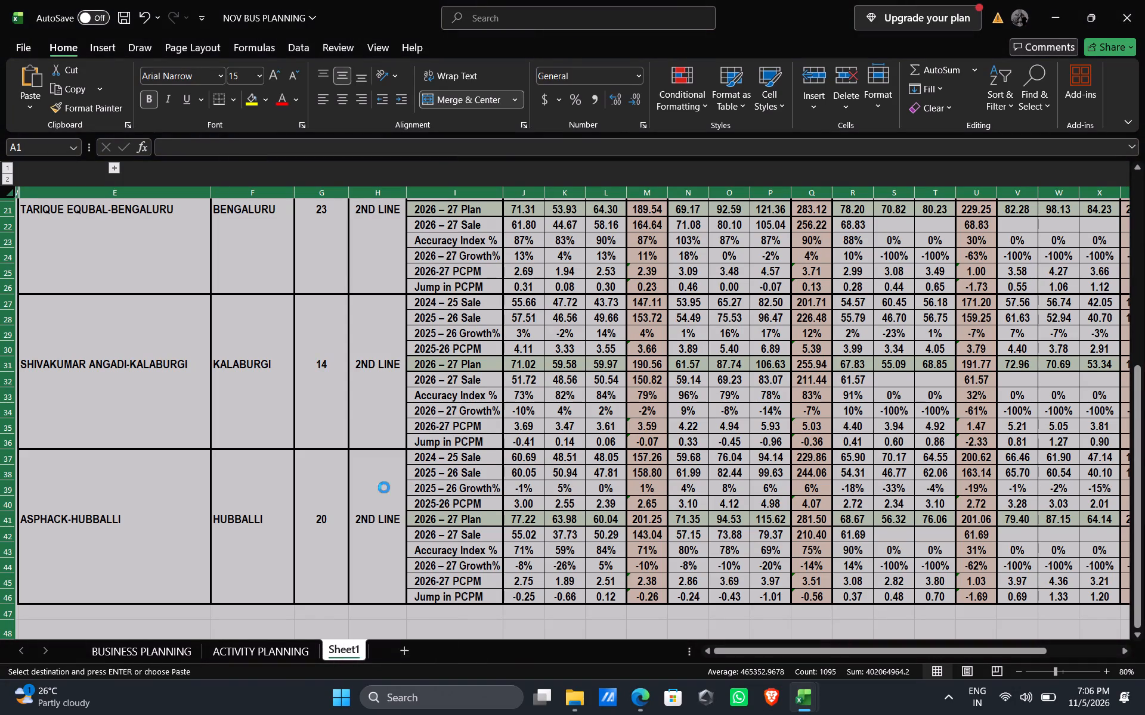
type("PERFO")
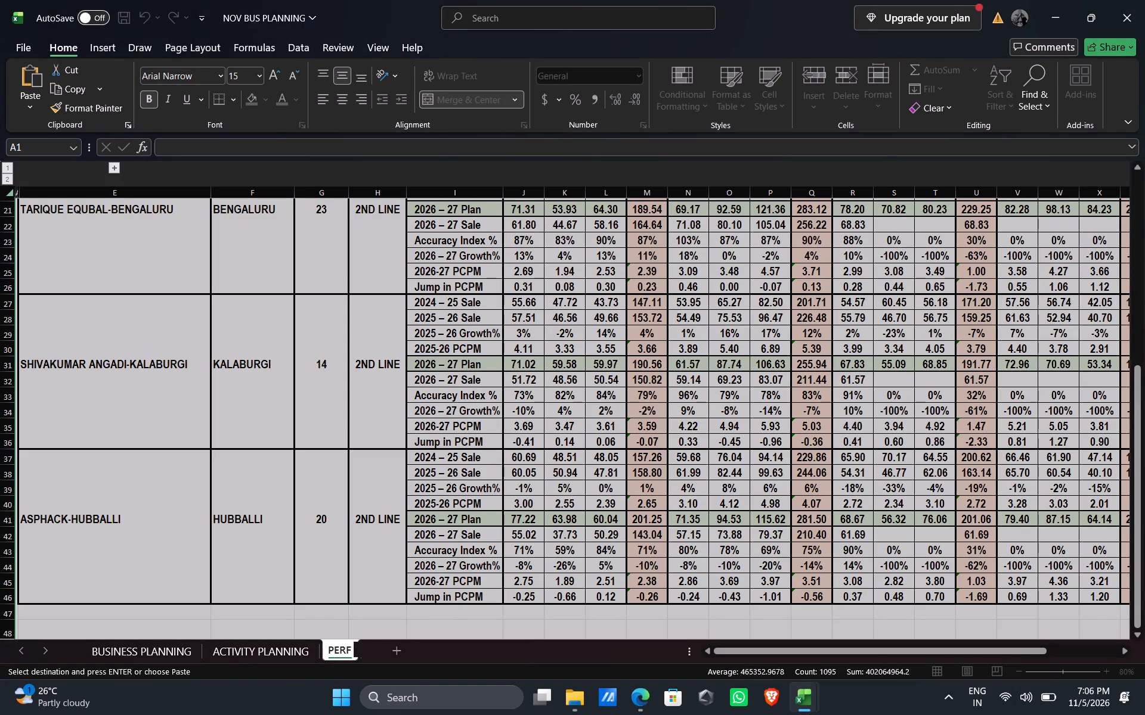
type("RMANCE")
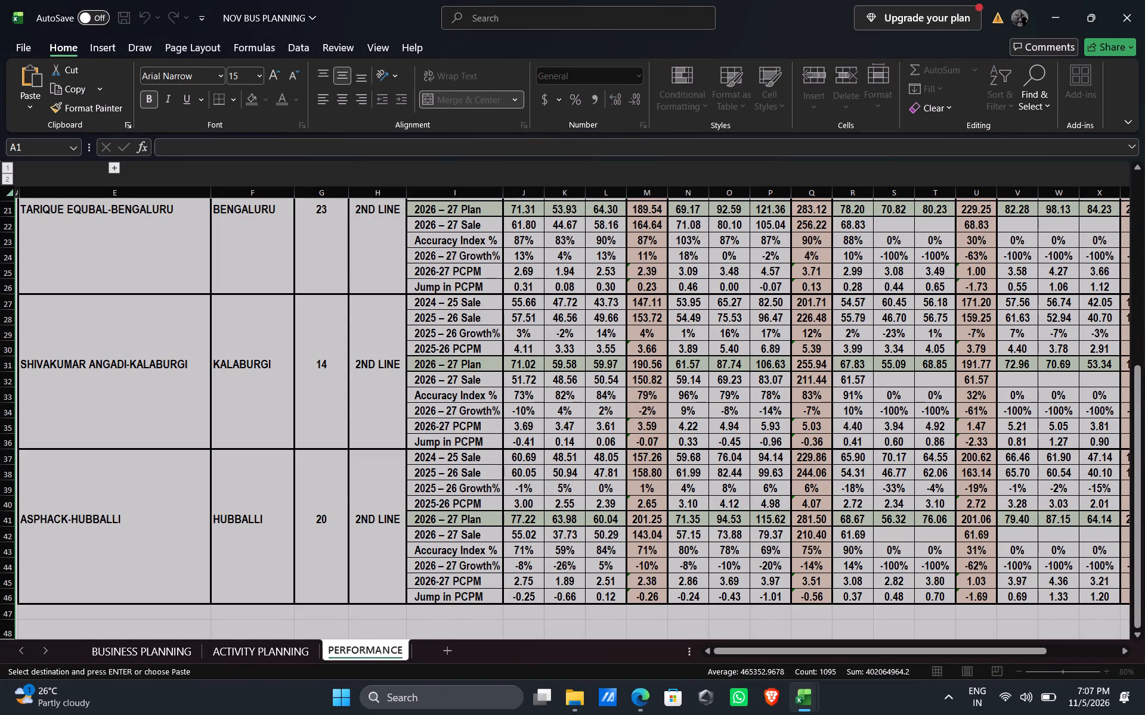
left_click(384, 487)
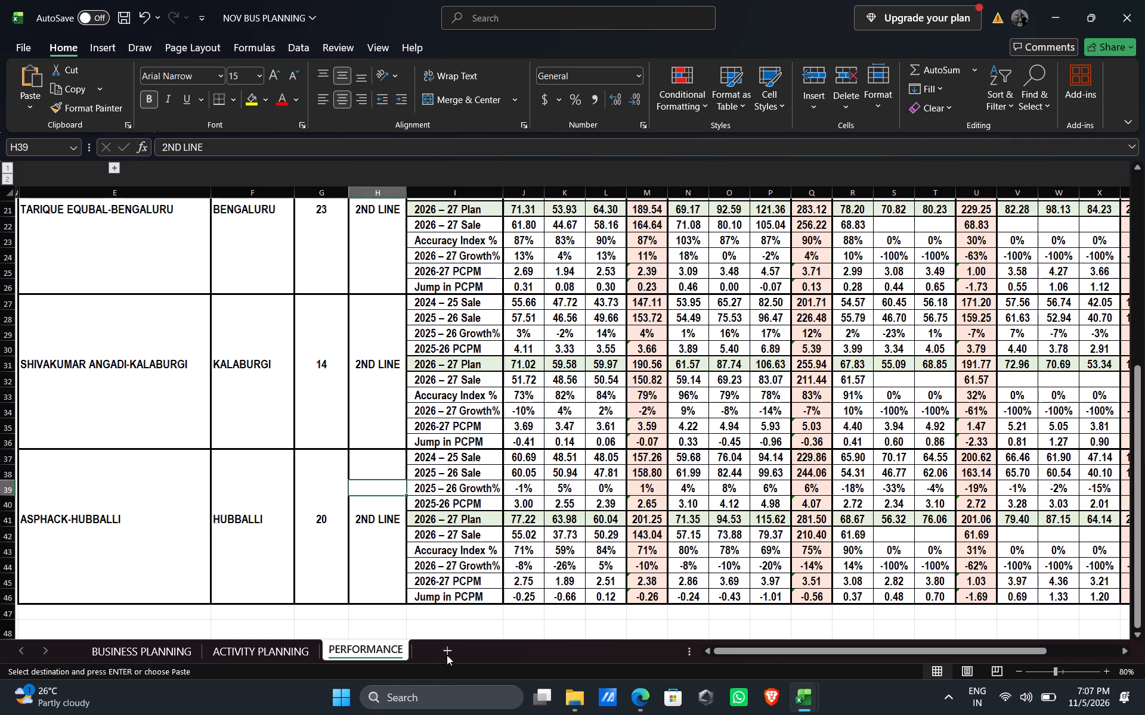
Copy the entire Brand Performance sheet from the manager's review workbook into a new sheet in NOV BUS PLANNING and zoom it to 40%.
left_click(447, 651)
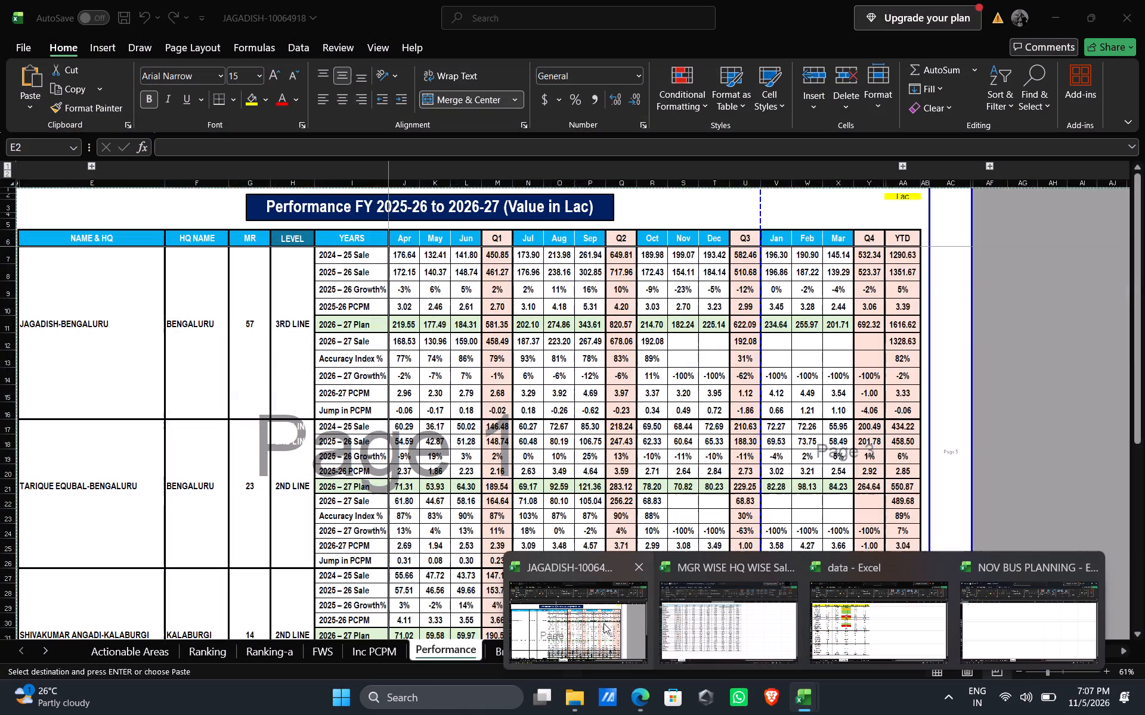
left_click(602, 623)
left_click(531, 649)
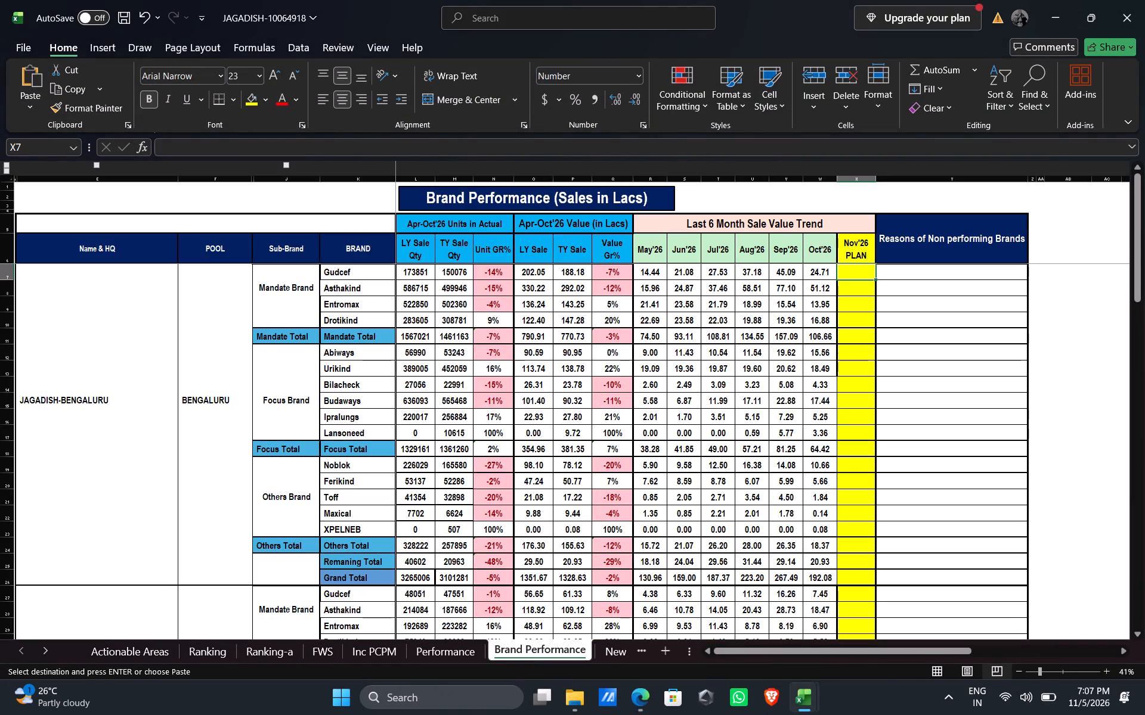
left_click(26, 191)
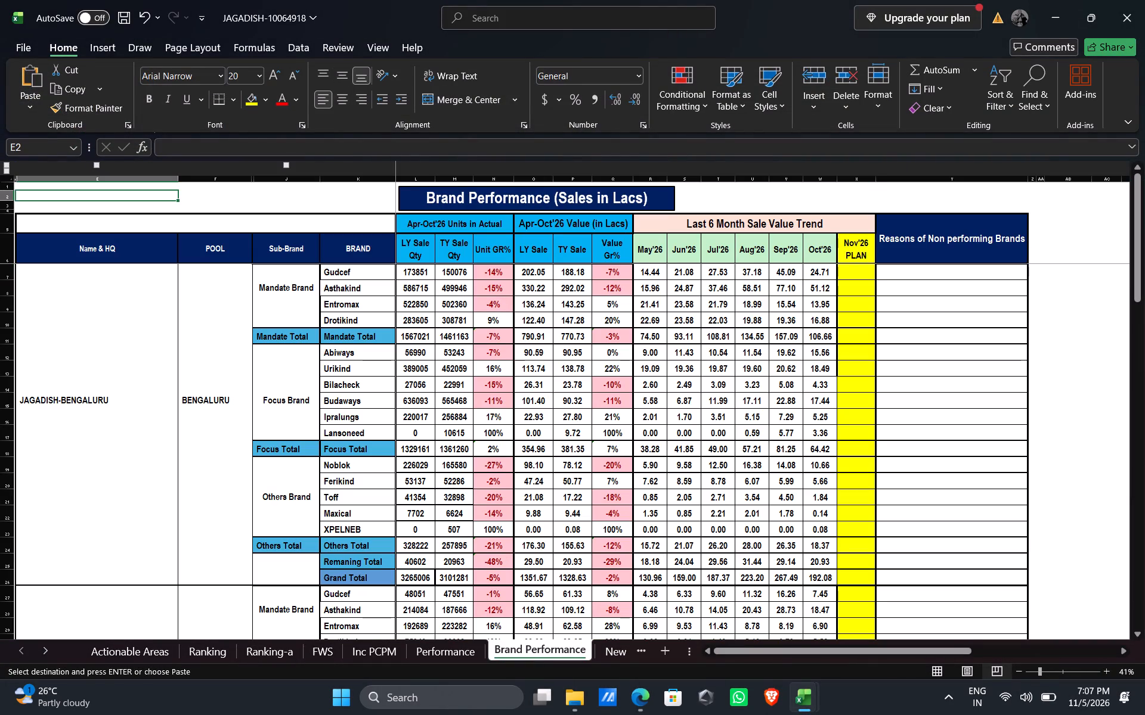
key("ctrl+a")
key("ctrl+c")
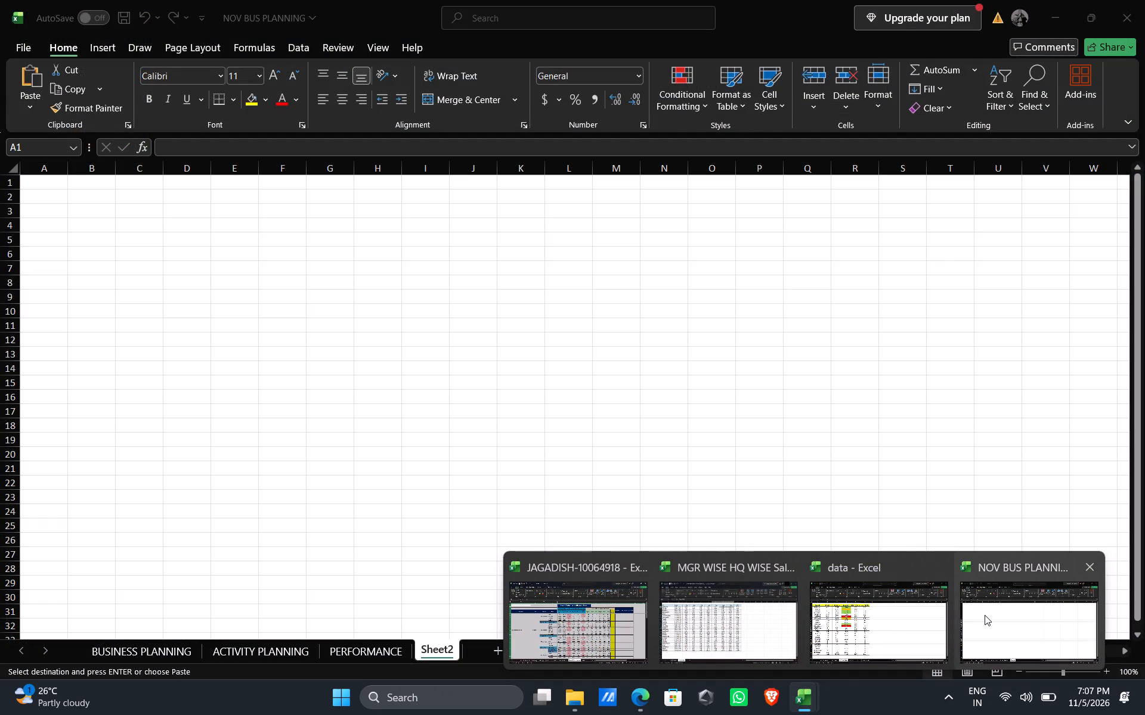
left_click(985, 615)
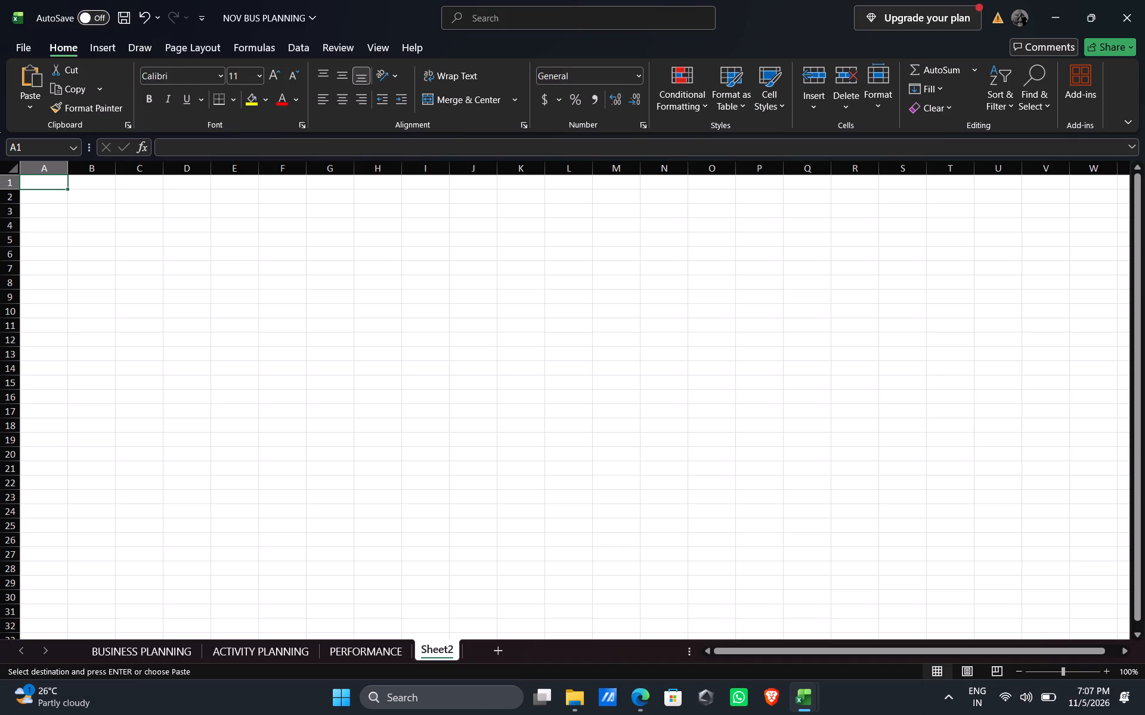
key("ctrl+v")
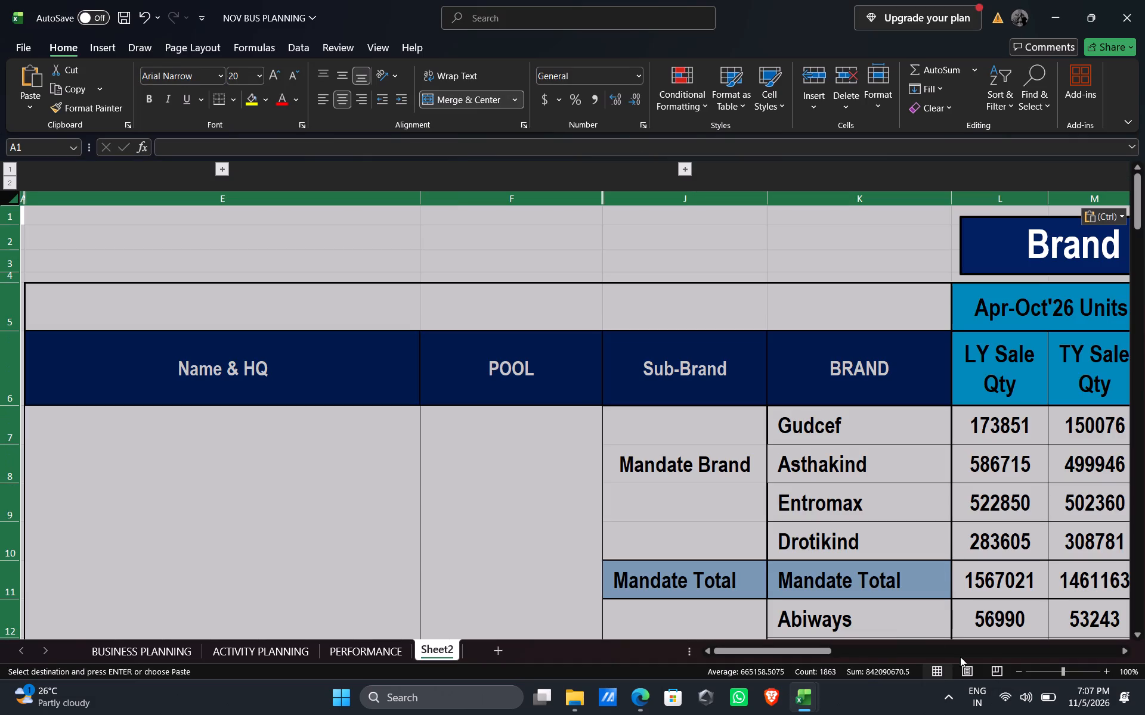
left_click(1019, 671)
triple_click(1019, 671)
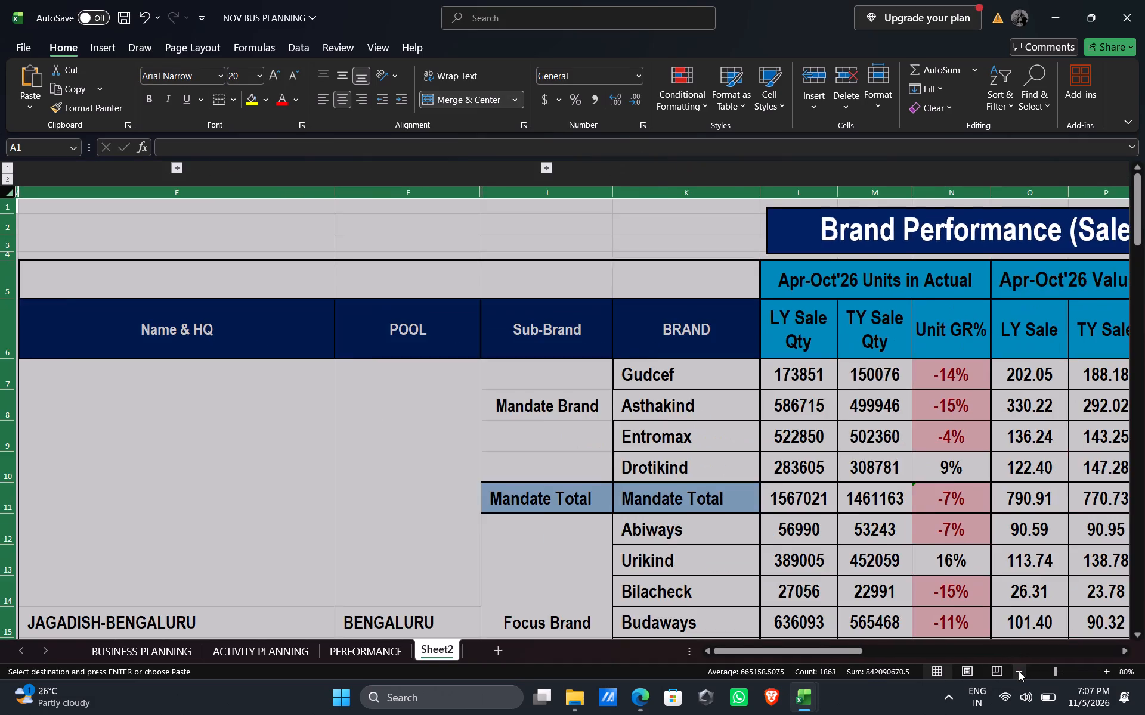
left_click(1019, 671)
left_click(1019, 671)
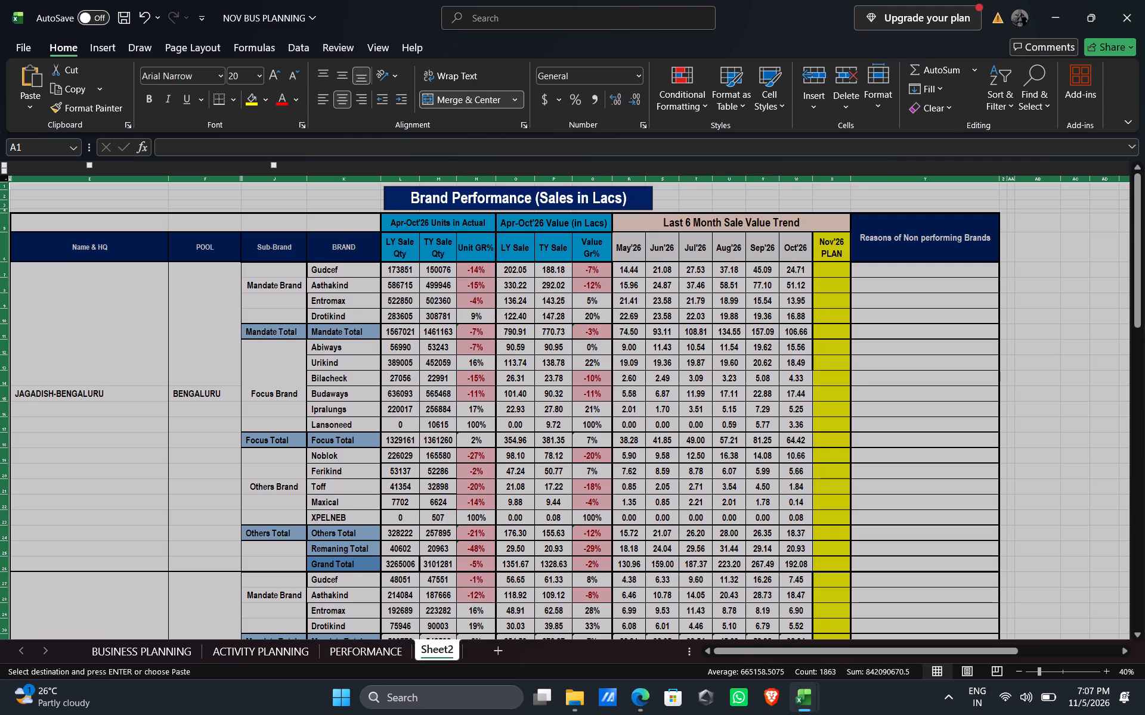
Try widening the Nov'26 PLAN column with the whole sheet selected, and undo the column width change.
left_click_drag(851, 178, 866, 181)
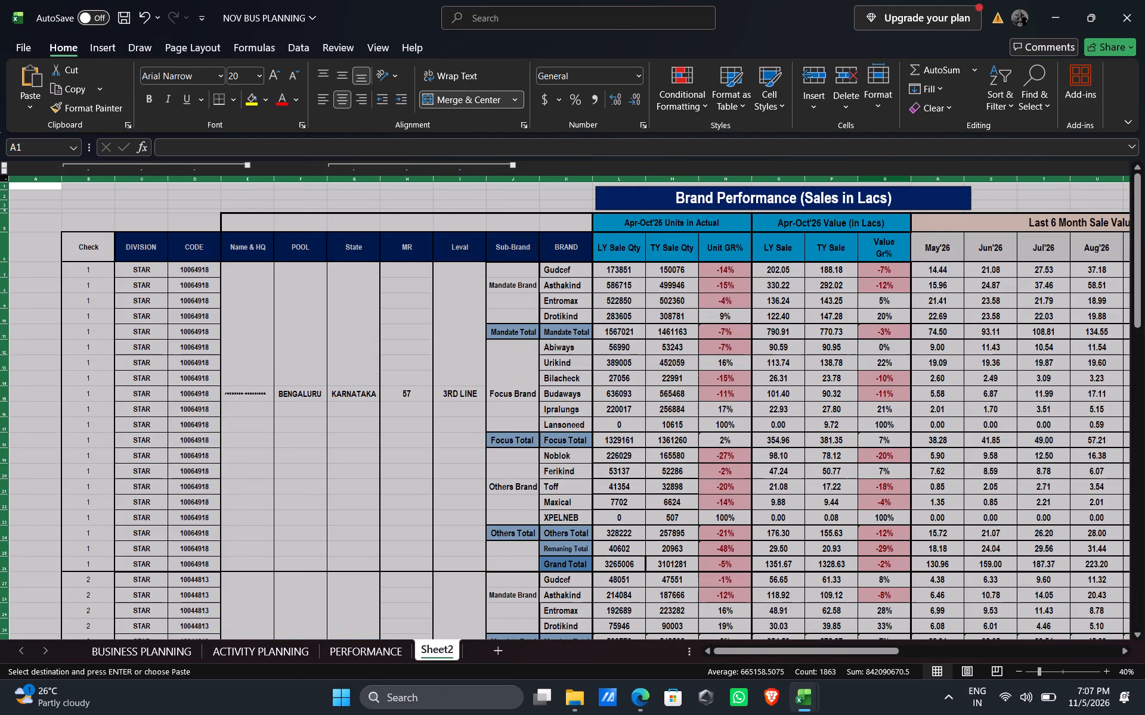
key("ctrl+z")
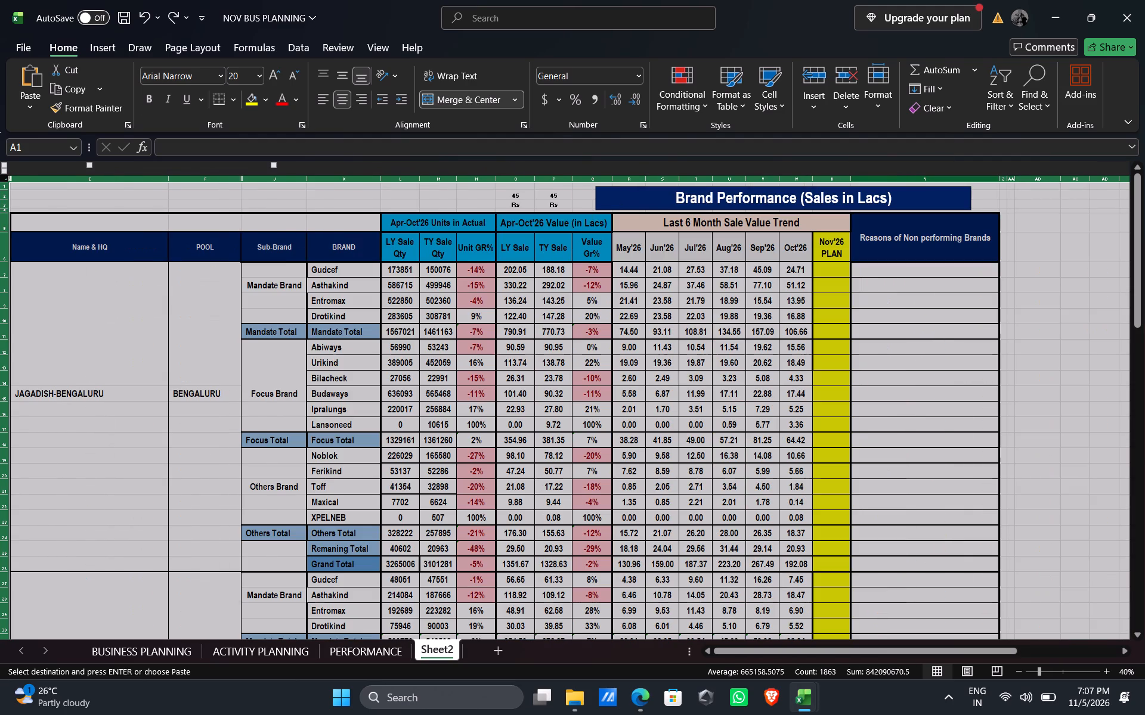
Widen only the Nov'26 PLAN column in the pasted brand performance table.
left_click(848, 300)
left_click_drag(853, 178, 867, 180)
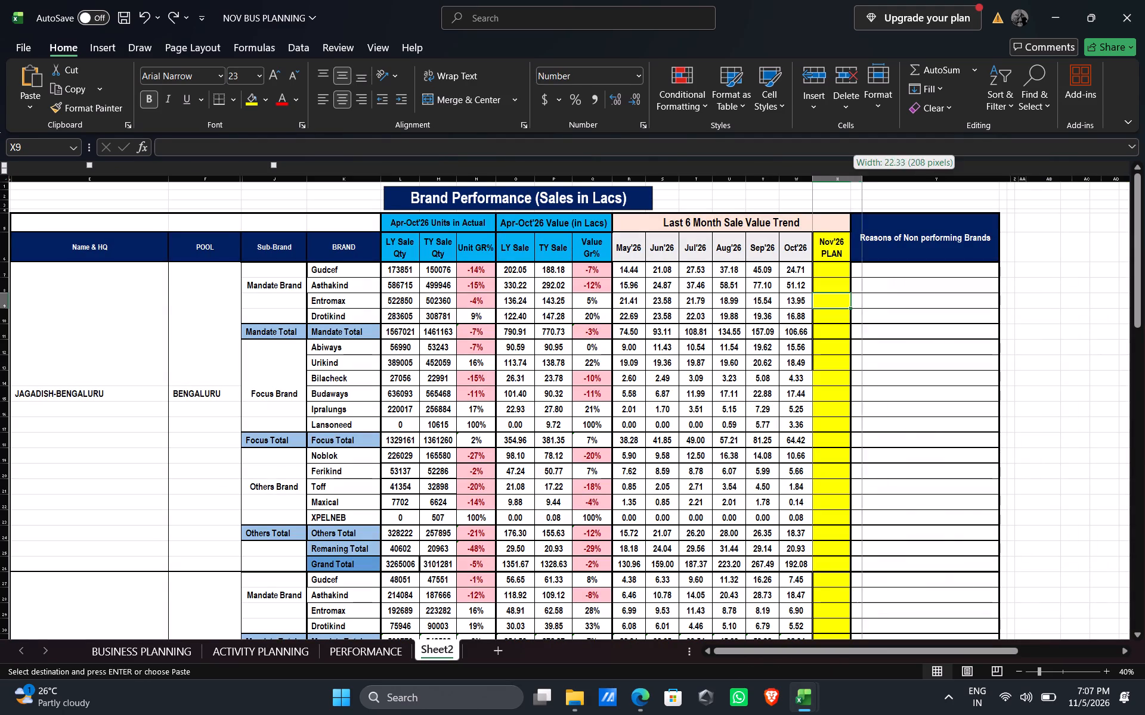
left_click_drag(867, 180, 876, 181)
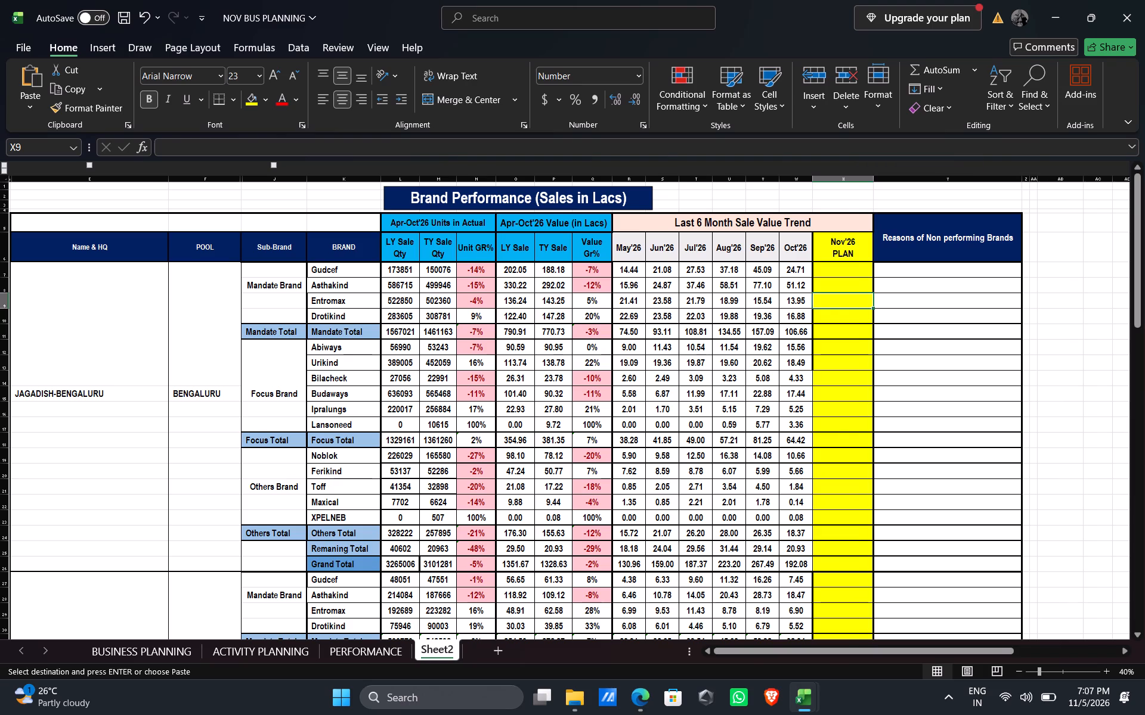
left_click(876, 181)
Widen the May'26 to Oct'26 columns under Last 6 Month Sale Value Trend equally, and save the workbook.
left_click_drag(799, 179, 666, 190)
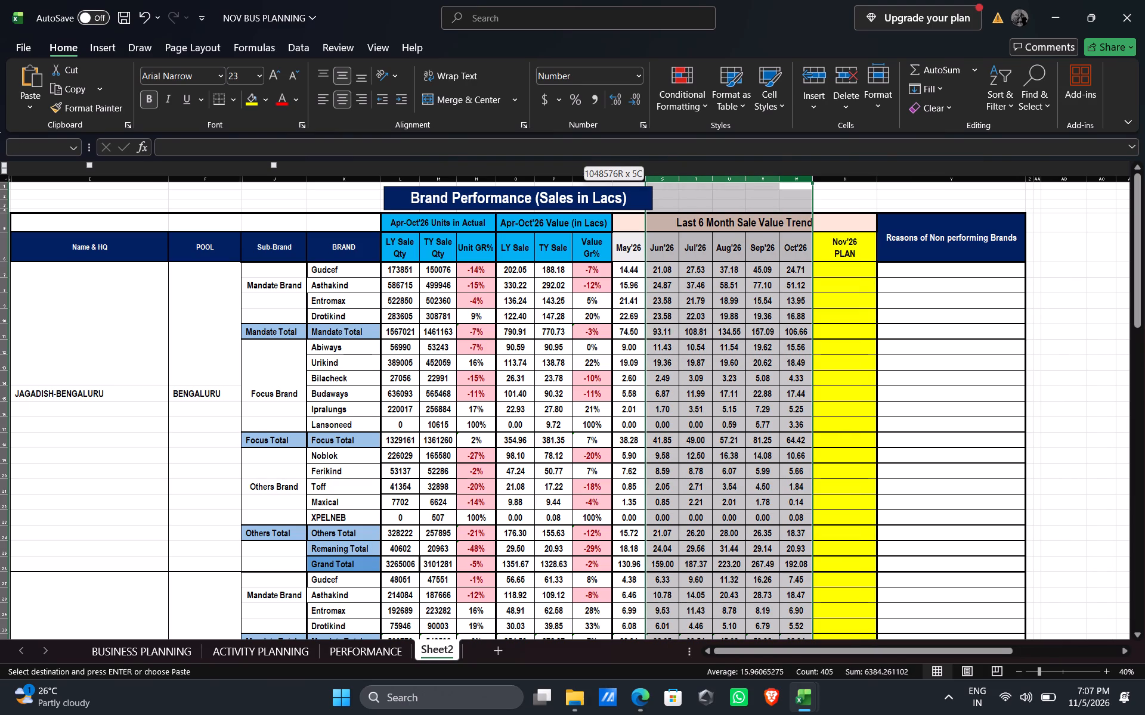
left_click_drag(666, 190, 639, 193)
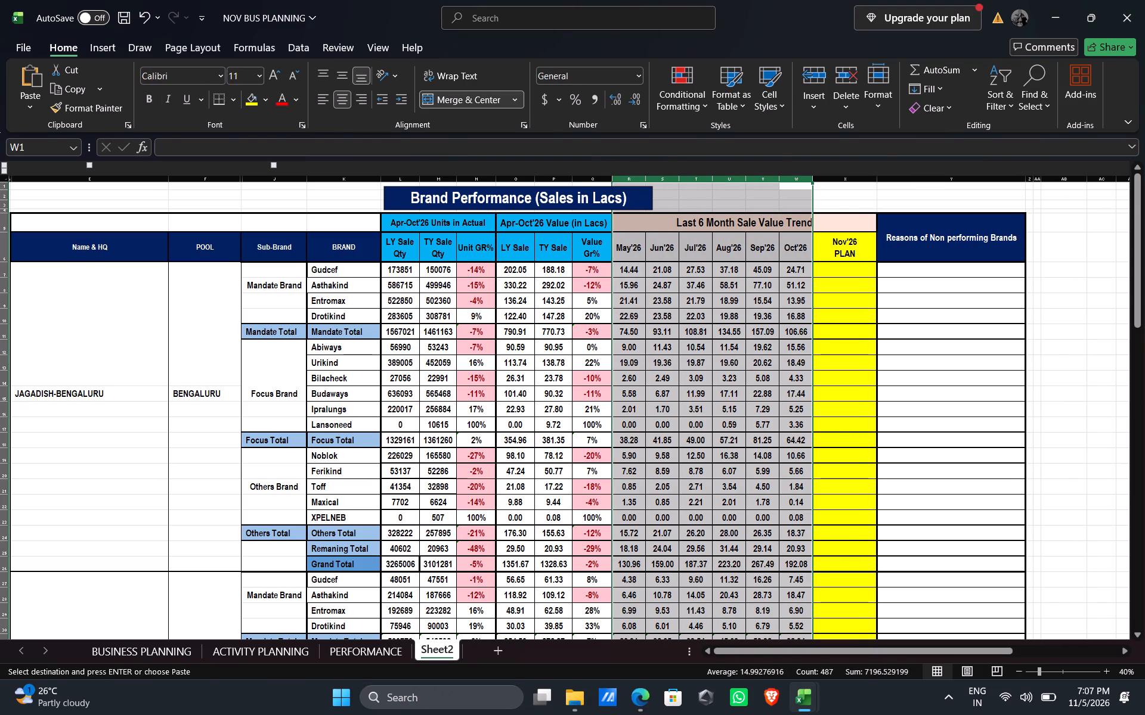
left_click(809, 174)
left_click_drag(812, 178, 821, 178)
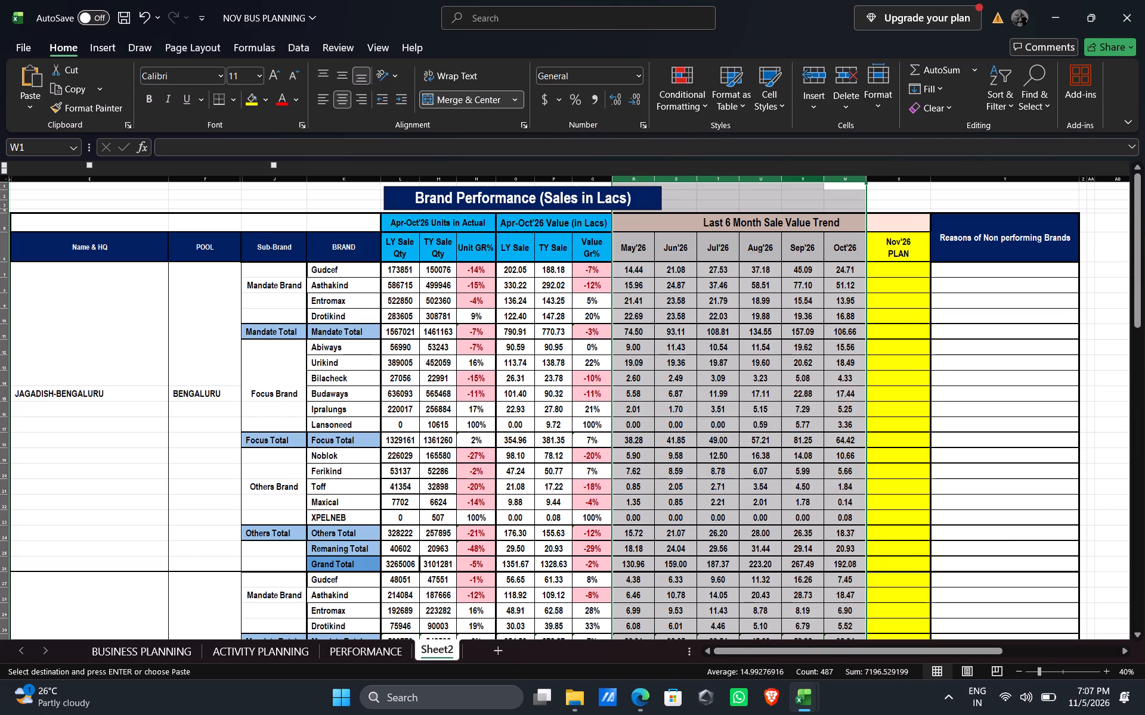
left_click_drag(727, 650, 700, 652)
left_click(957, 369)
key("ctrl+s")
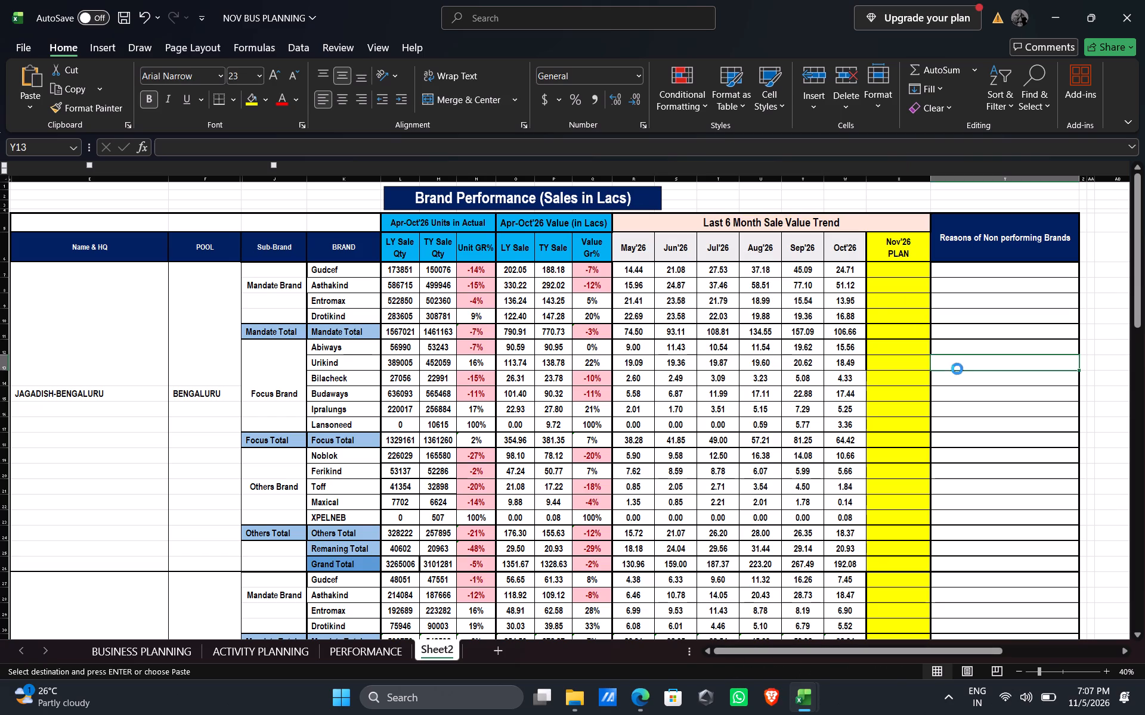
Rename the pasted brand performance sheet to BRAND PLANNING and save the workbook.
right_click(429, 652)
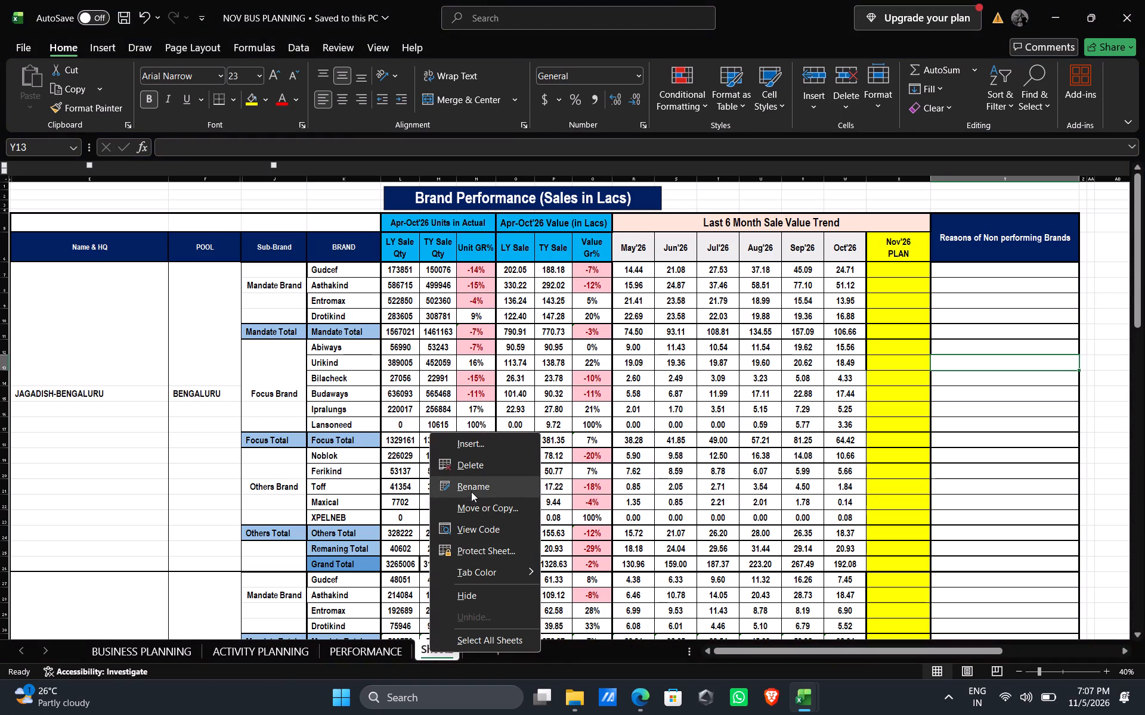
left_click(470, 487)
type("BRAND PLANNING")
left_click(960, 345)
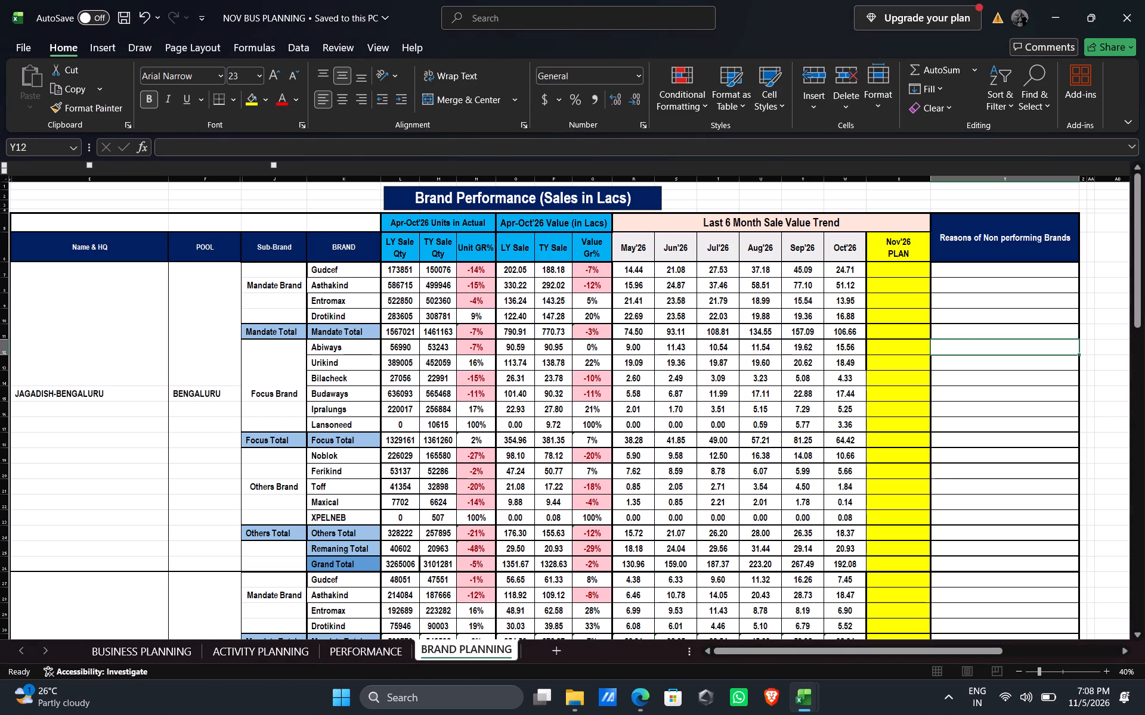
key("ctrl+s")
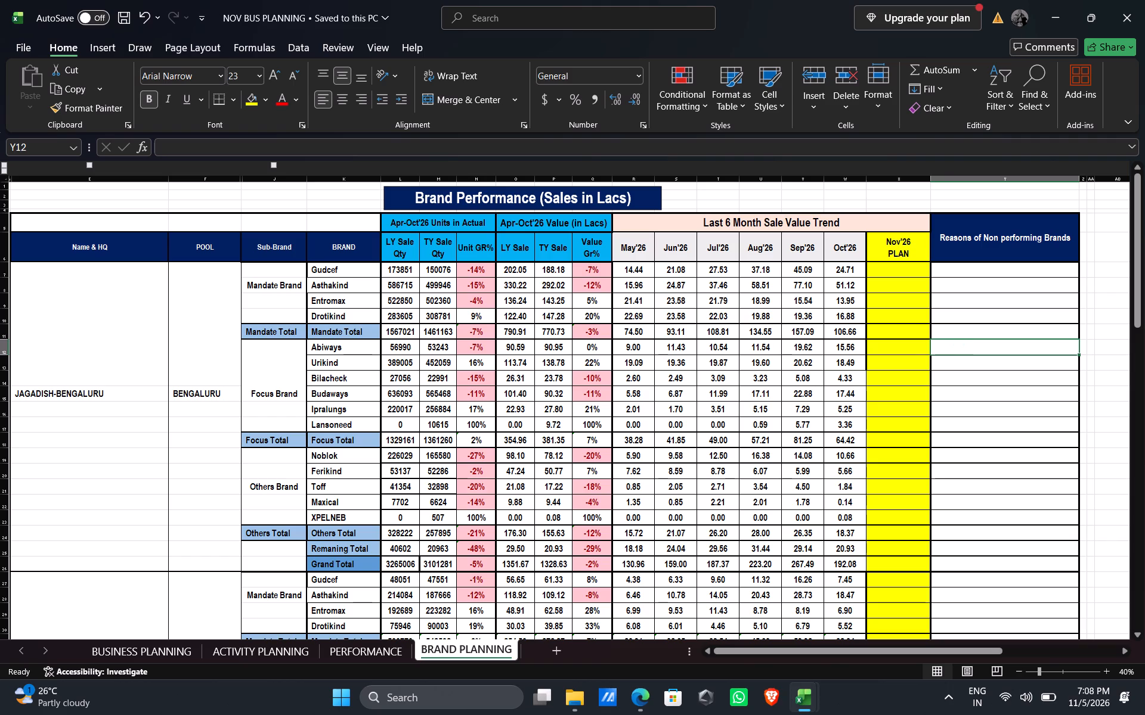
Move the BRAND PLANNING sheet to sit directly after BUSINESS PLANNING.
left_click_drag(457, 646, 324, 643)
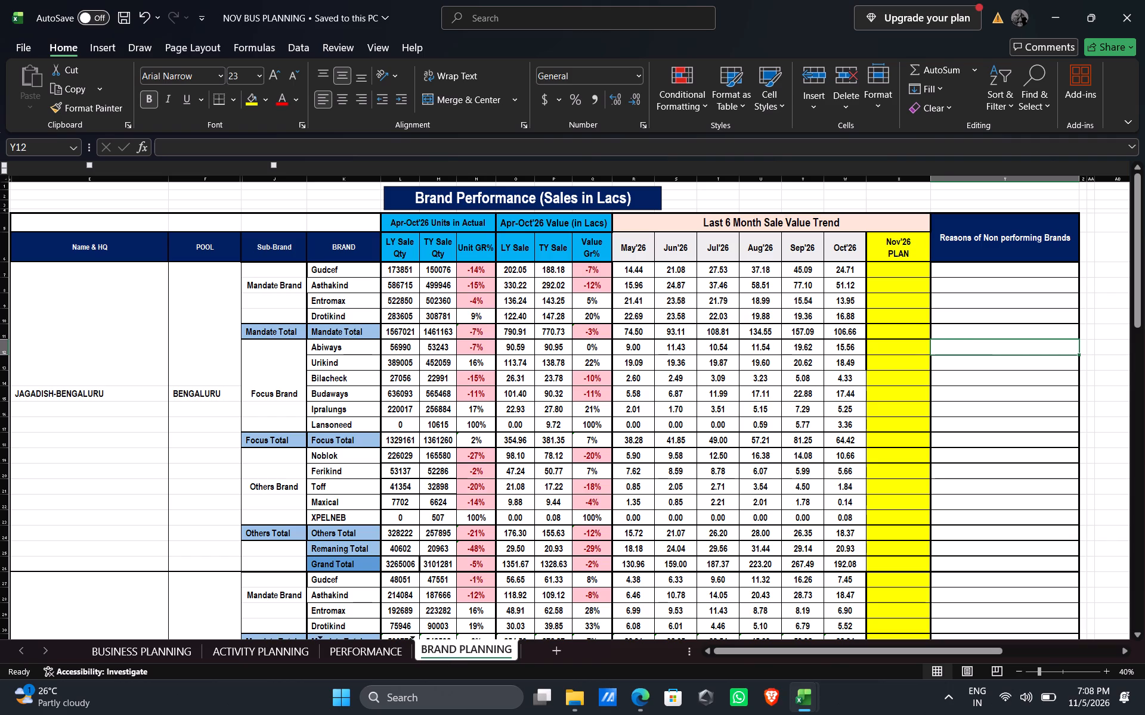
left_click_drag(324, 643, 267, 644)
Delete the ACTIVITY PLANNING sheet from the workbook.
left_click(326, 645)
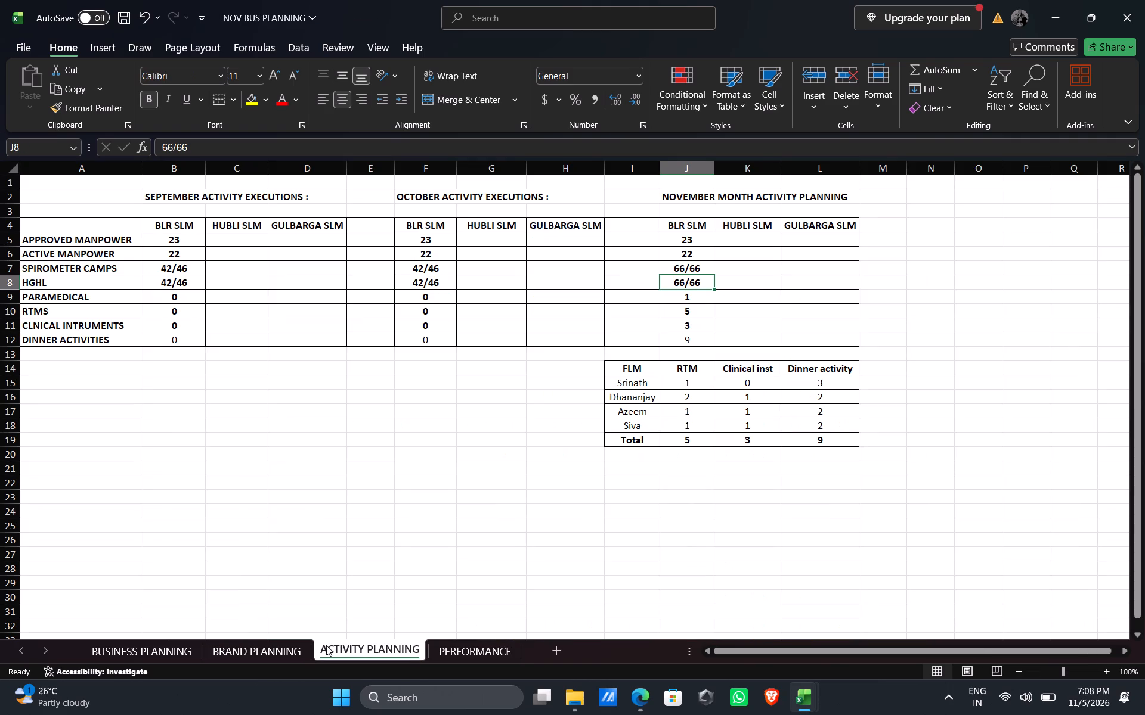
right_click(326, 645)
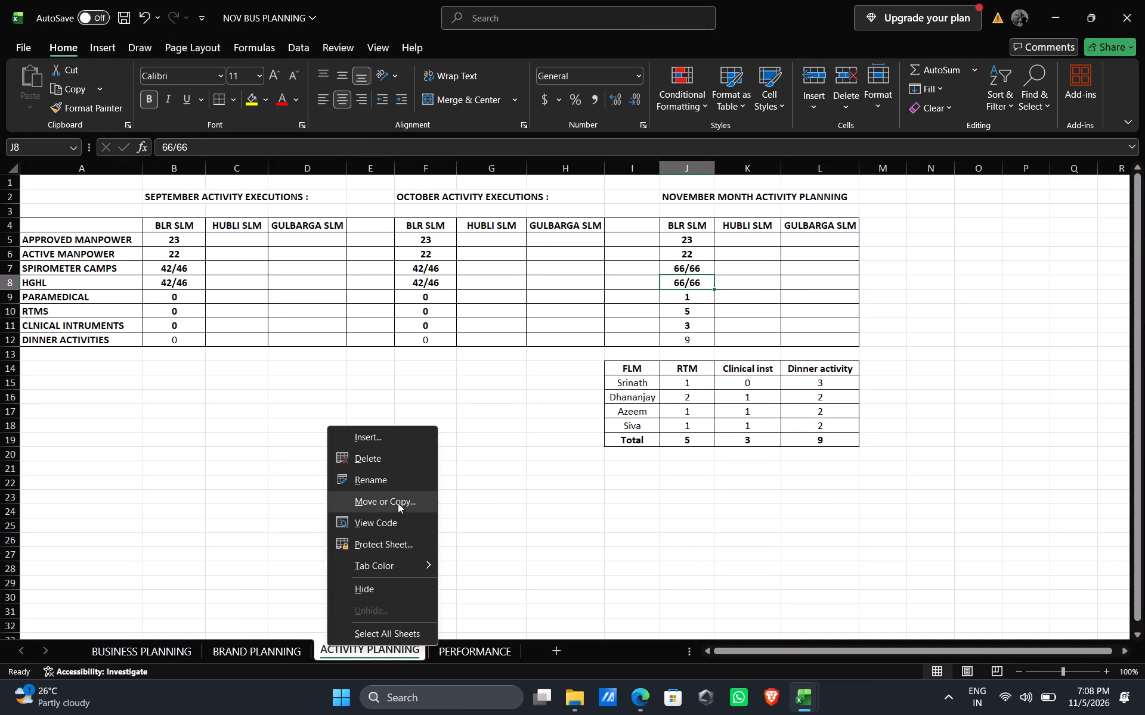
left_click(368, 460)
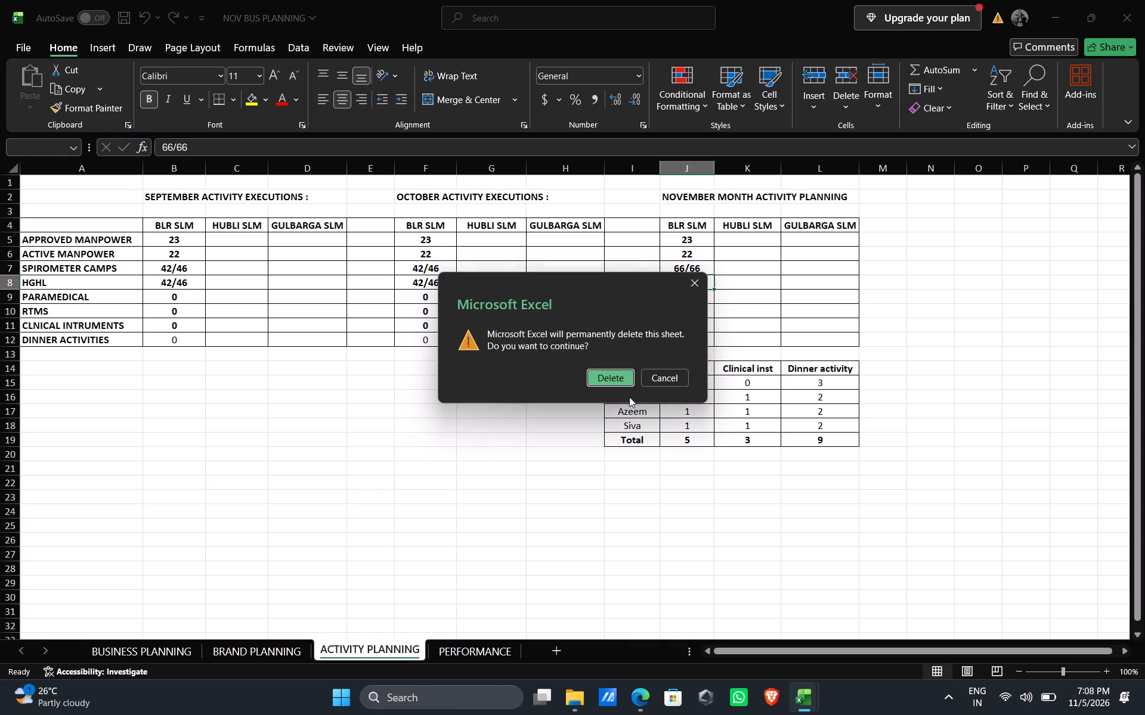
left_click(614, 380)
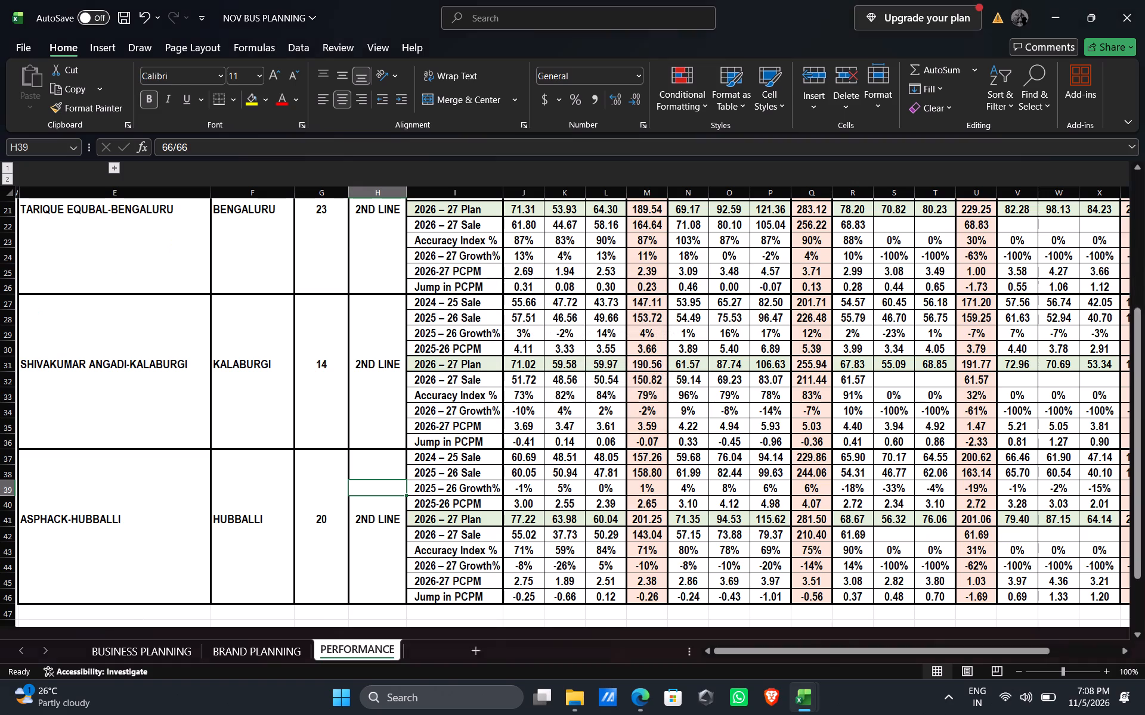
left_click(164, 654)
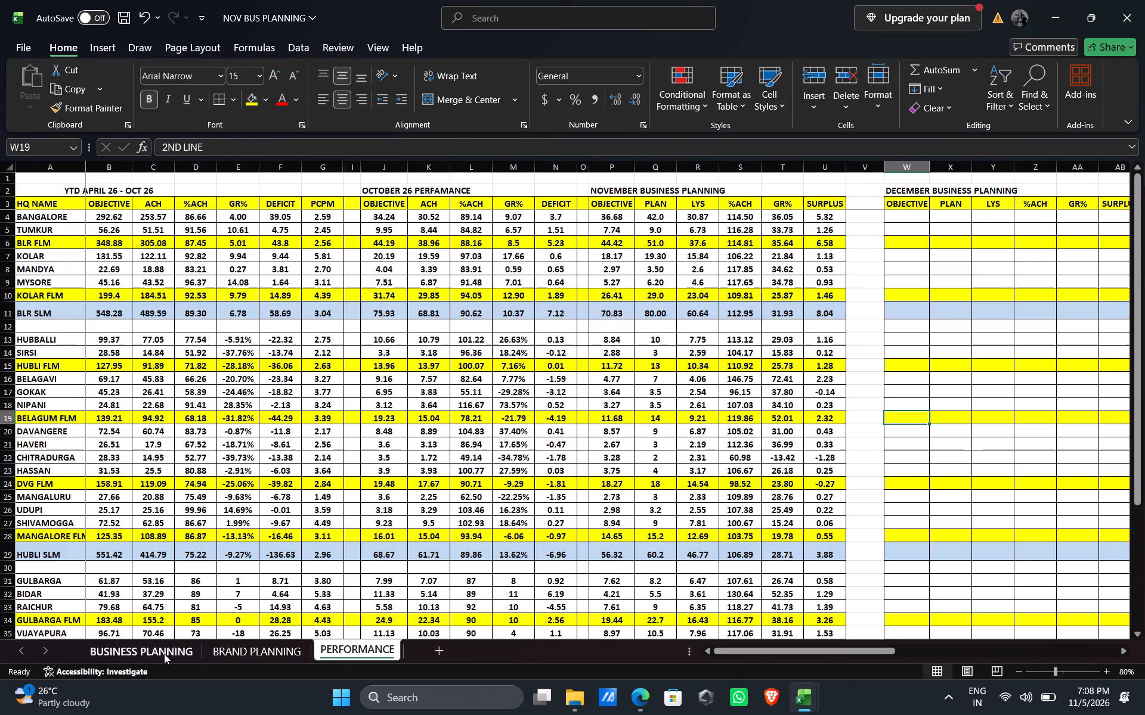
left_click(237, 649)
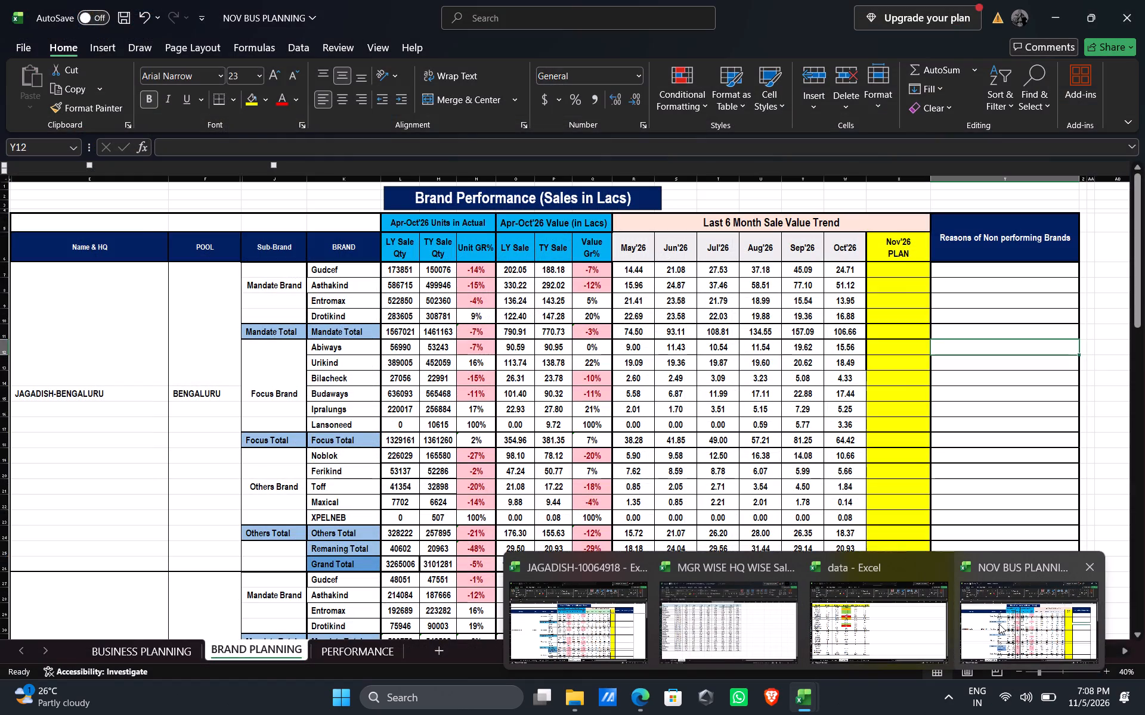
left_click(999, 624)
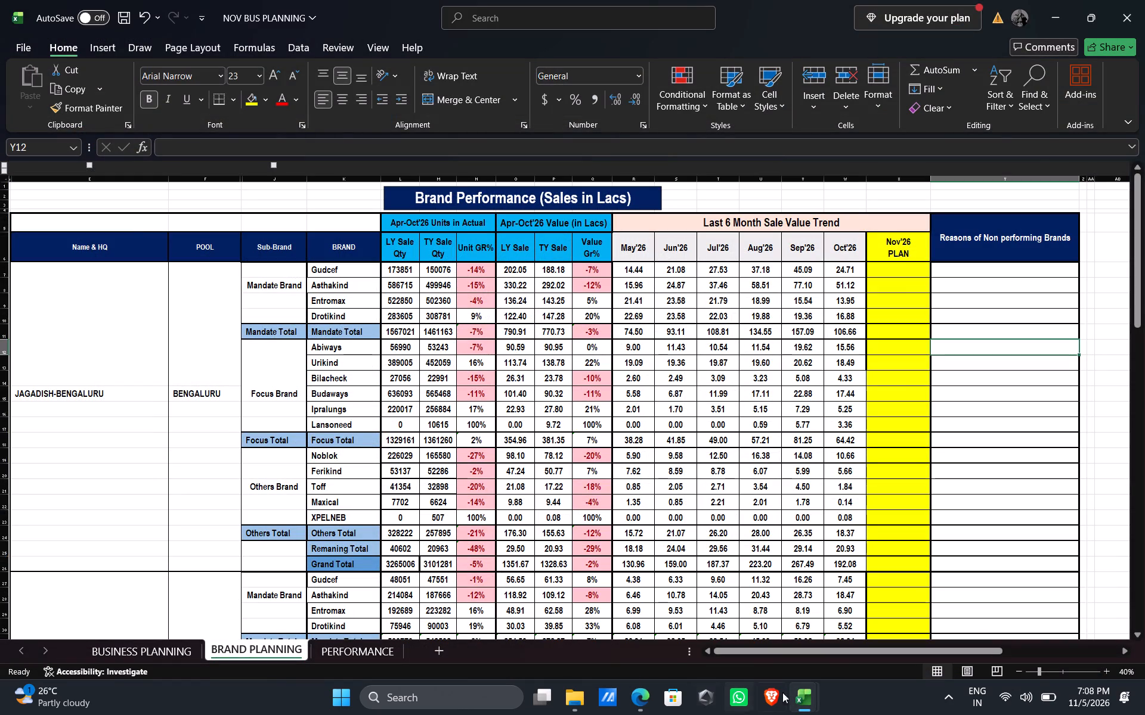
Copy the entire New Products sheet from the manager's review workbook into a new sheet in NOV BUS PLANNING.
left_click(585, 632)
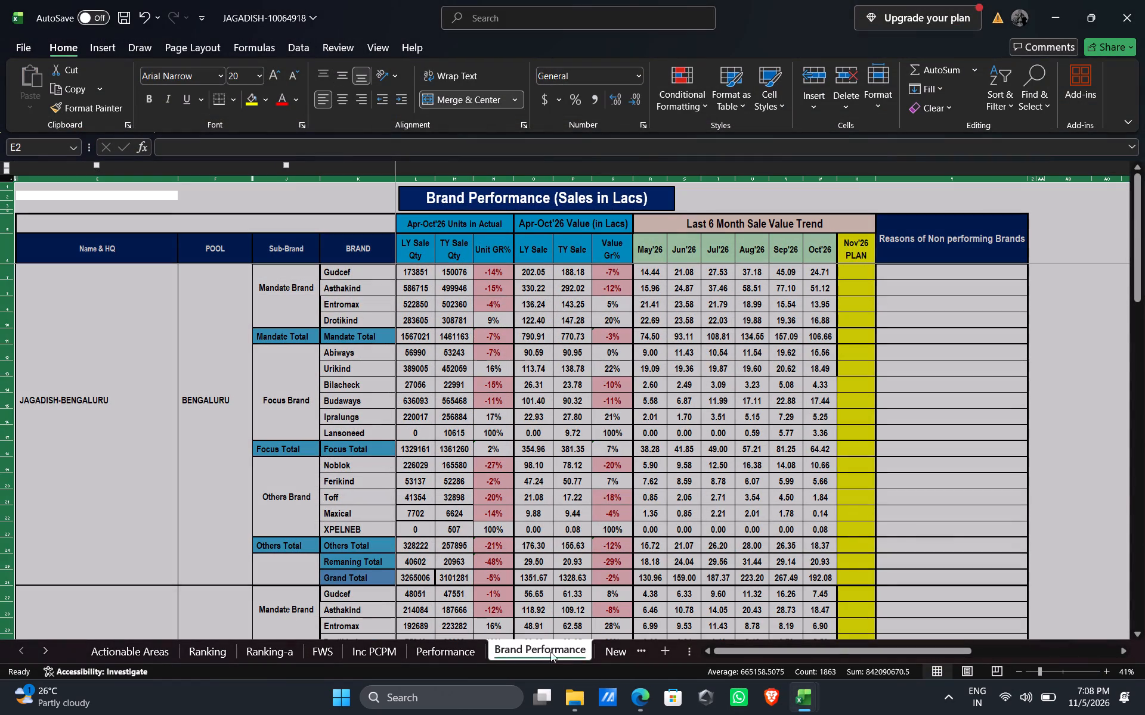
left_click(605, 655)
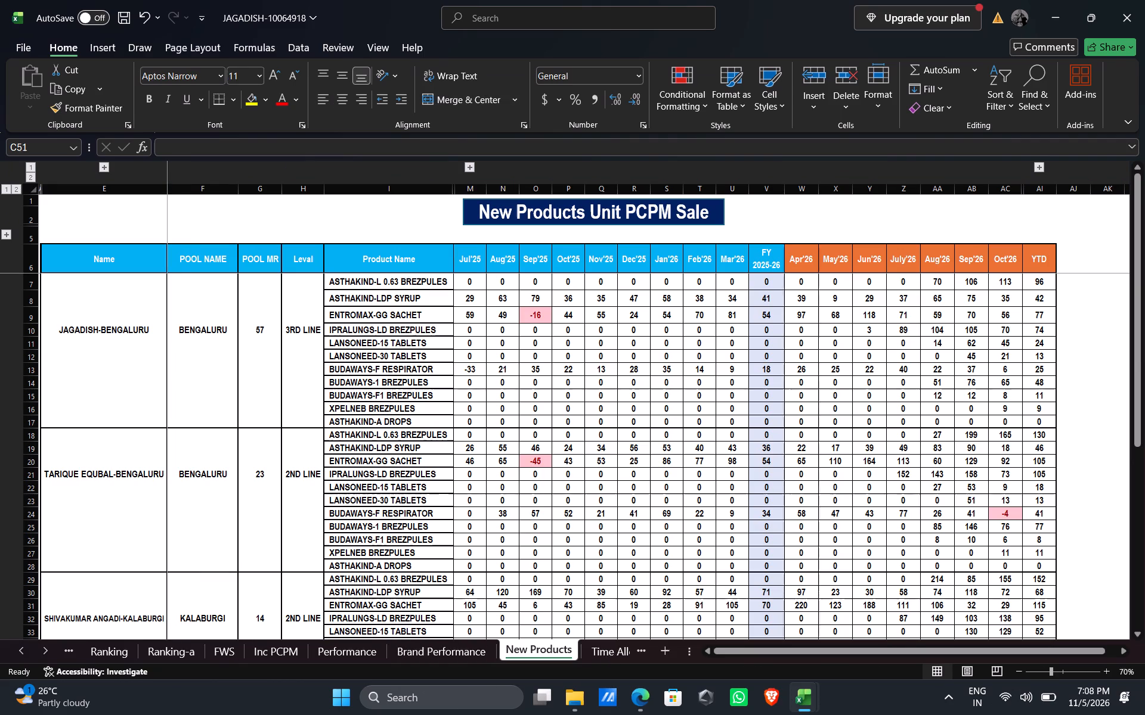
left_click(65, 202)
key("ctrl+a")
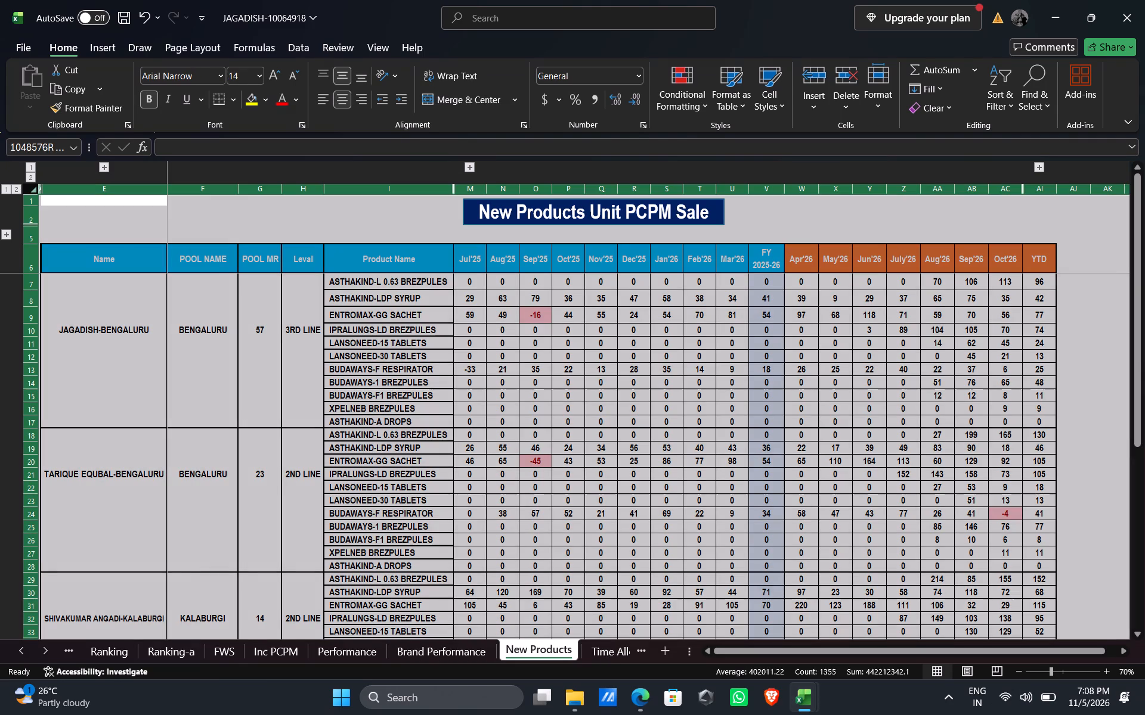
key("ctrl+c")
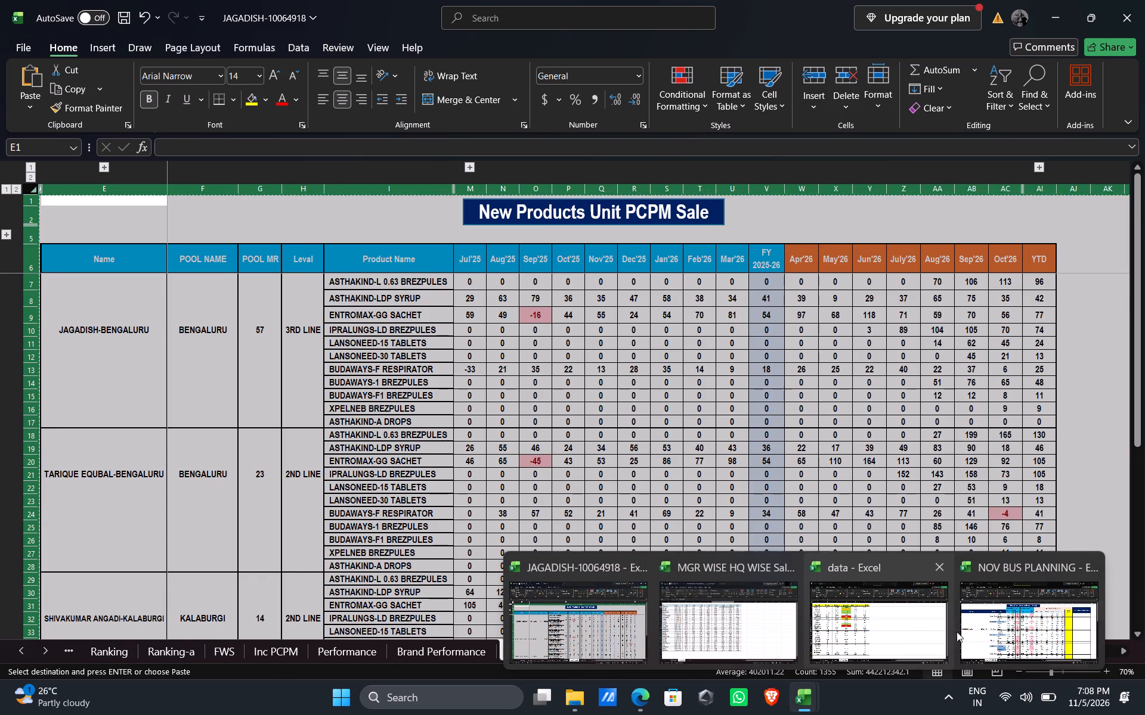
left_click(983, 624)
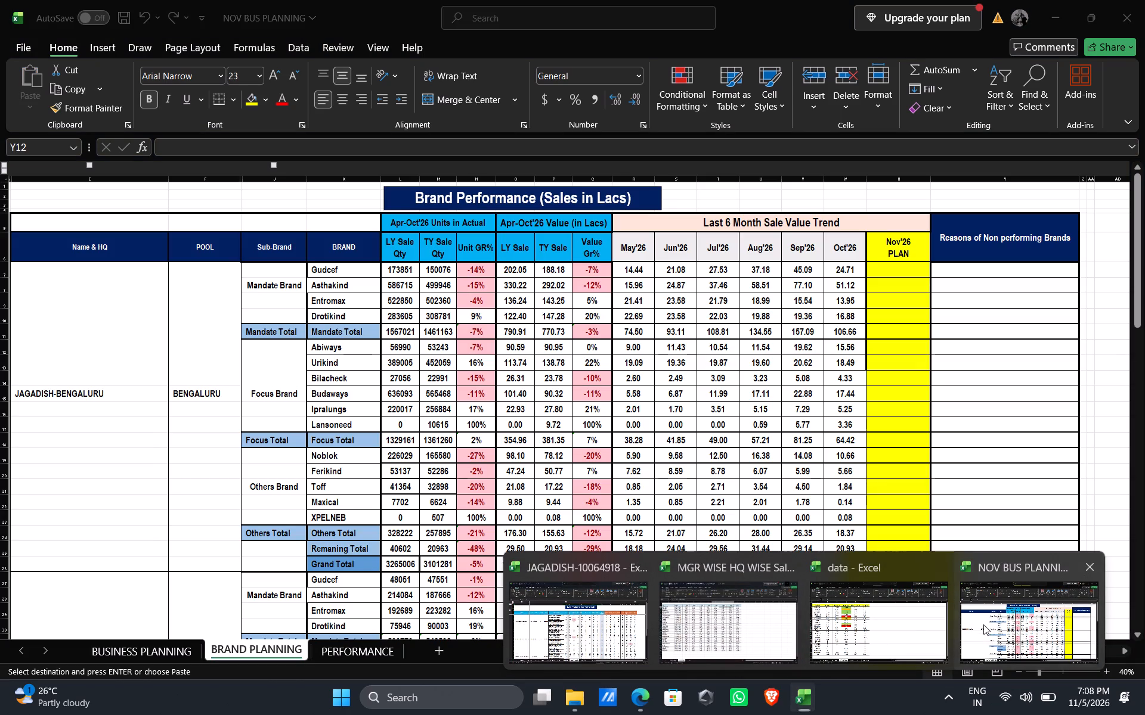
left_click(441, 648)
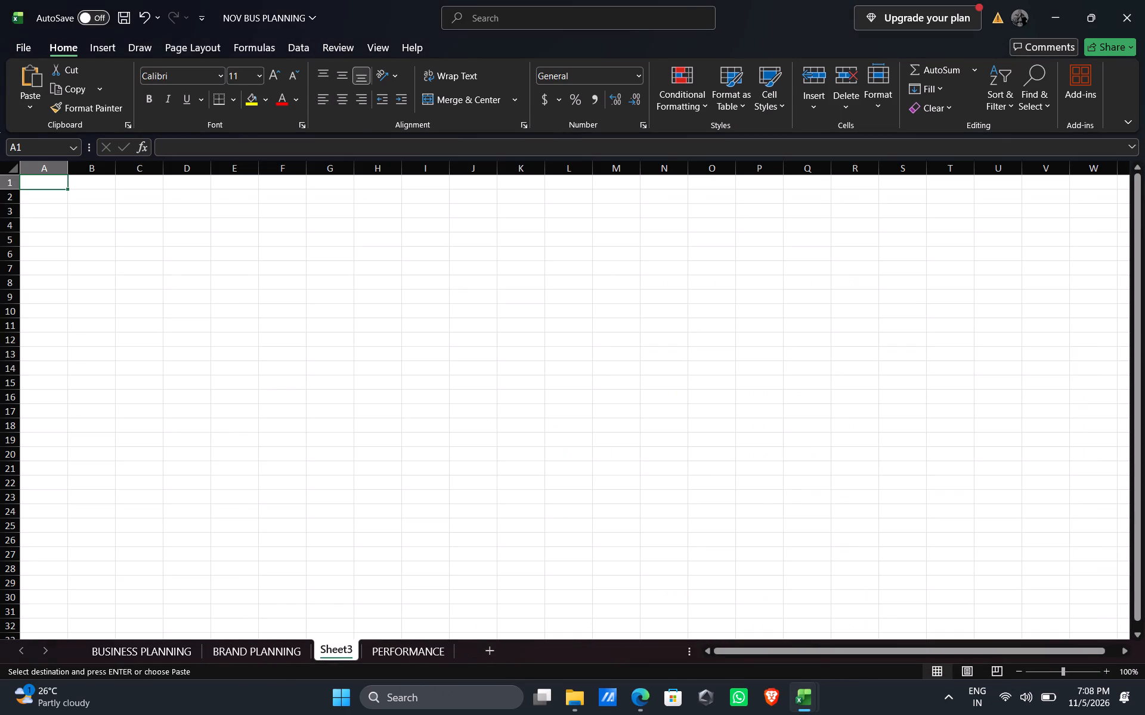
key("ctrl+v")
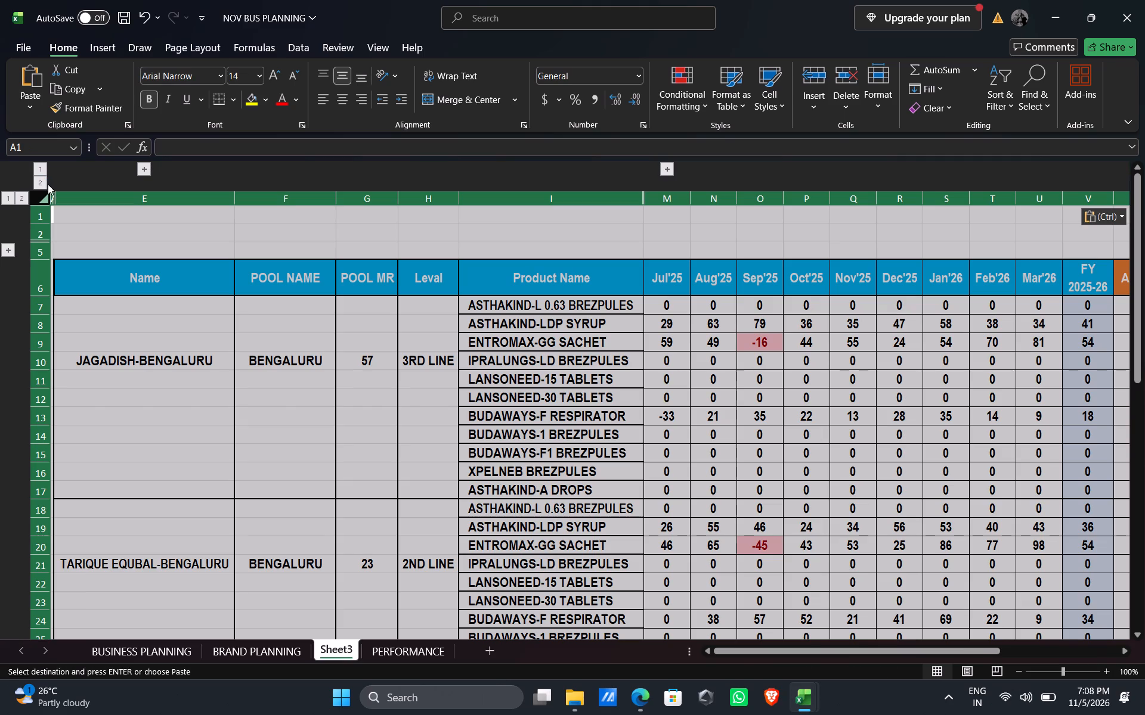
Rename the pasted new products sheet to NEW BRANDS and save the workbook.
triple_click(1019, 671)
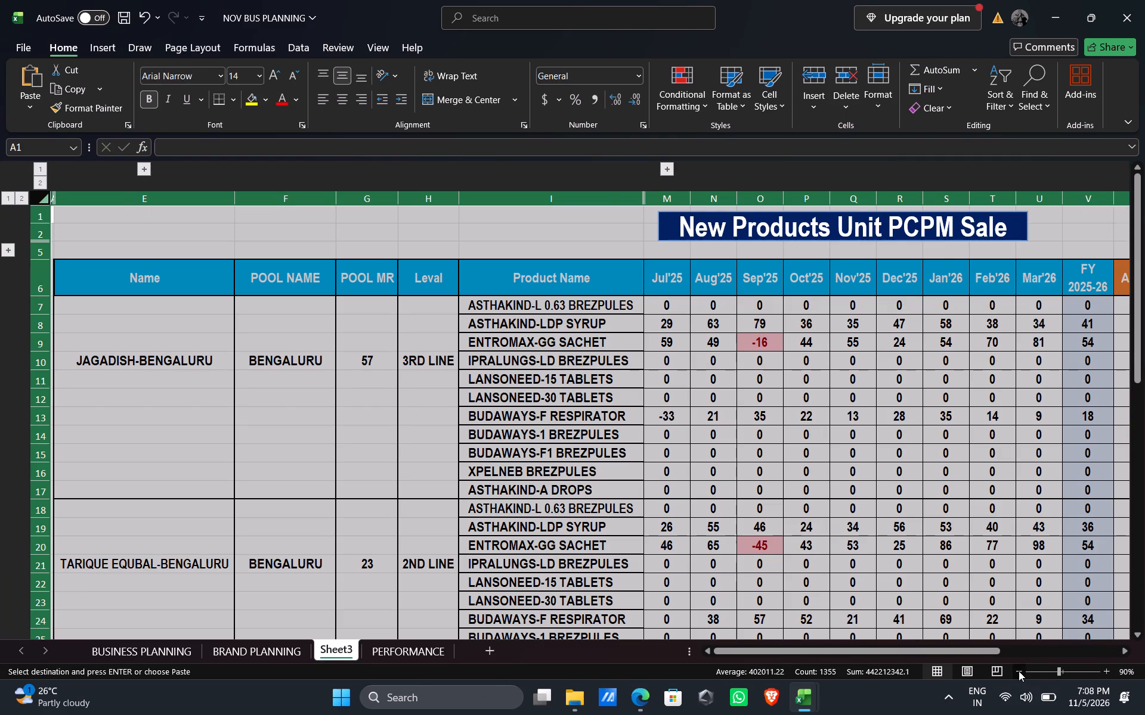
double_click(1019, 671)
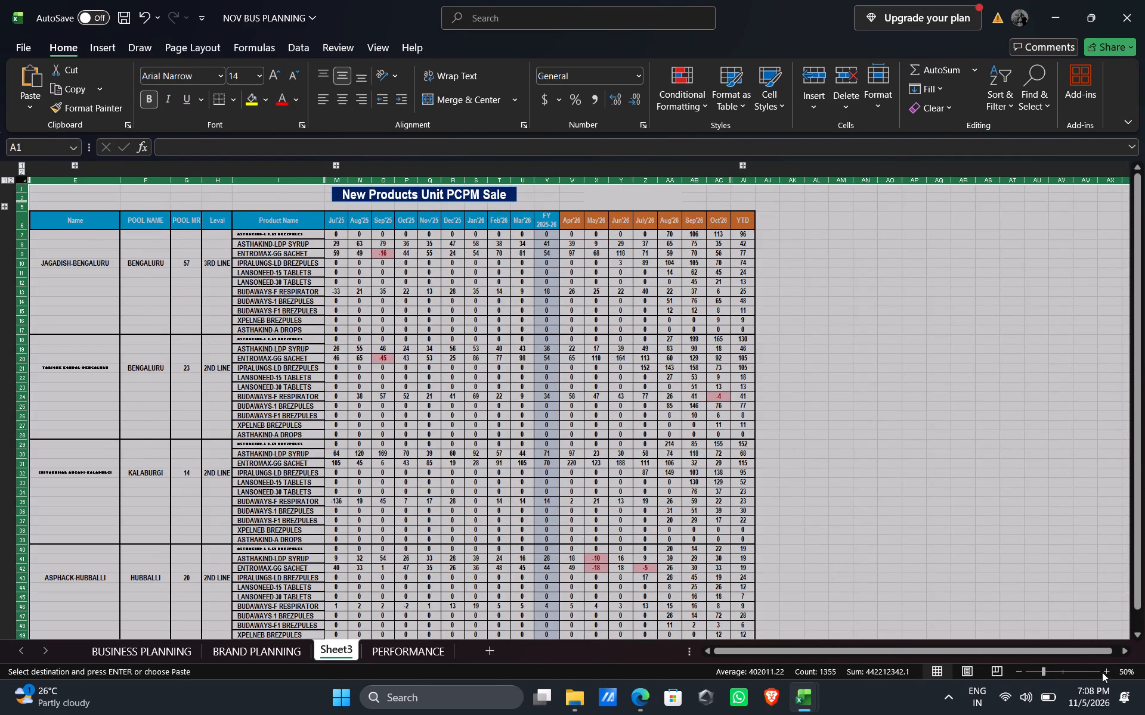
left_click(1104, 672)
left_click(1104, 672)
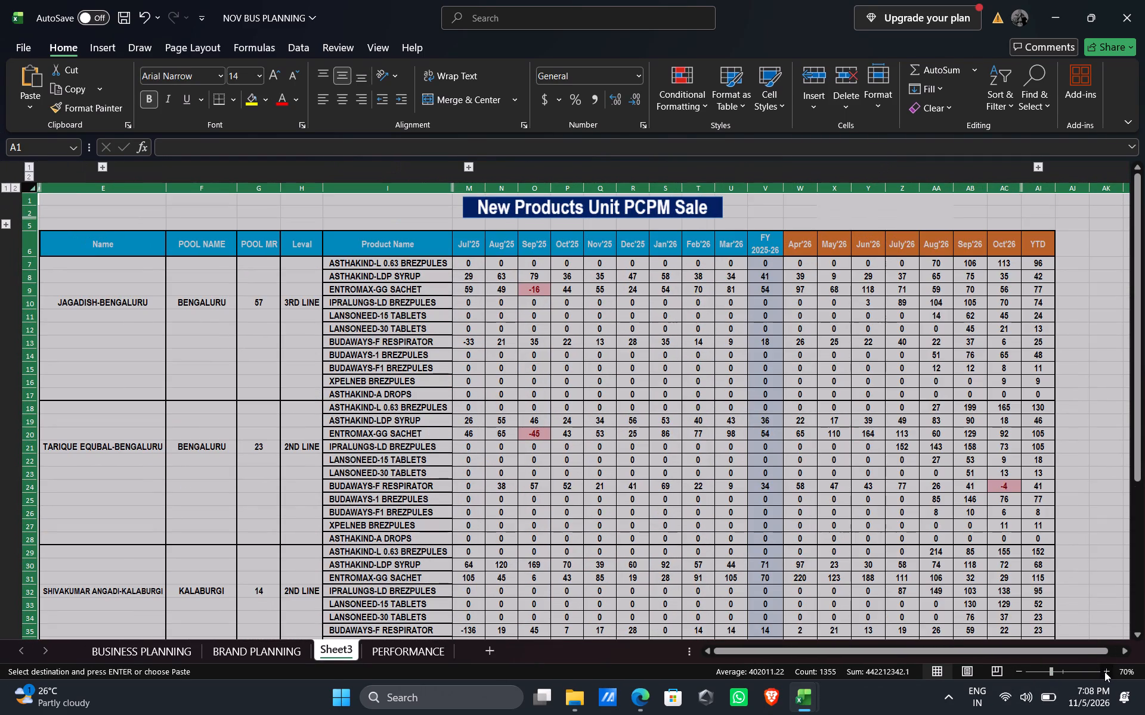
right_click(343, 647)
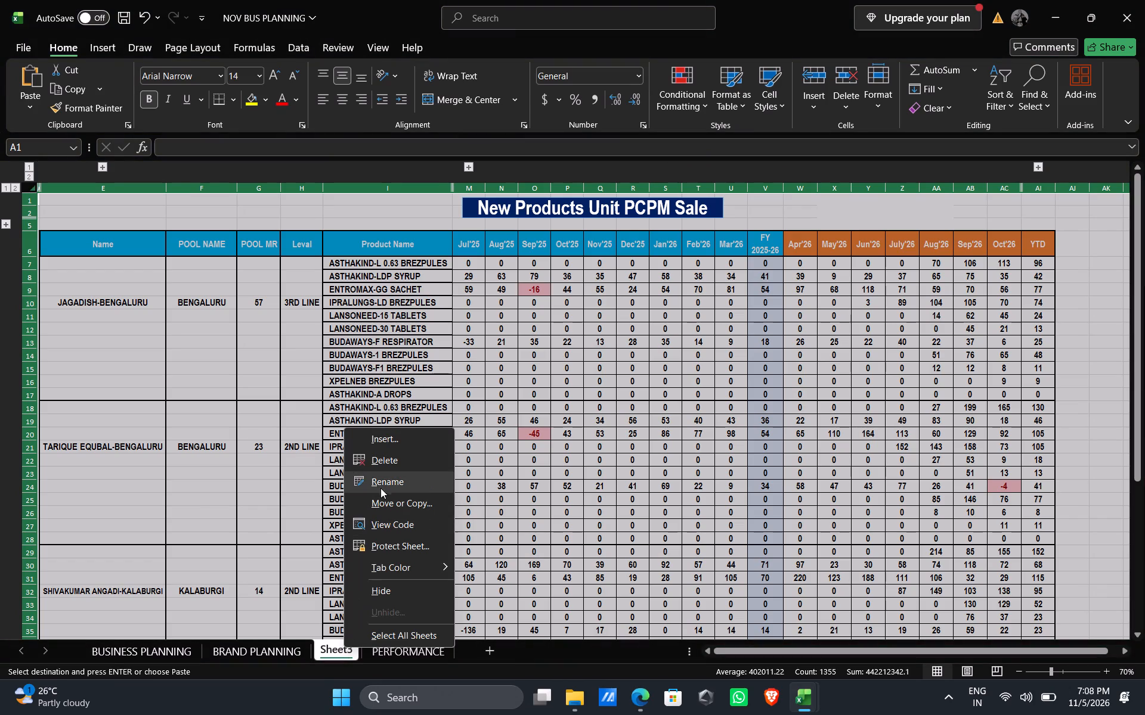
left_click(379, 478)
type("NEW BRANDS")
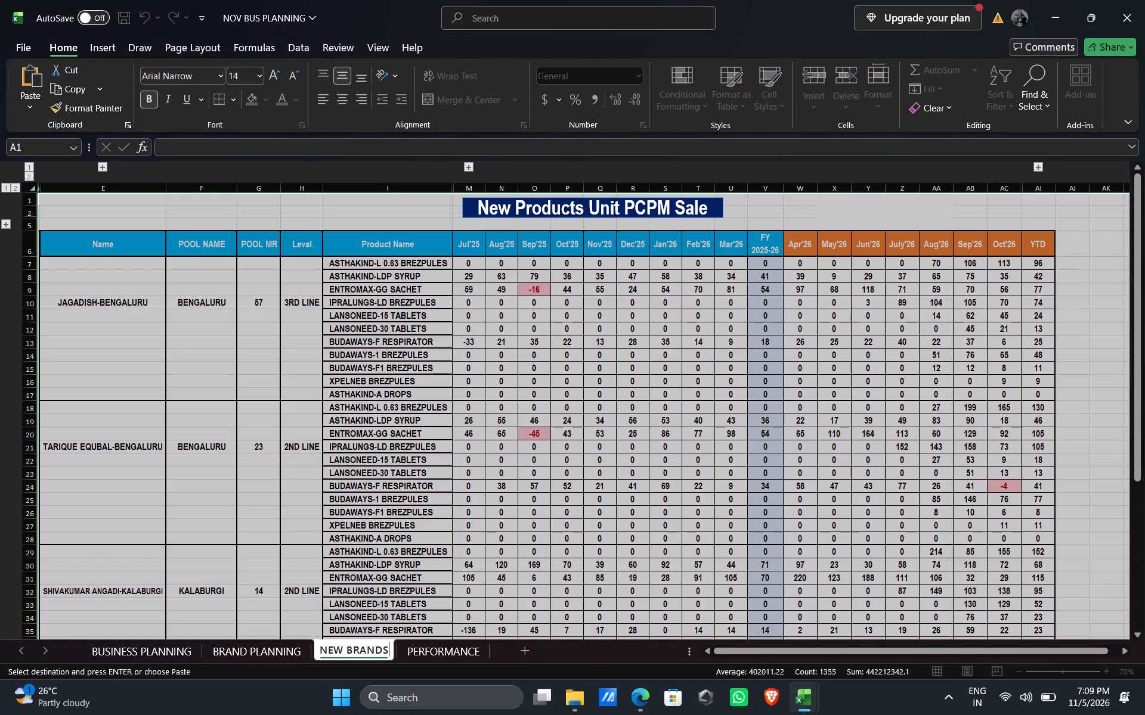
left_click(582, 437)
key("ctrl+s")
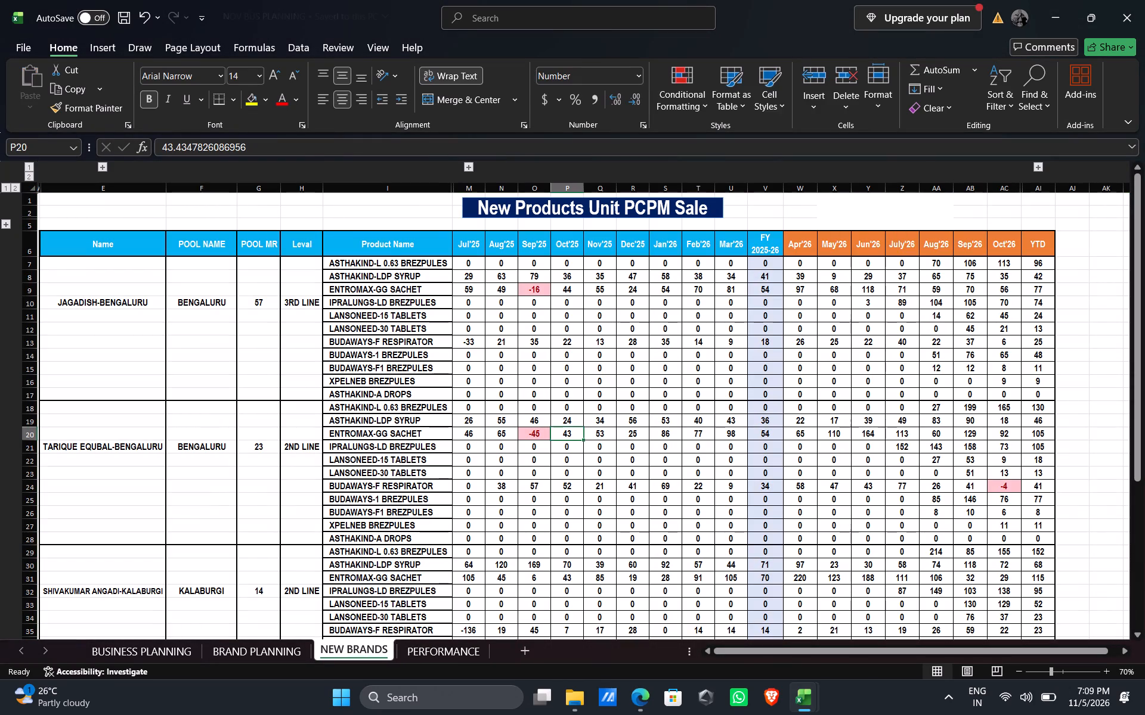
Move the PERFORMANCE sheet to sit directly before NEW BRANDS.
left_click_drag(450, 643, 351, 645)
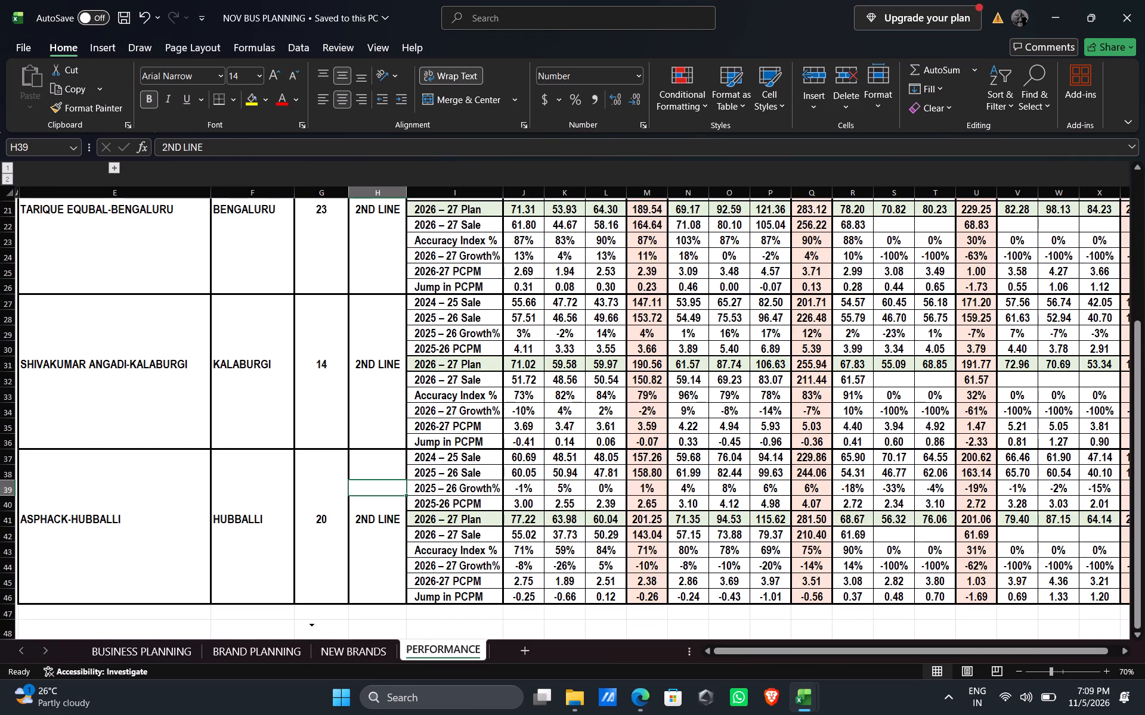
left_click_drag(351, 645, 349, 645)
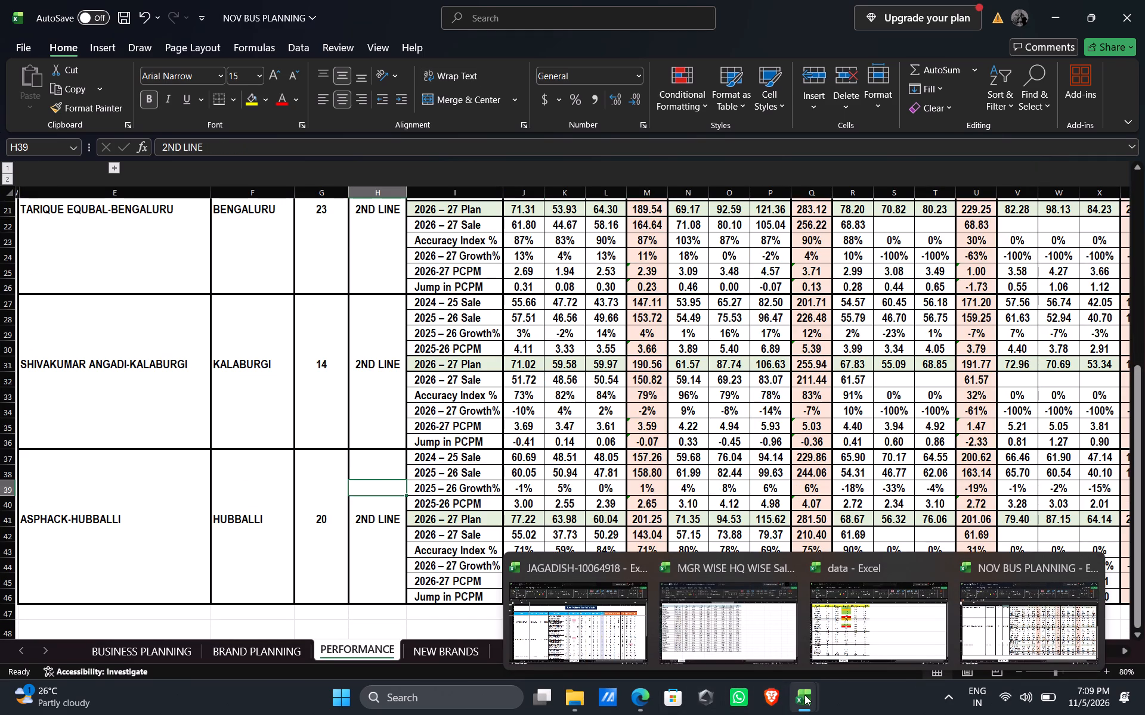
Copy the Karnataka Pool Wise table, HQ through AVG., from the MGR WISE HQ WISE Sales workbook into a new sheet after PERFORMANCE.
left_click(723, 605)
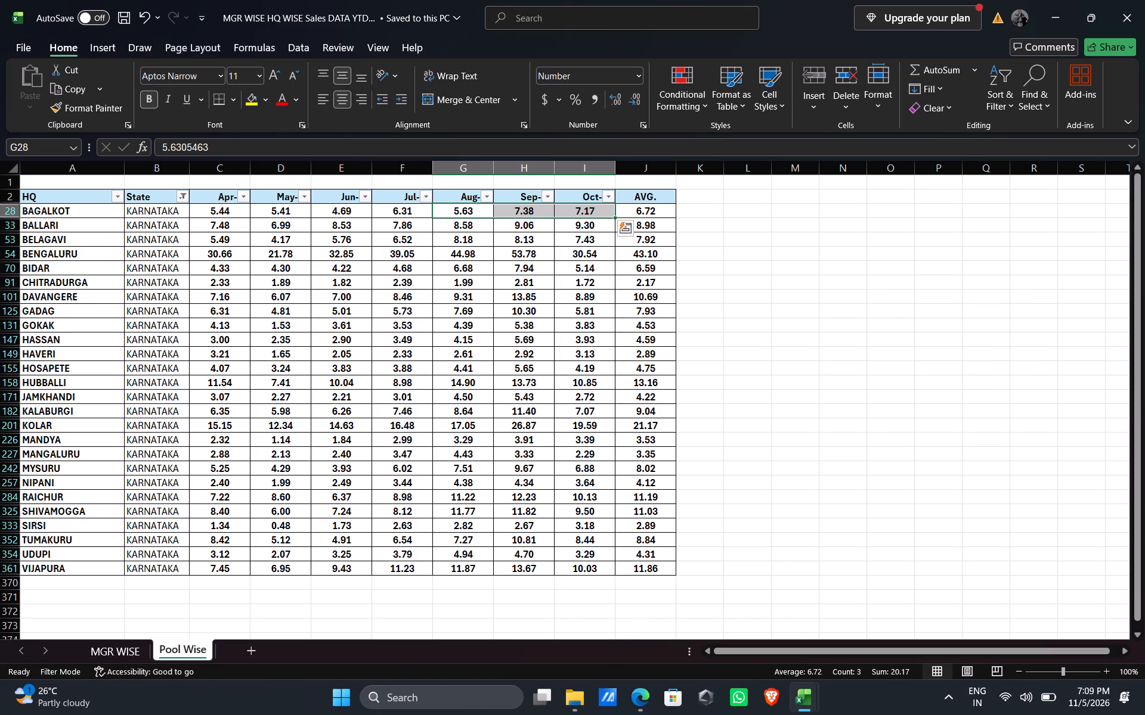
left_click_drag(70, 201, 633, 550)
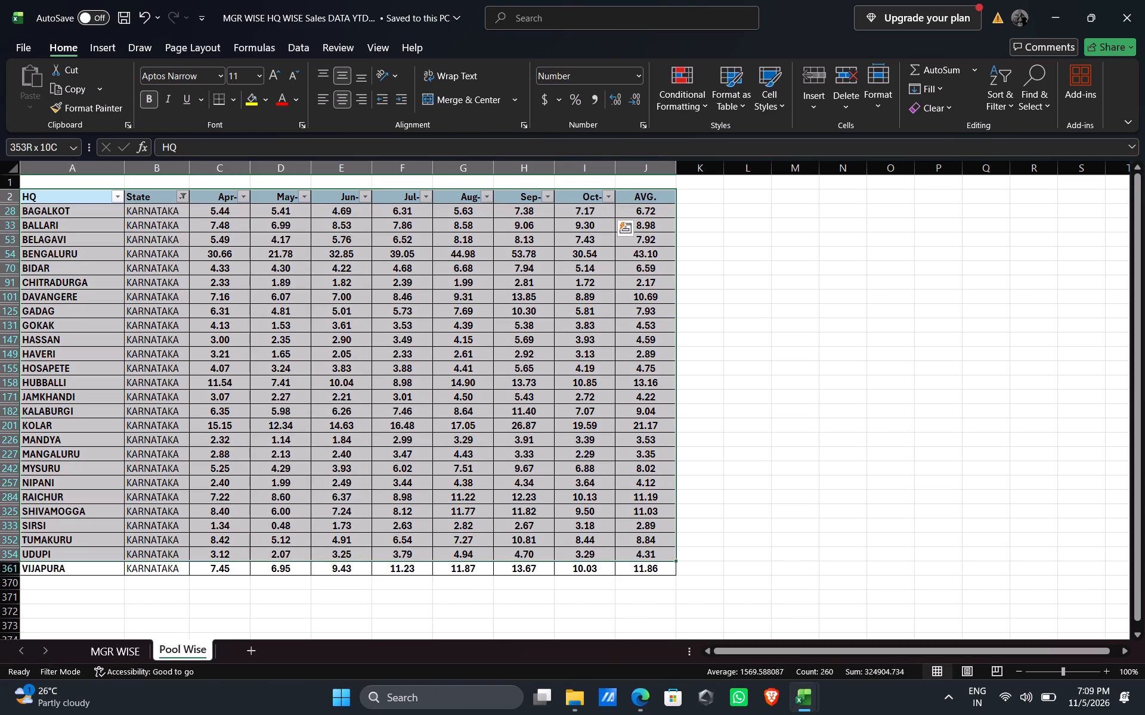
left_click_drag(633, 550, 635, 562)
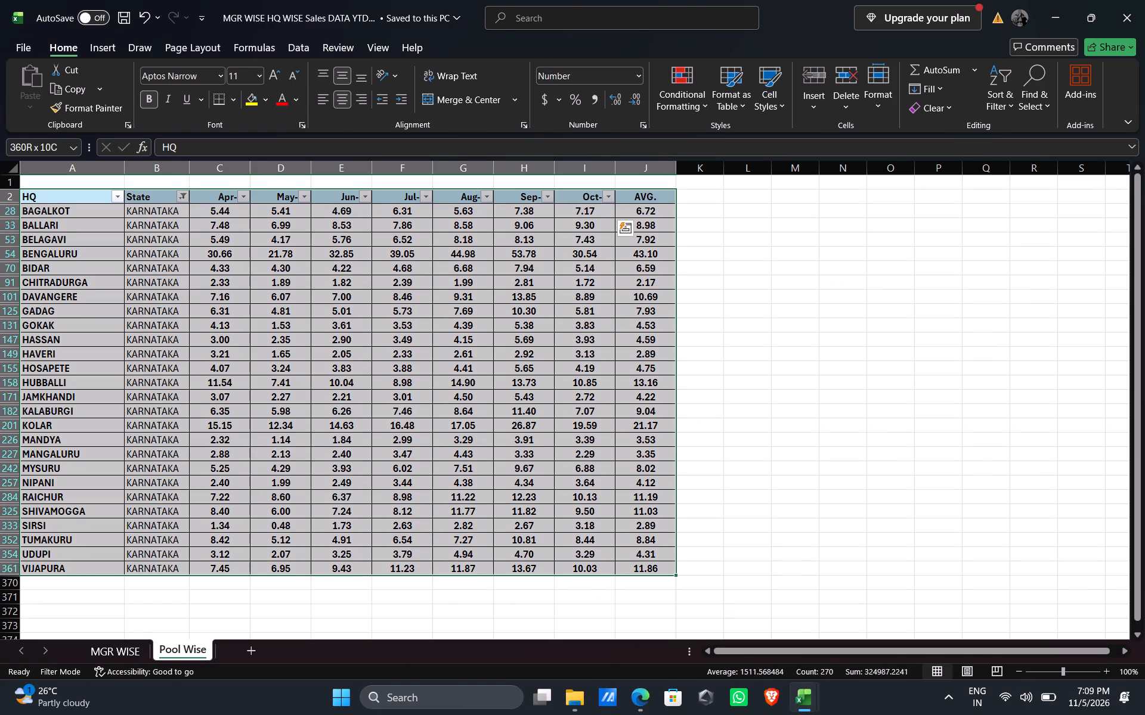
left_click_drag(635, 562, 635, 563)
key("ctrl+c")
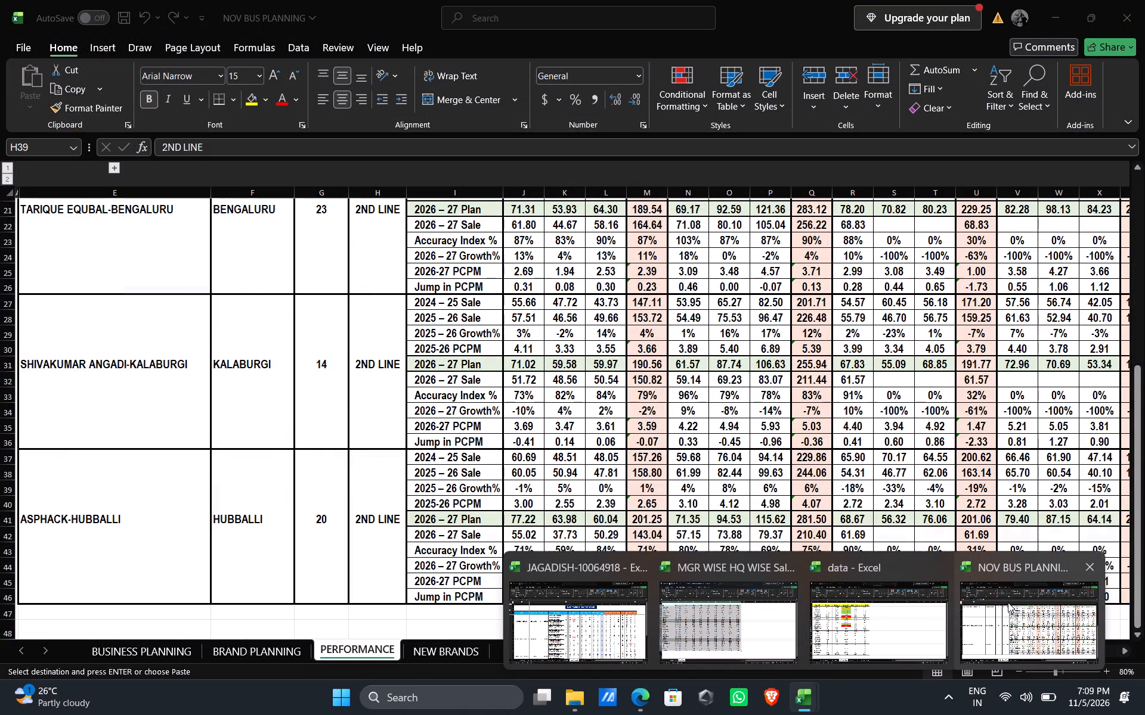
left_click(1008, 602)
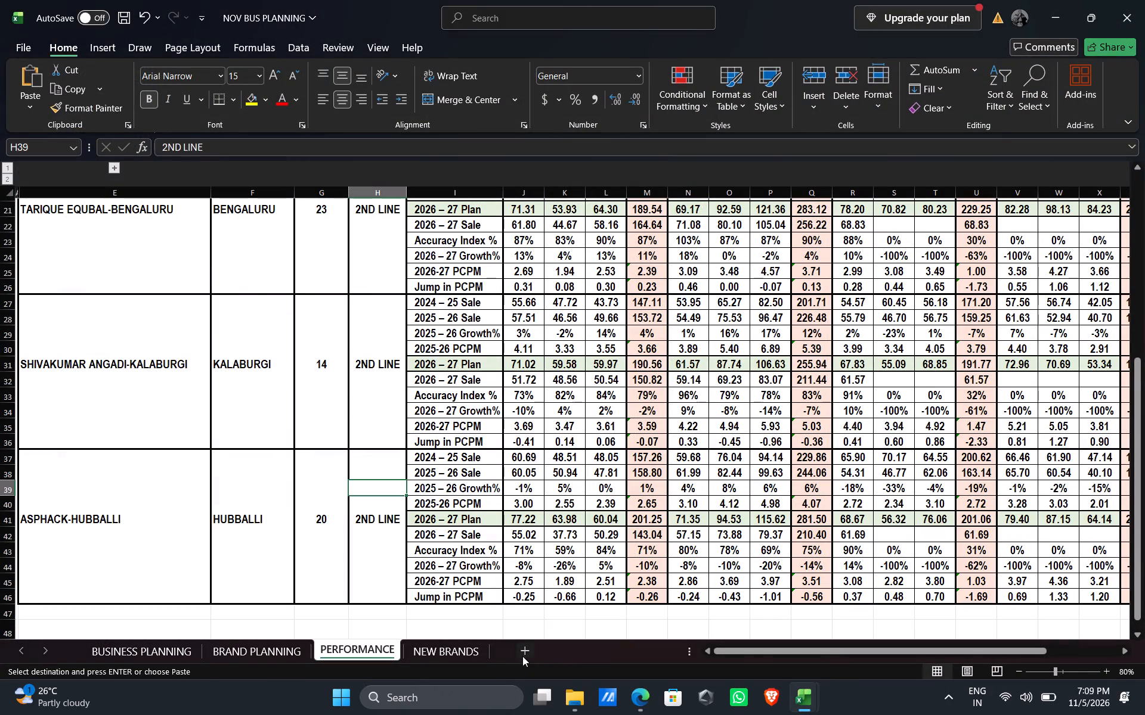
left_click(524, 652)
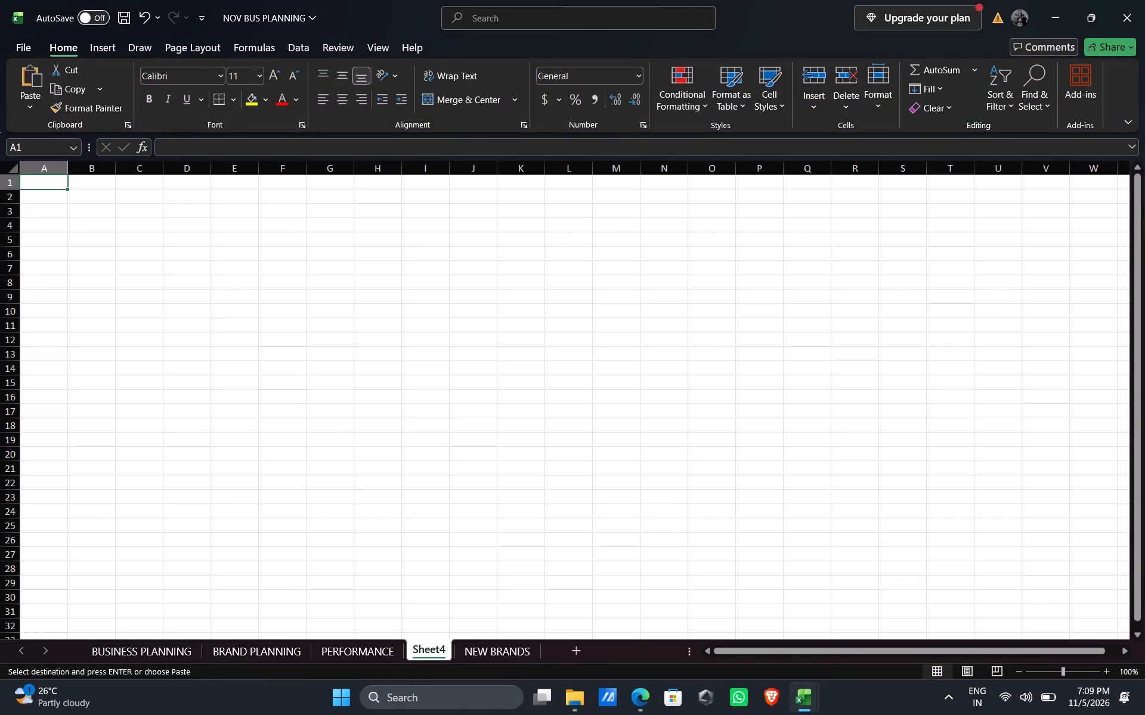
key("ctrl+v")
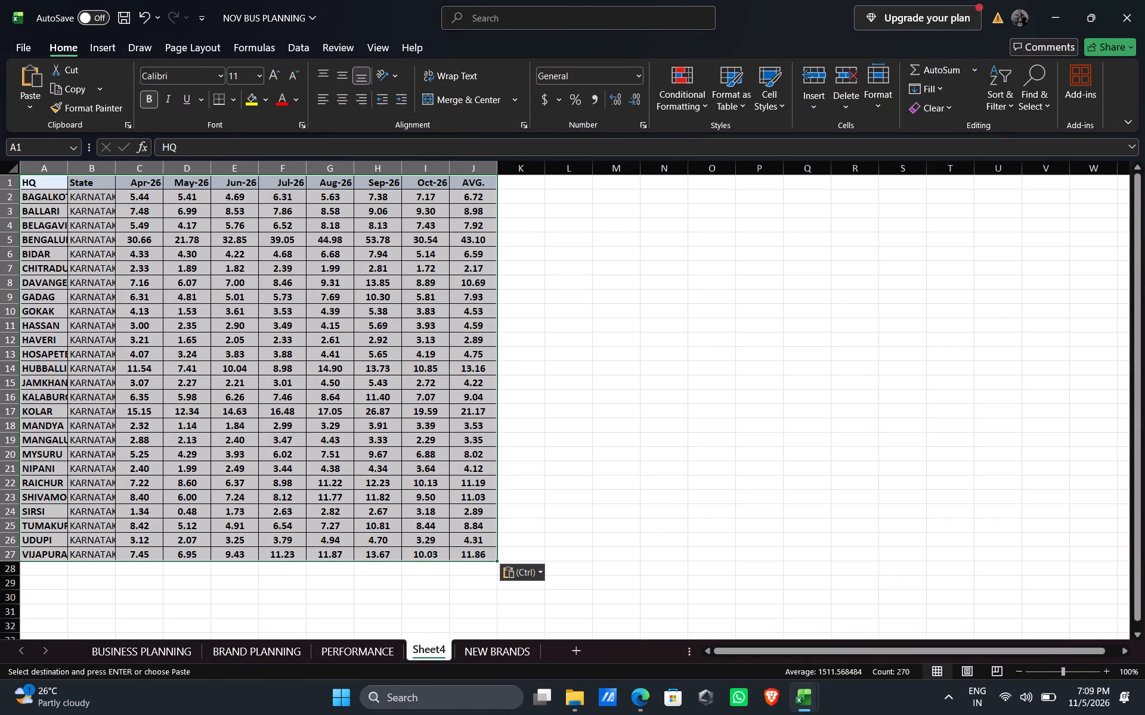
Widen the HQ and State columns to fit their text, and widen the Apr-26 to AVG. columns equally.
left_click_drag(66, 167, 101, 168)
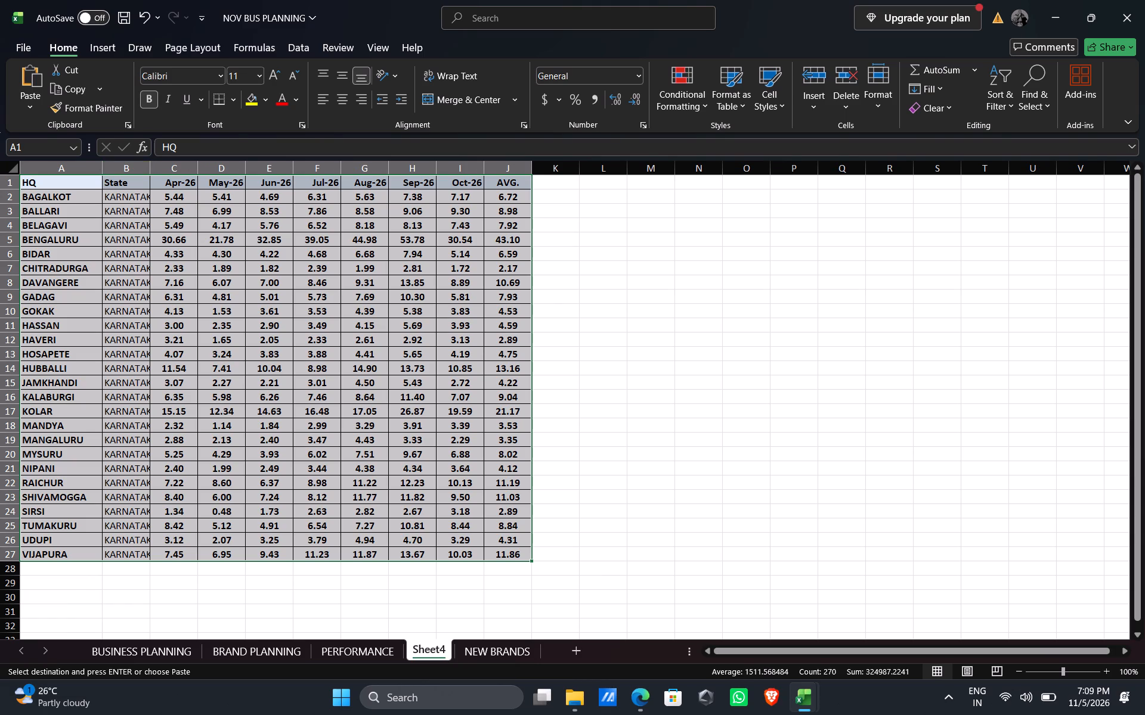
left_click_drag(148, 164, 178, 167)
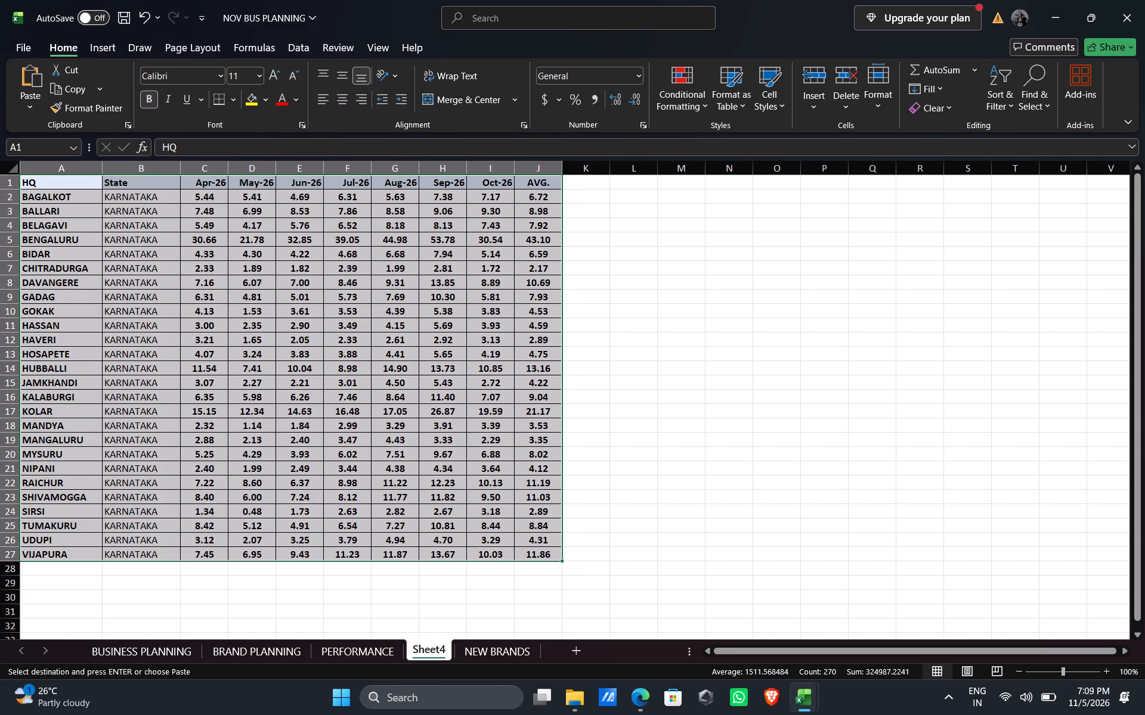
left_click_drag(178, 167, 169, 167)
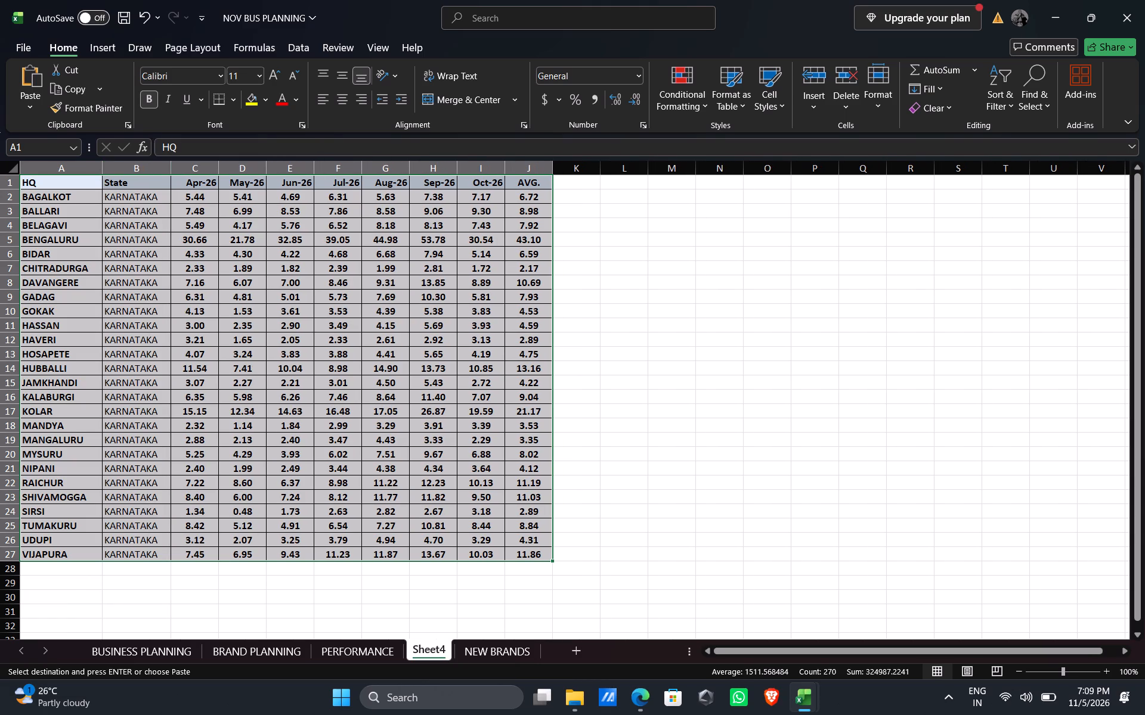
left_click_drag(195, 170, 501, 159)
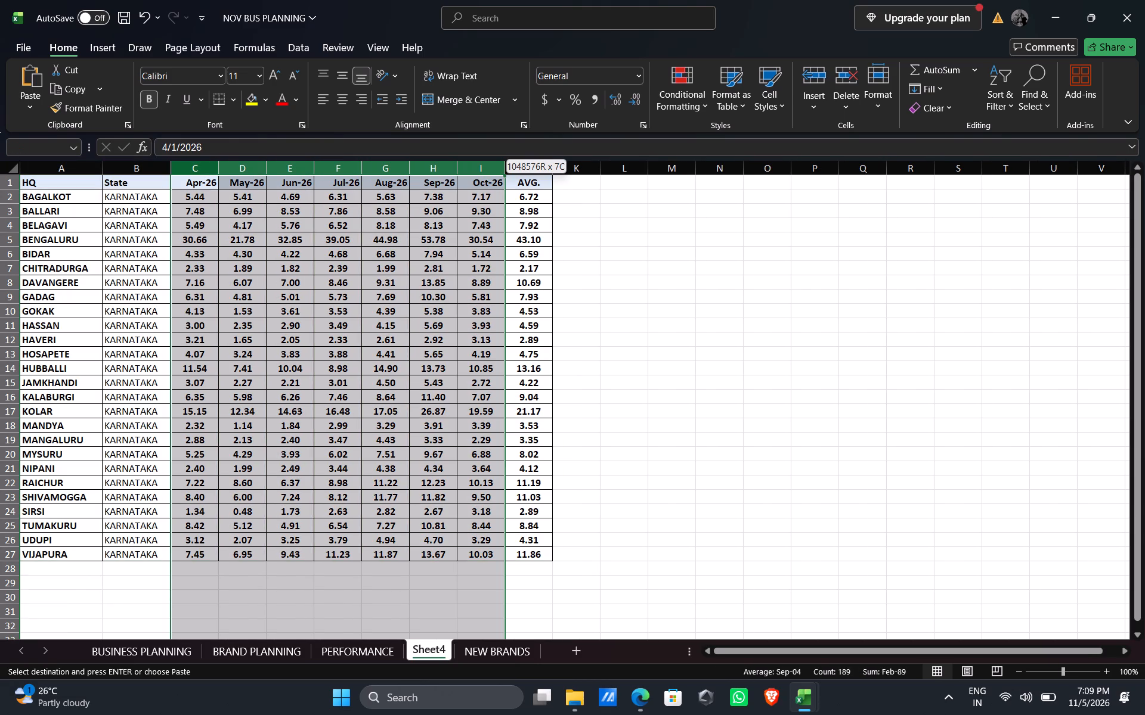
left_click_drag(501, 159, 535, 163)
left_click_drag(550, 167, 559, 167)
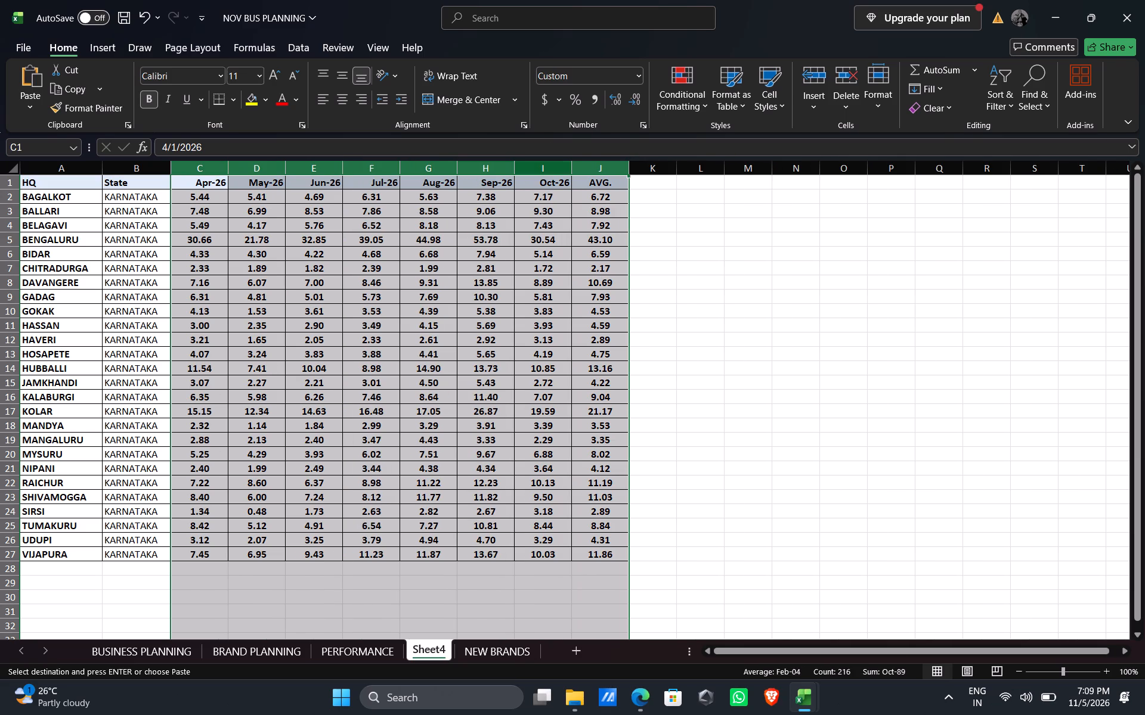
Rename the pasted Karnataka pool sales sheet to SALES TREND.
right_click(435, 646)
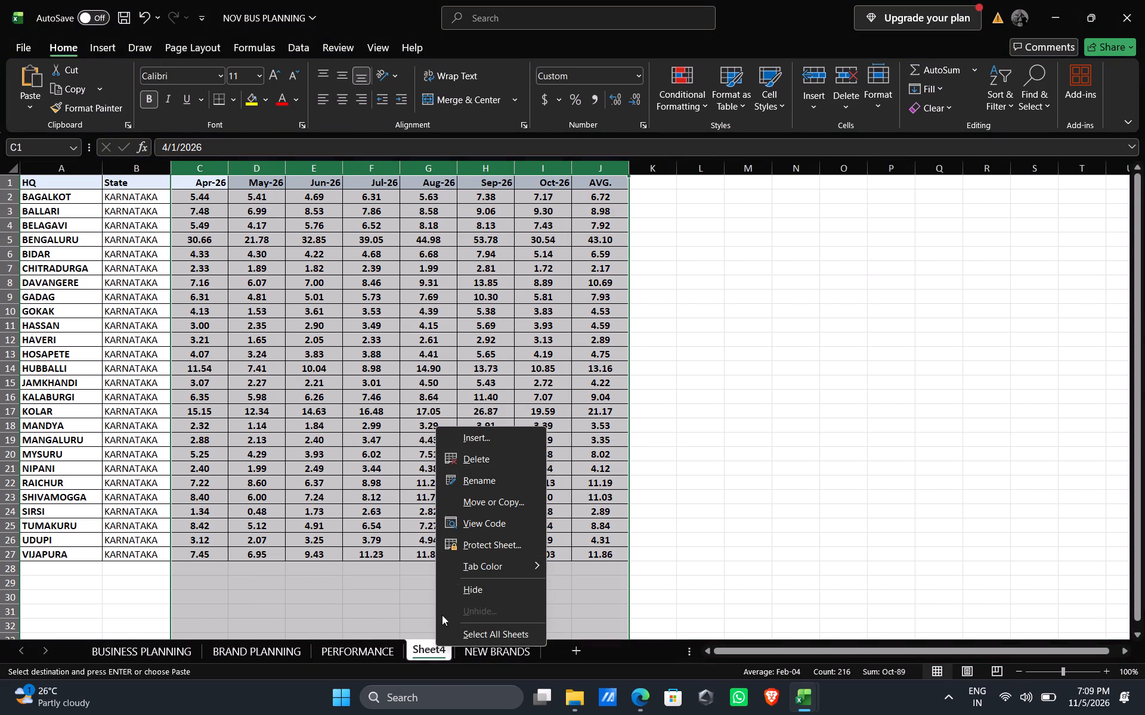
left_click(468, 483)
type("SALES TREND")
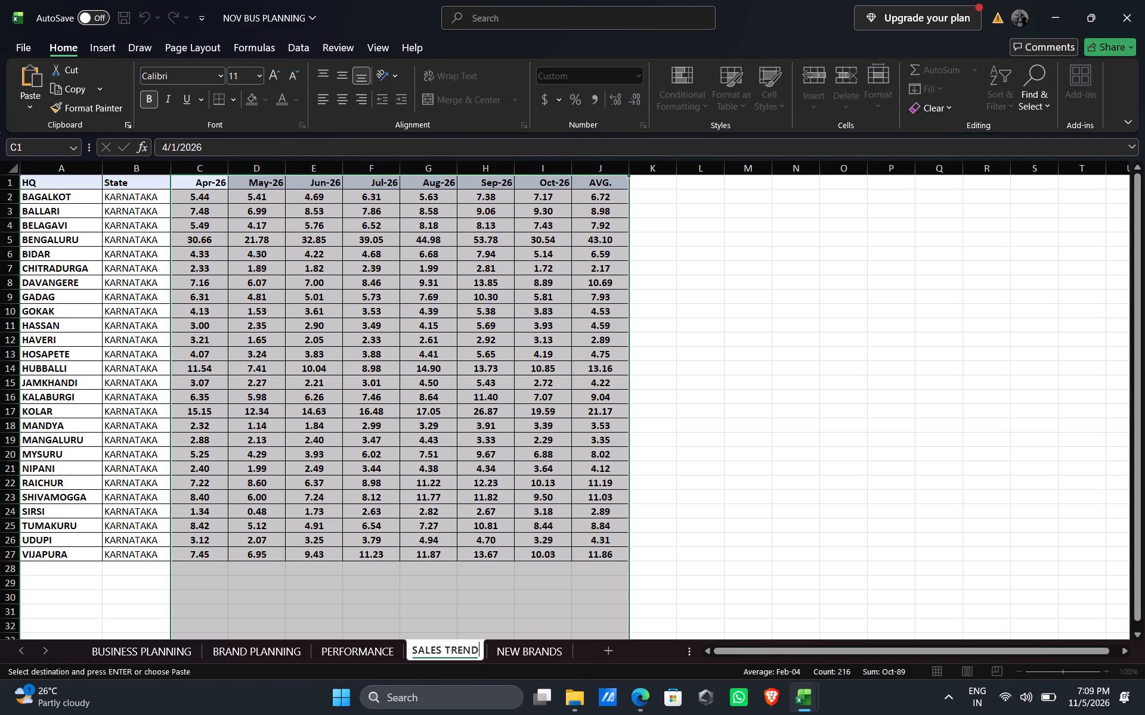
left_click(711, 421)
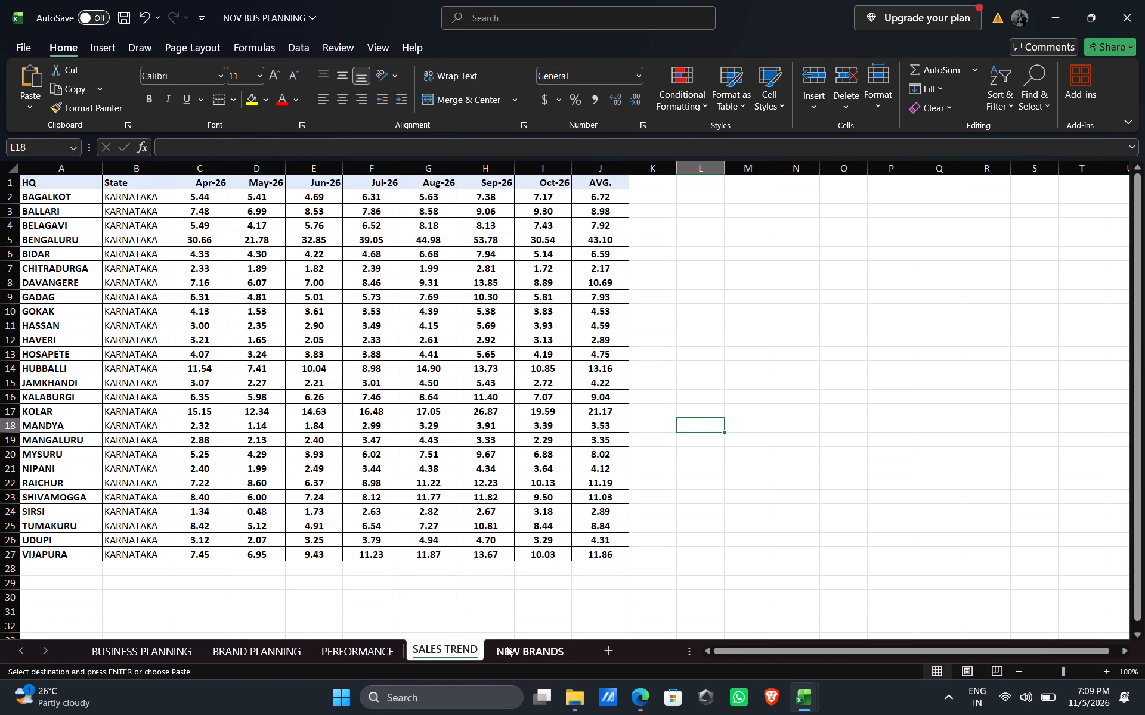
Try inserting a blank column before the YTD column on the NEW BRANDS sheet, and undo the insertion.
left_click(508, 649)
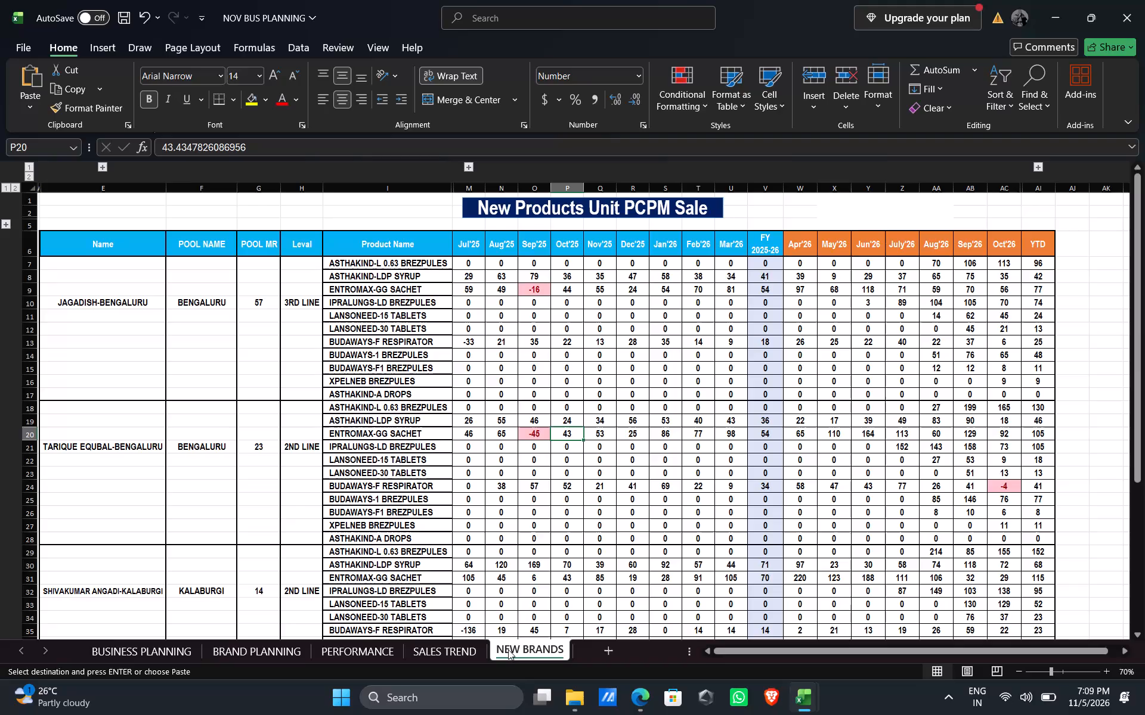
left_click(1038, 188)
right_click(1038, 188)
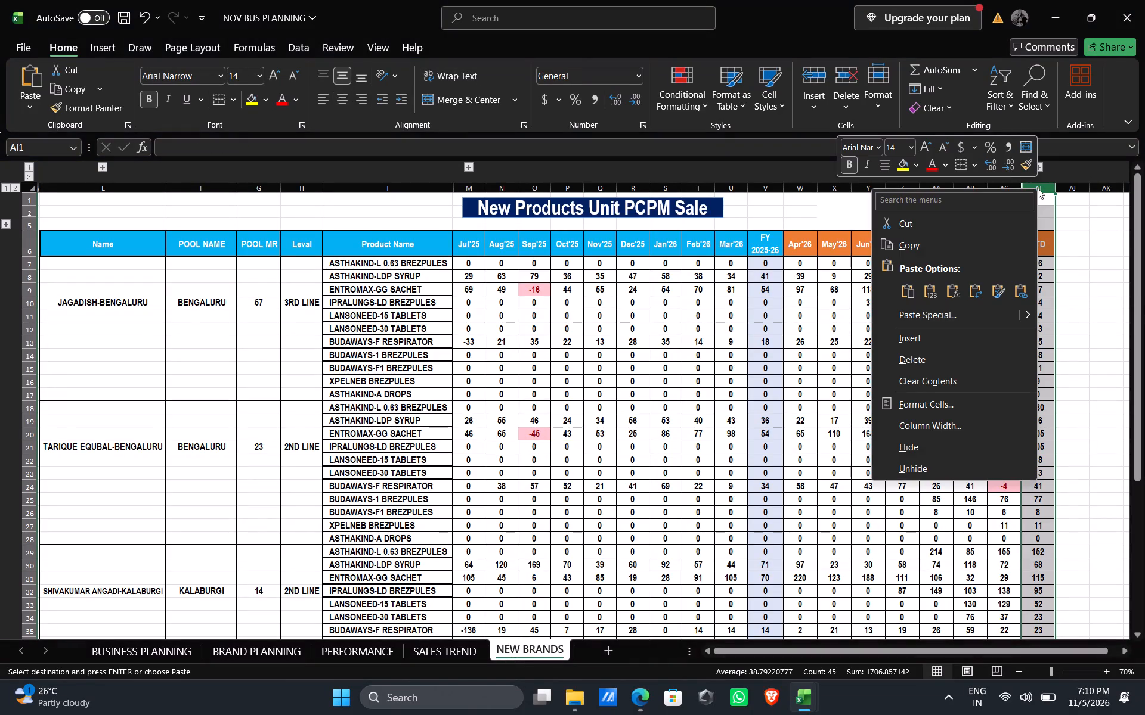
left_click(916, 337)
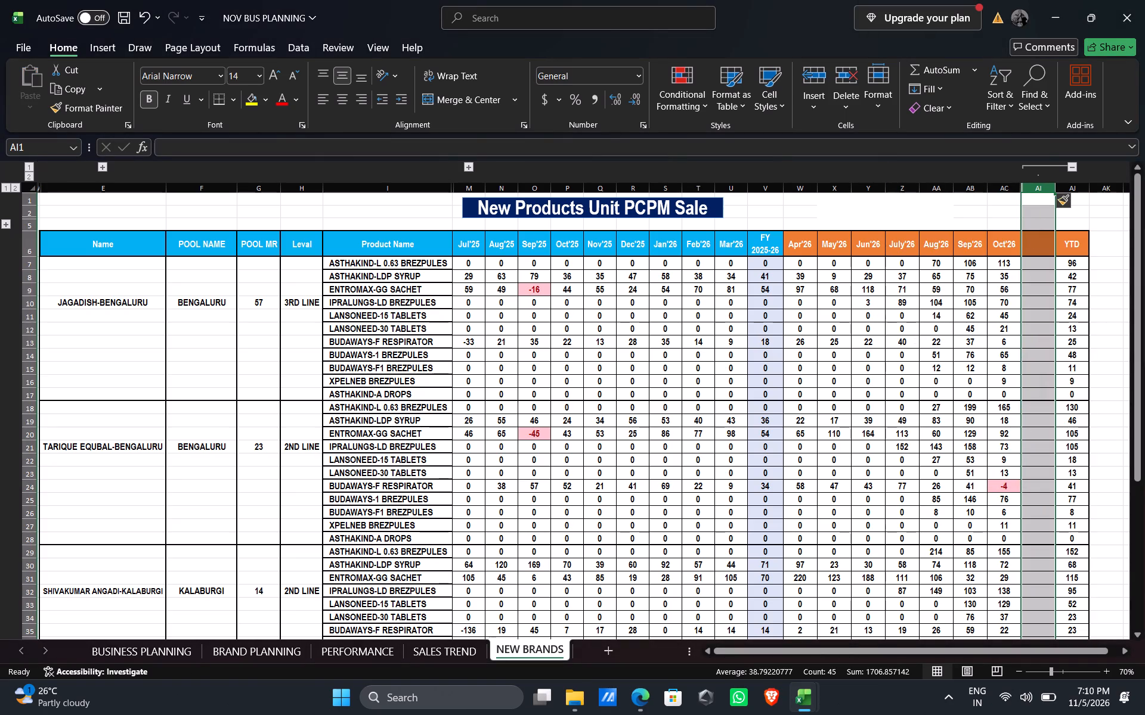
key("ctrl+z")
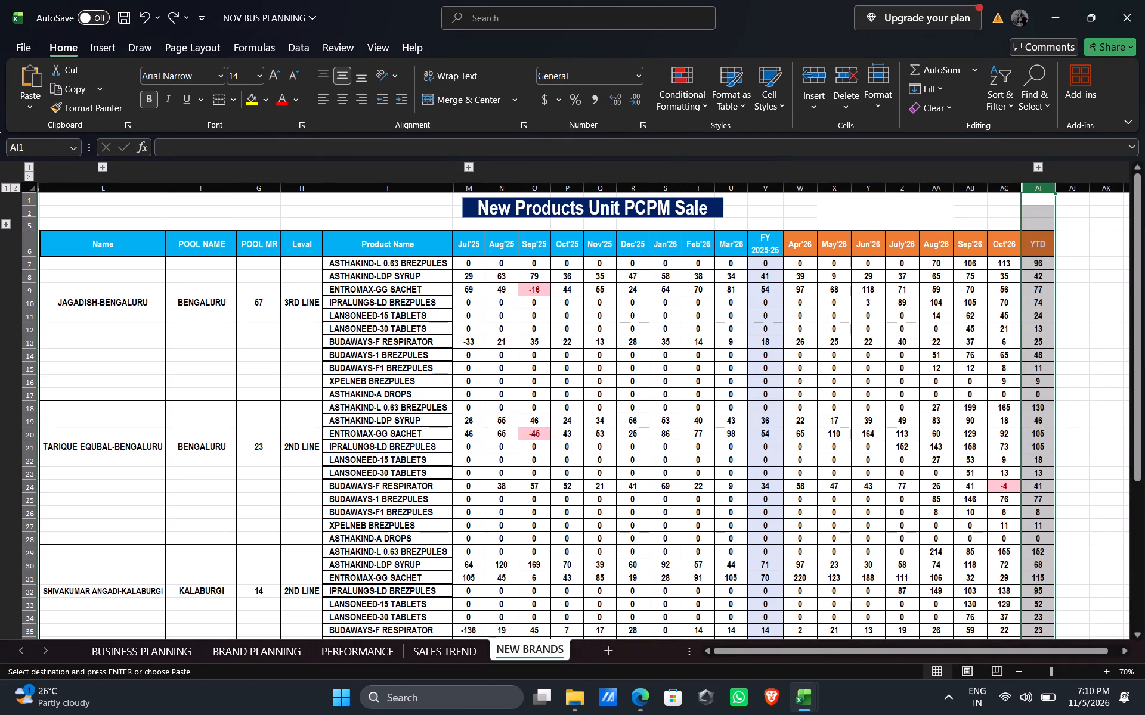
Copy the YTD column on the NEW BRANDS sheet into the adjacent empty column AJ.
left_click(1065, 240)
left_click(1039, 191)
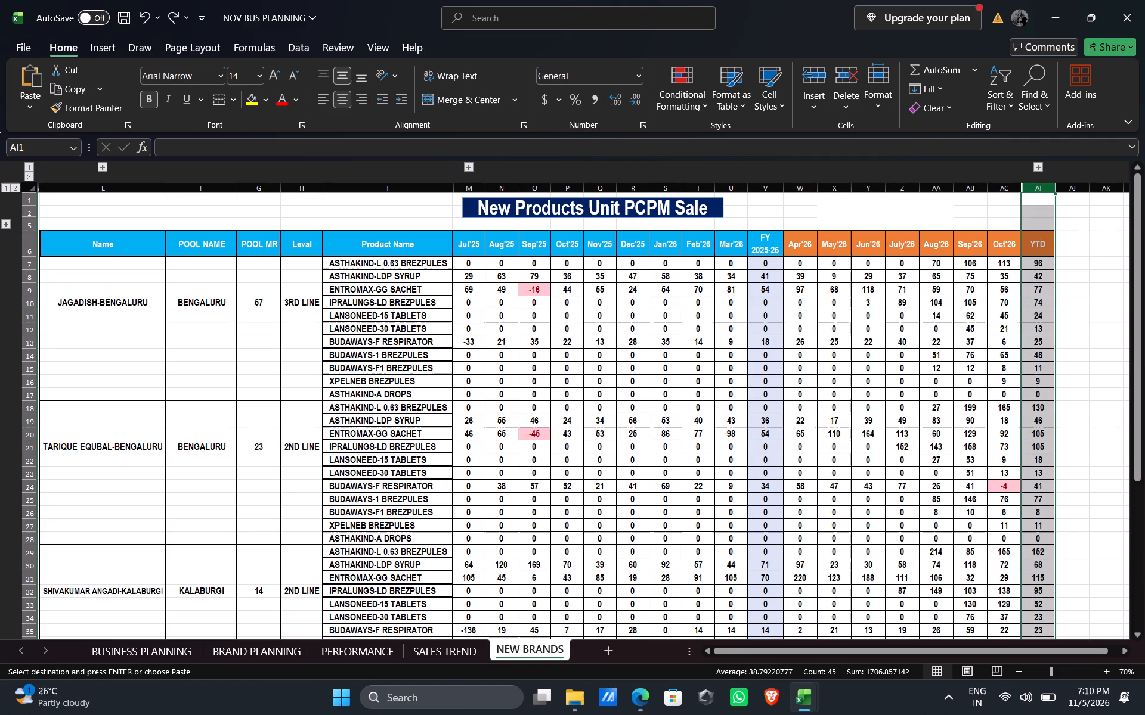
key("ctrl+c")
left_click(1075, 191)
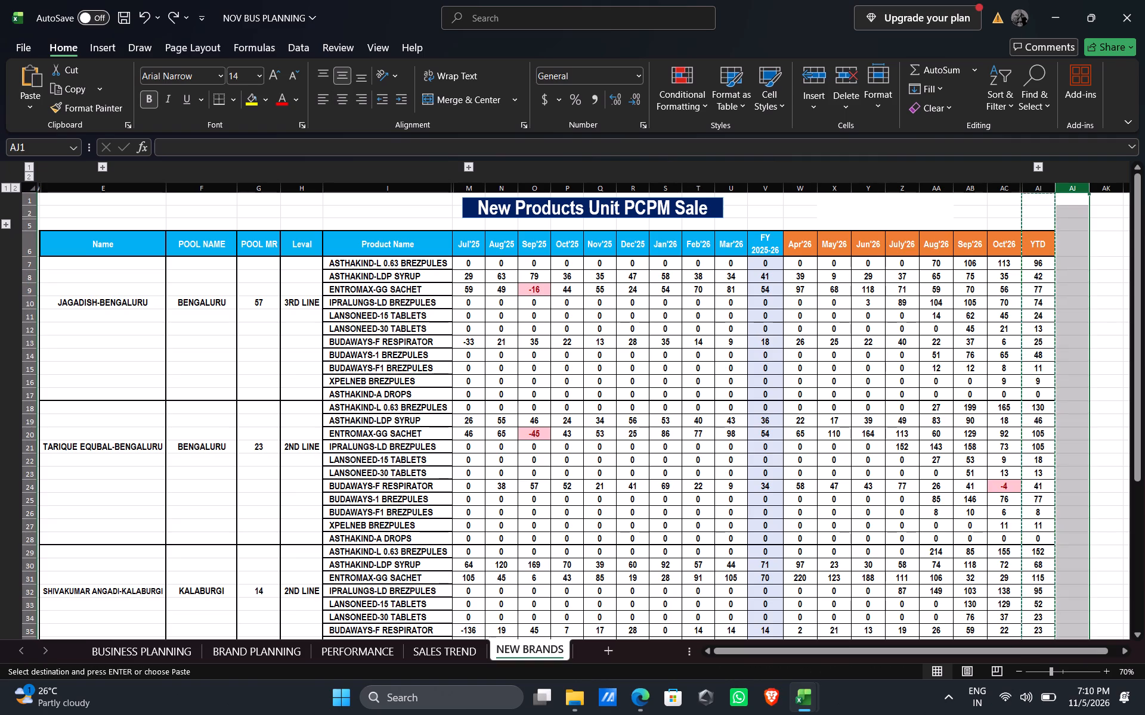
key("ctrl+c")
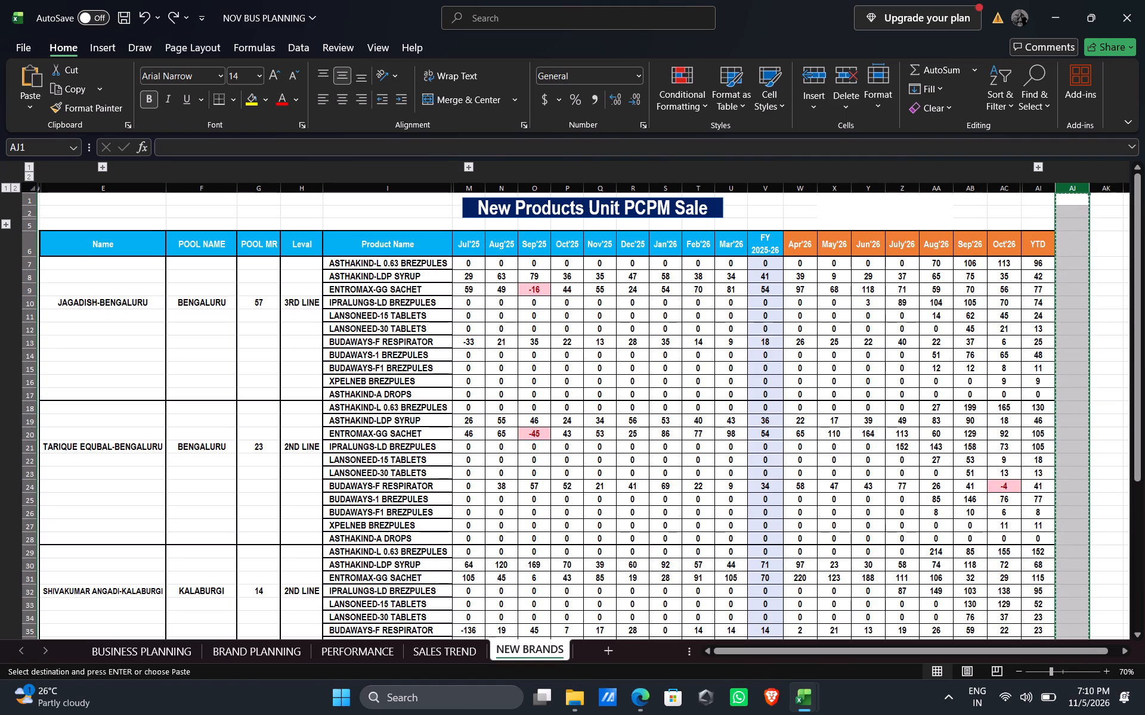
key("ctrl+v")
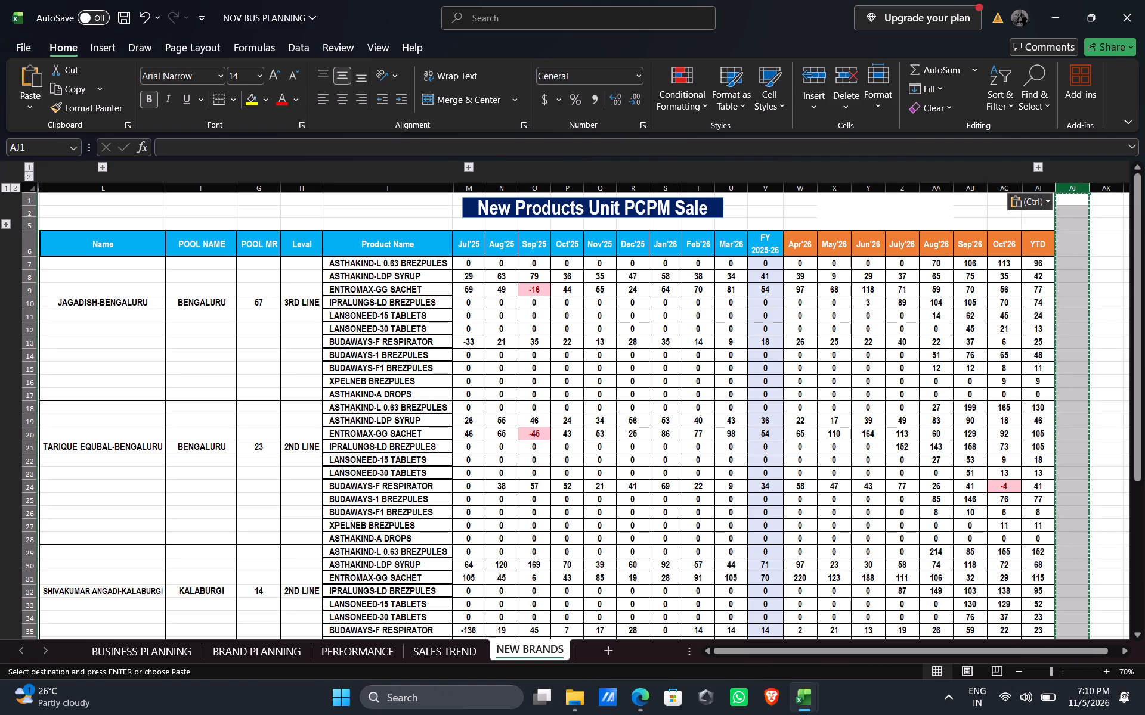
left_click(1043, 190)
key("ctrl+c")
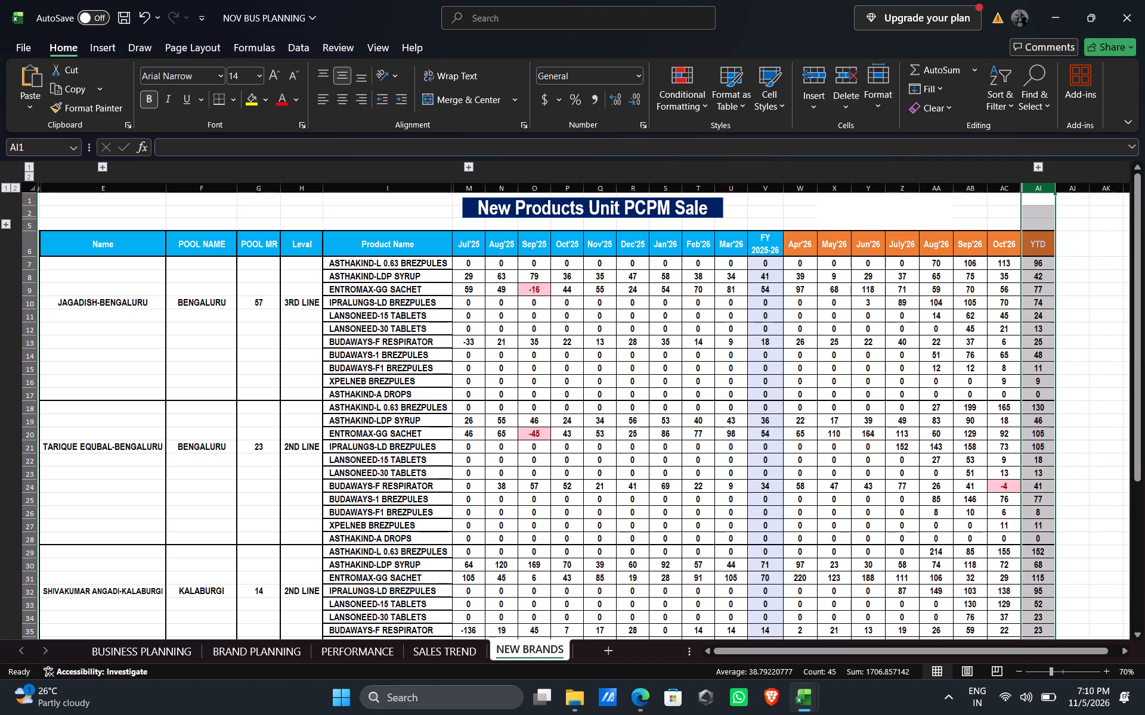
left_click(1070, 191)
key("ctrl+v")
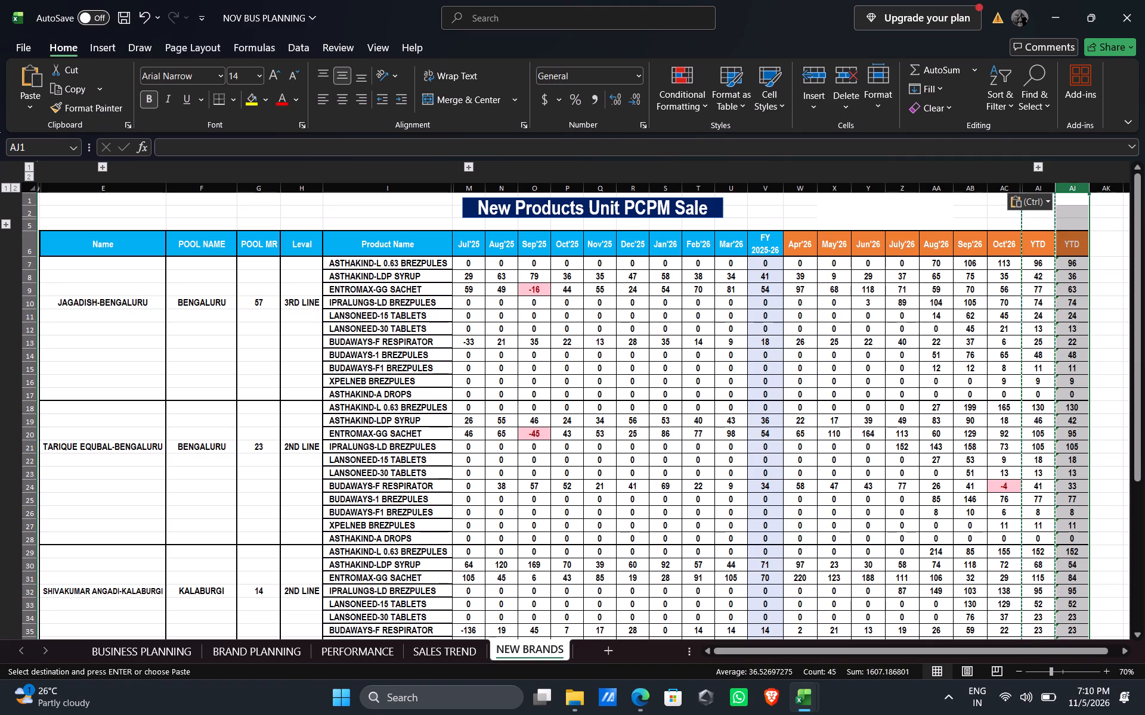
Clear the contents of the pasted column AJ, keeping its header fill and borders.
key("equal")
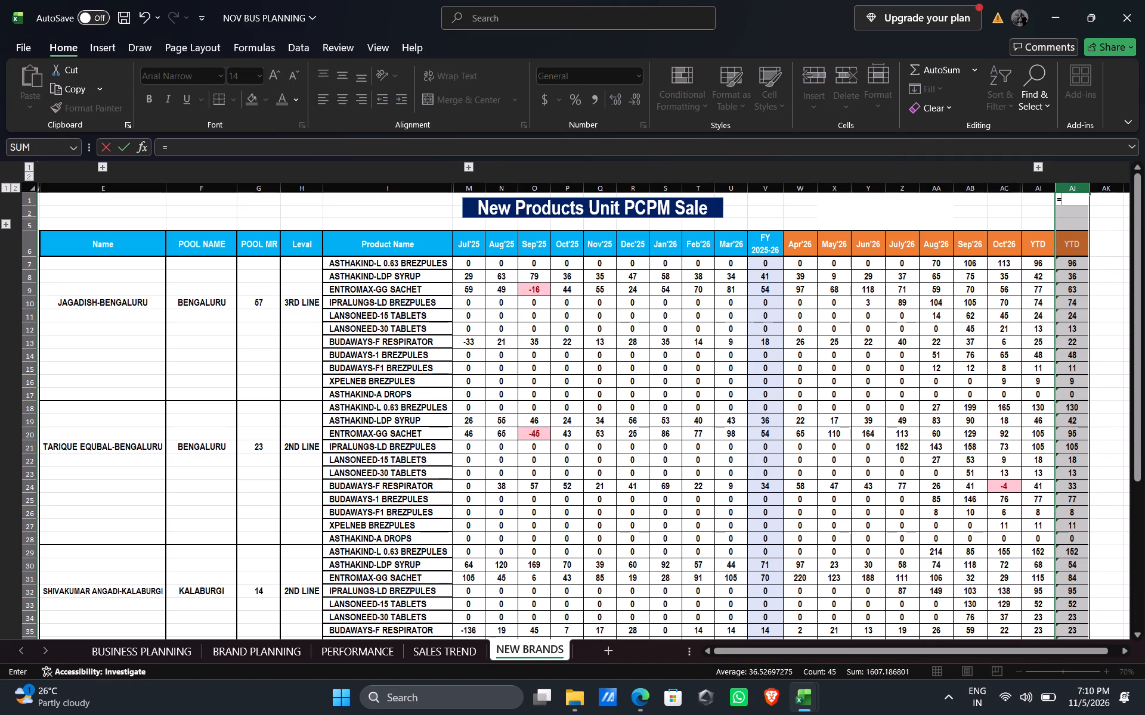
key("Delete")
left_click(1073, 188)
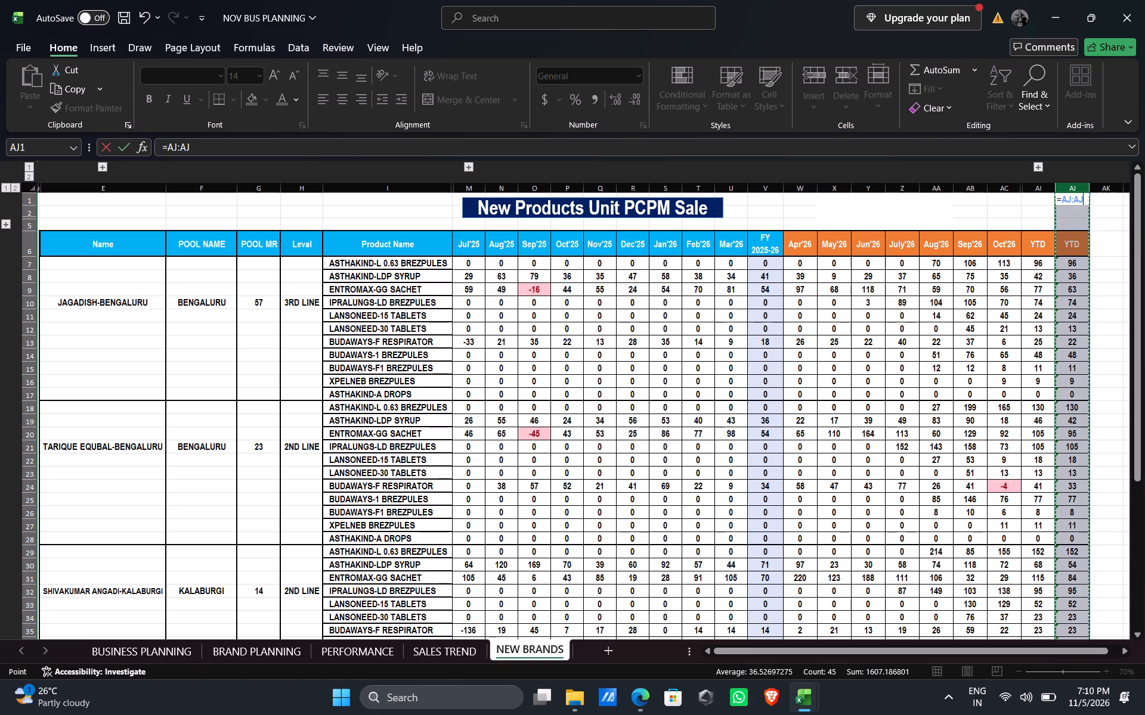
key("Delete")
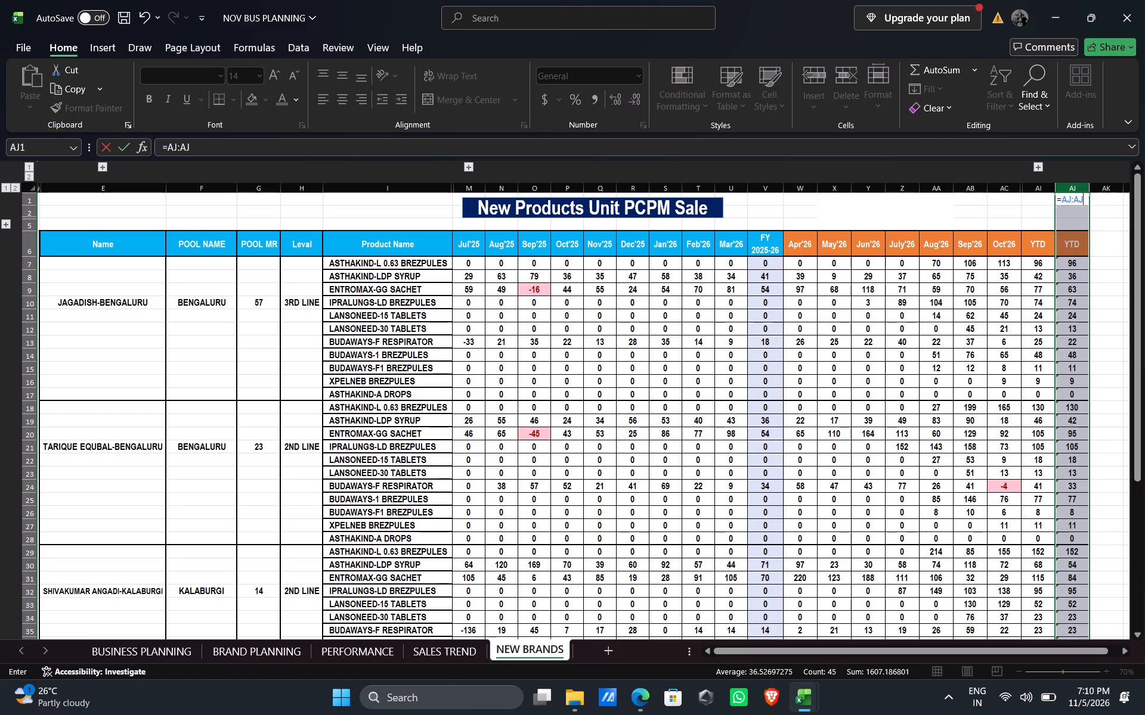
left_click(1093, 228)
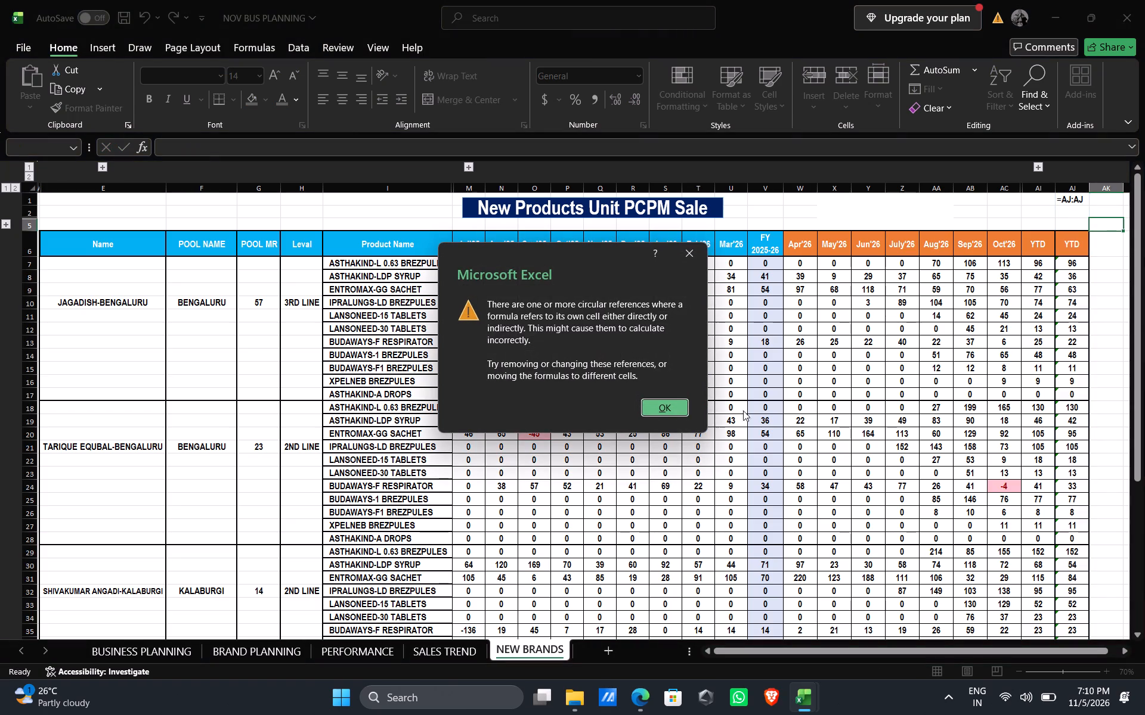
left_click(658, 414)
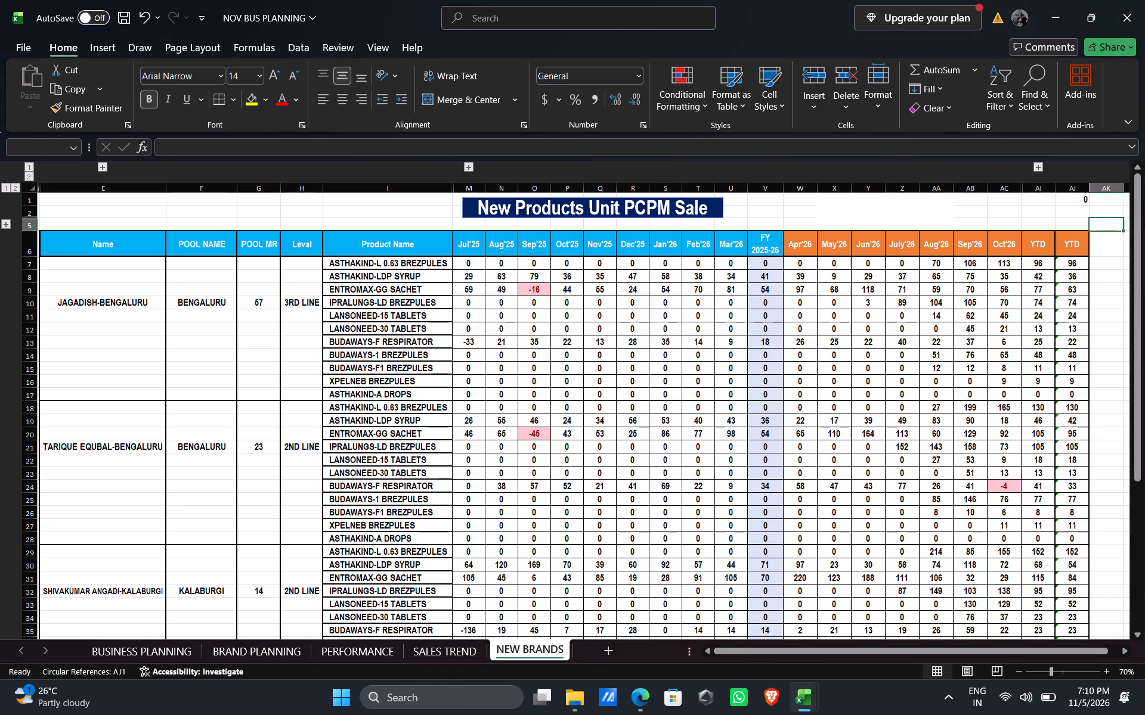
left_click(1070, 187)
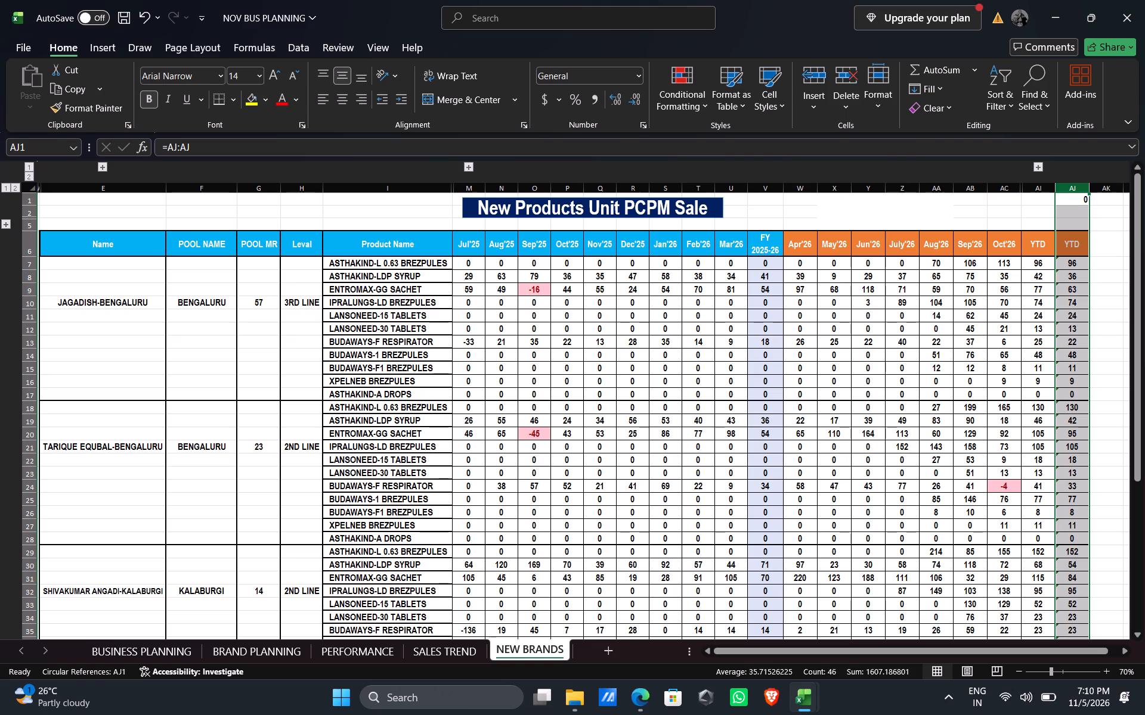
key("Delete")
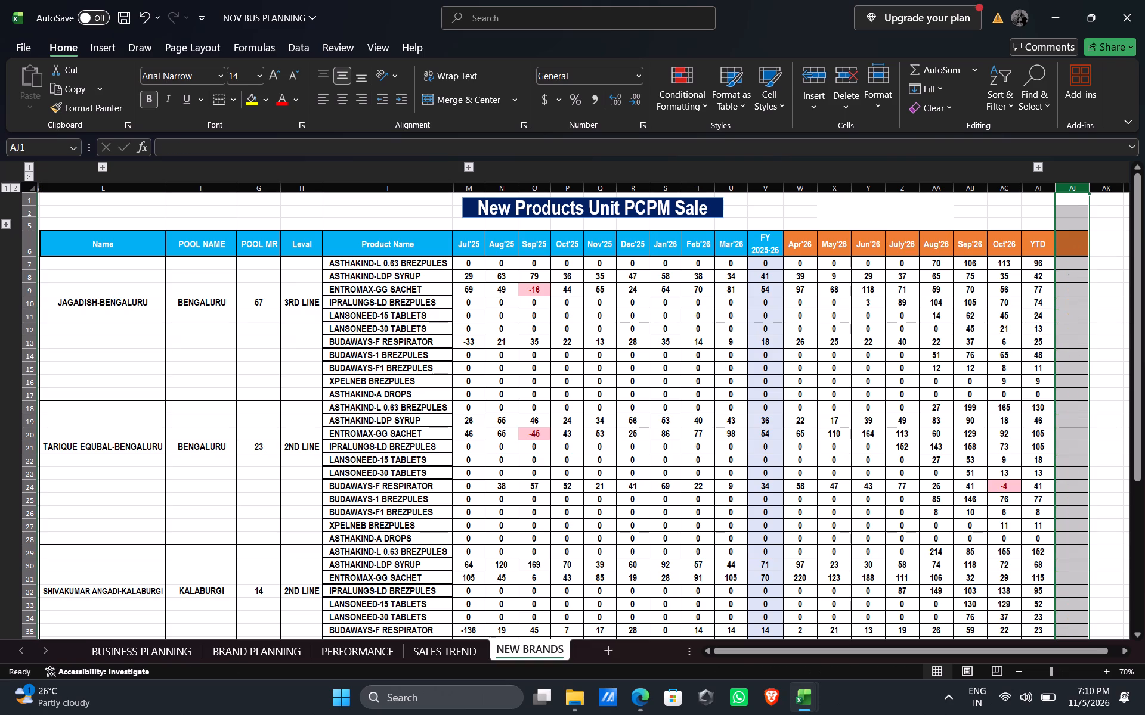
Head the cleared column NOV PLAN and widen it to about 13.33 so the heading fits on one line.
left_click(1074, 248)
type("NOV")
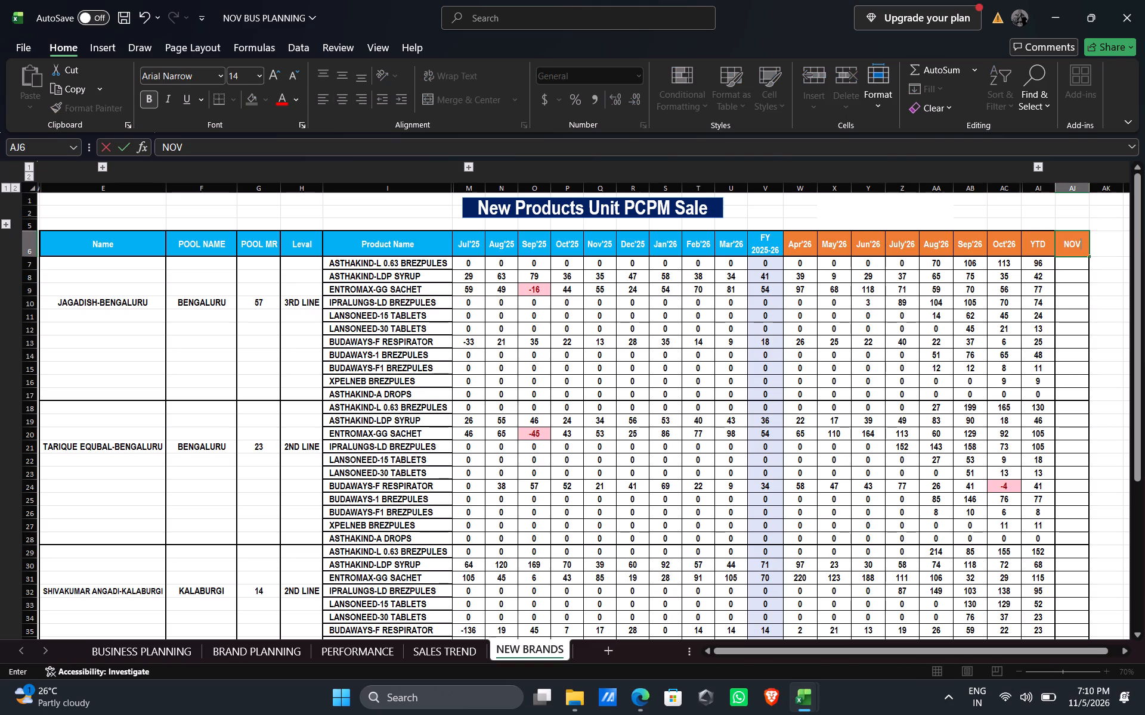
key("space")
type("PLAN")
key("Return")
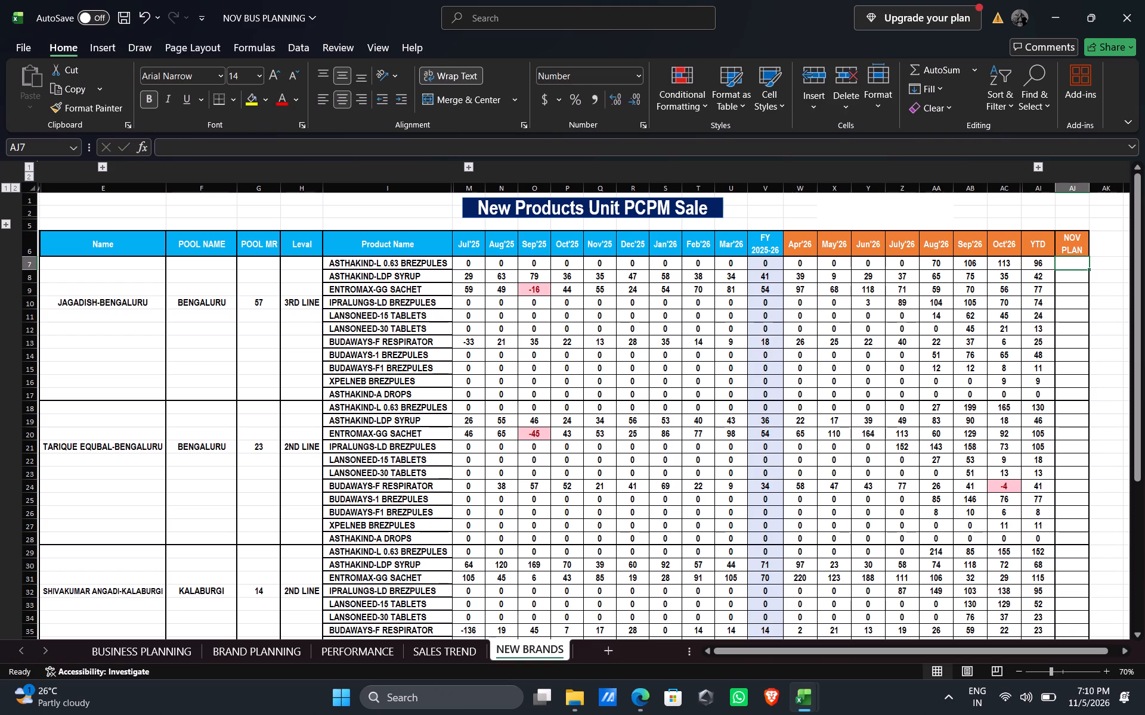
left_click_drag(1090, 192, 1110, 194)
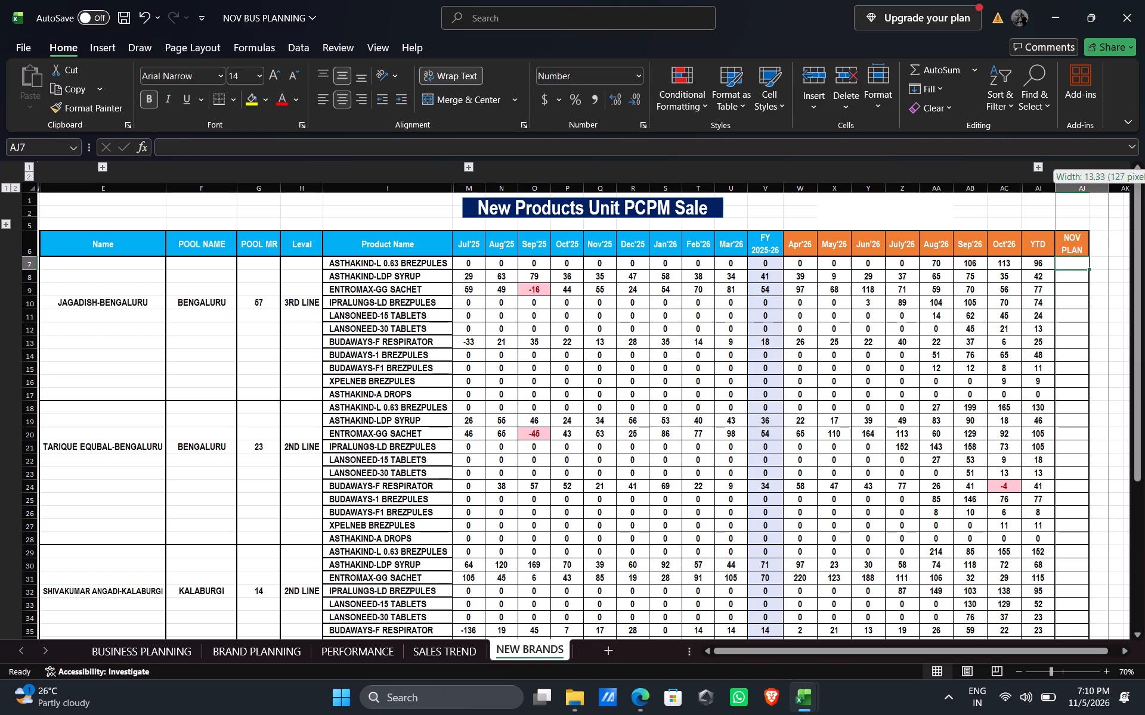
left_click_drag(1110, 194, 1110, 200)
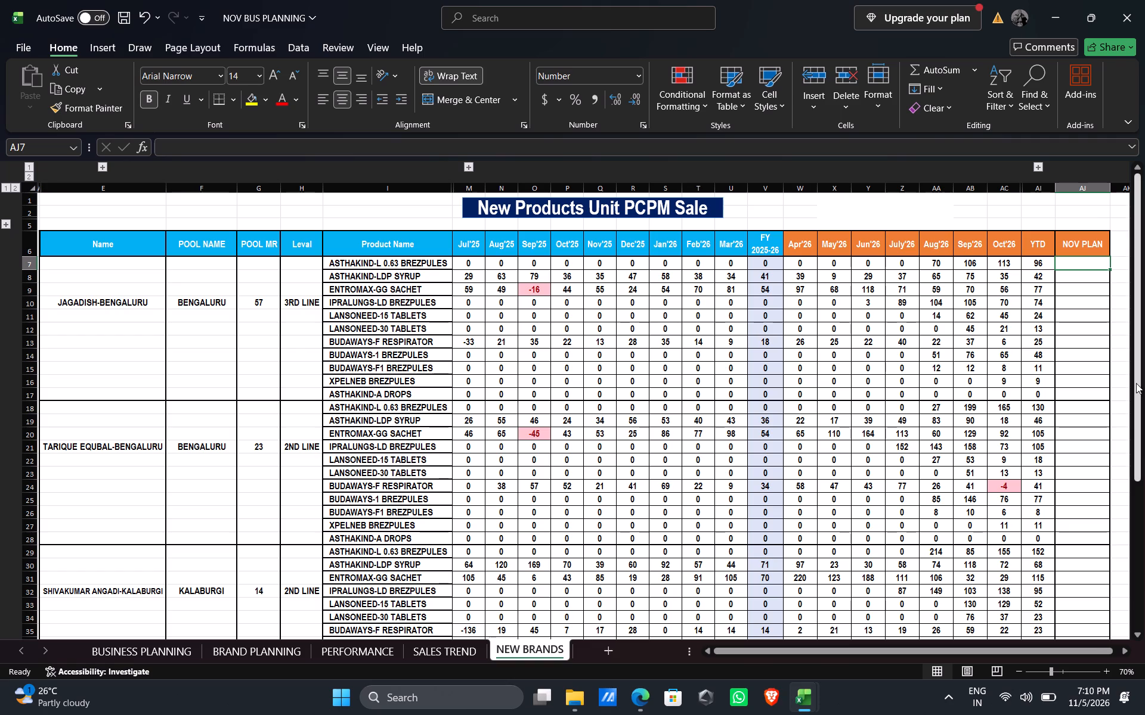
Widen column AK after NOV PLAN and enter the heading TOTAL in its header row.
left_click_drag(1137, 349, 1135, 509)
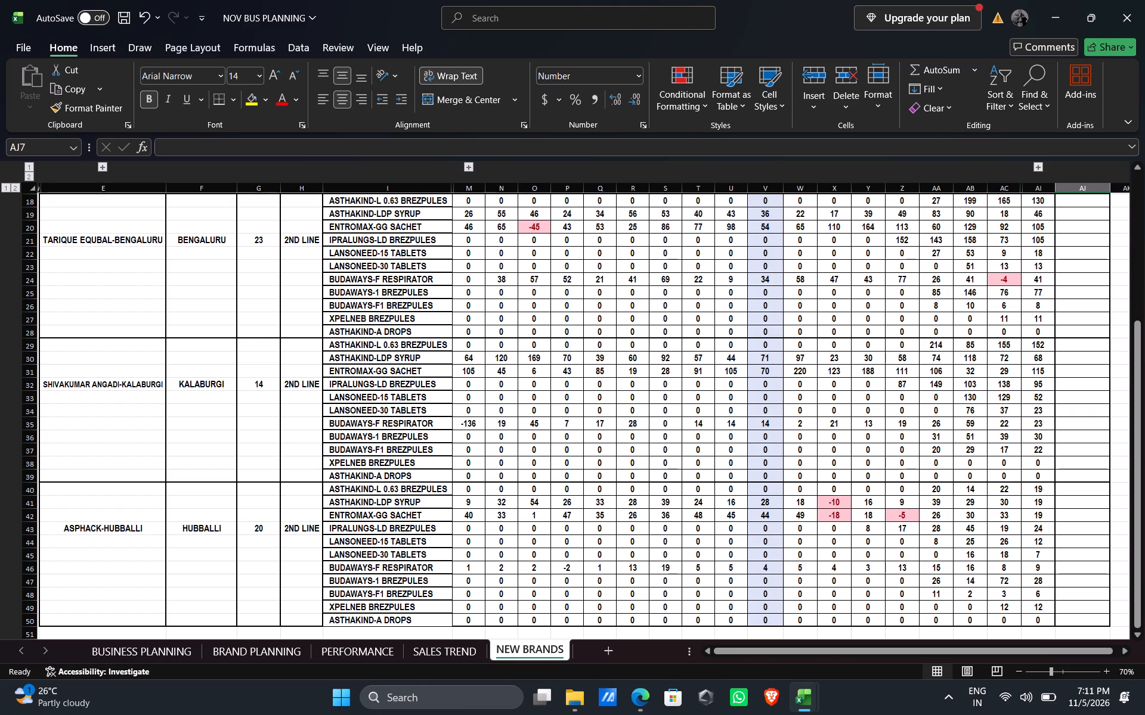
left_click_drag(1137, 405, 1141, 397)
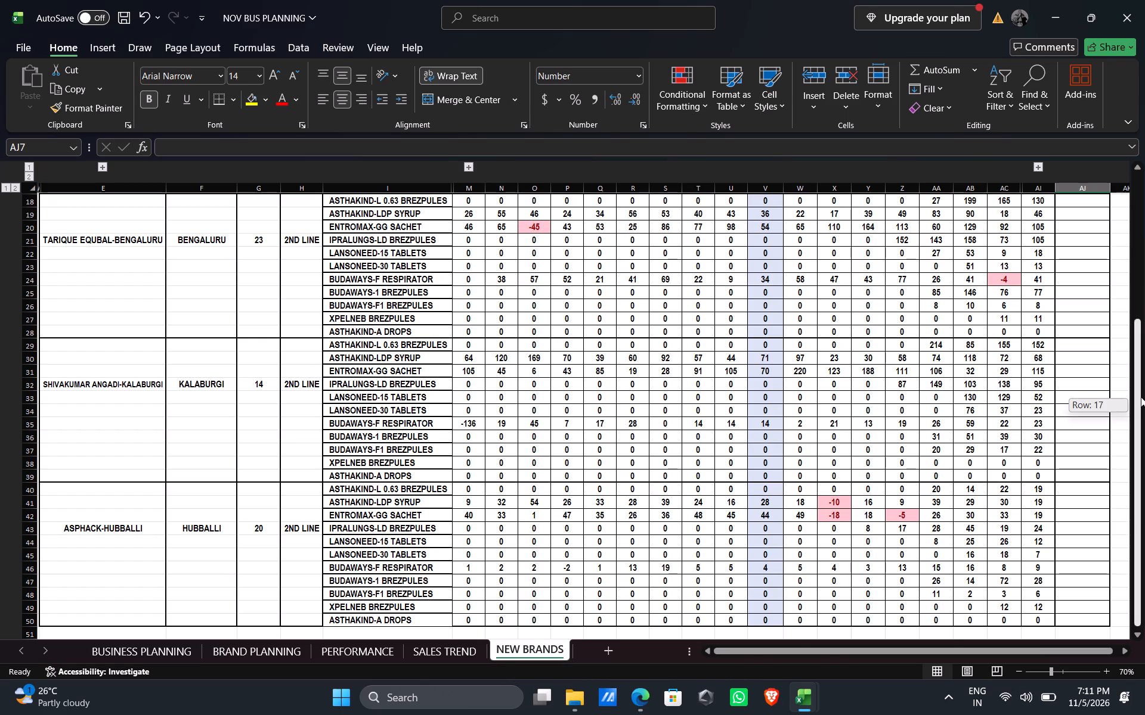
left_click_drag(1141, 397, 1139, 262)
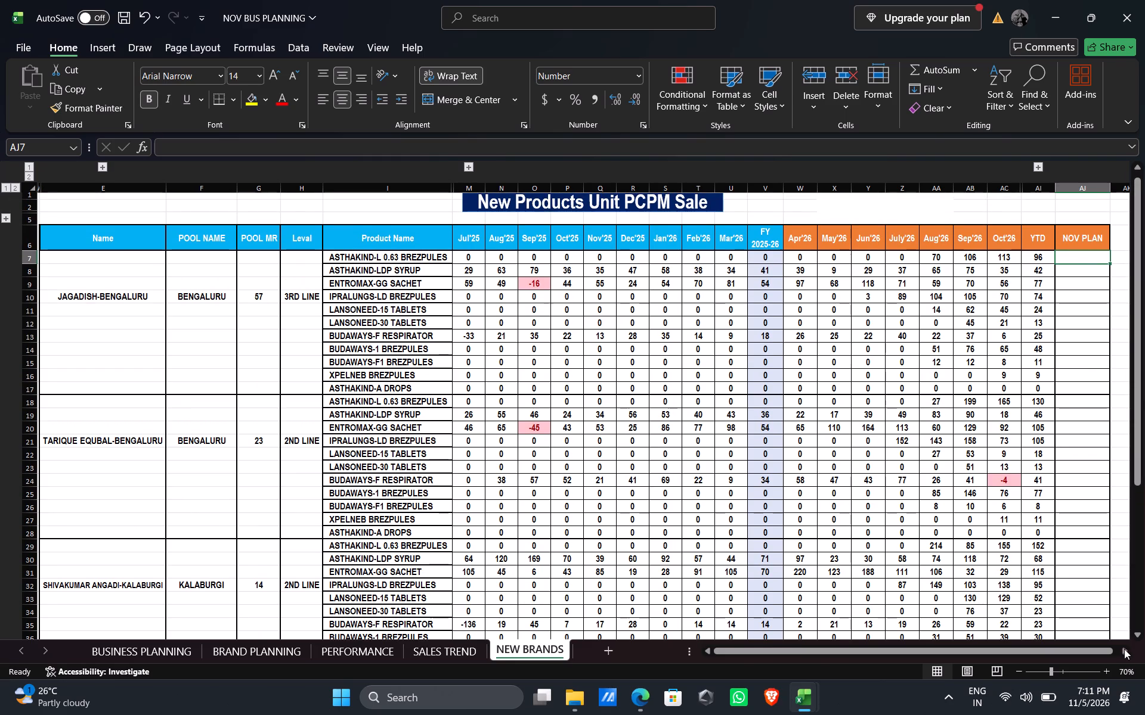
triple_click(1125, 649)
left_click(1125, 649)
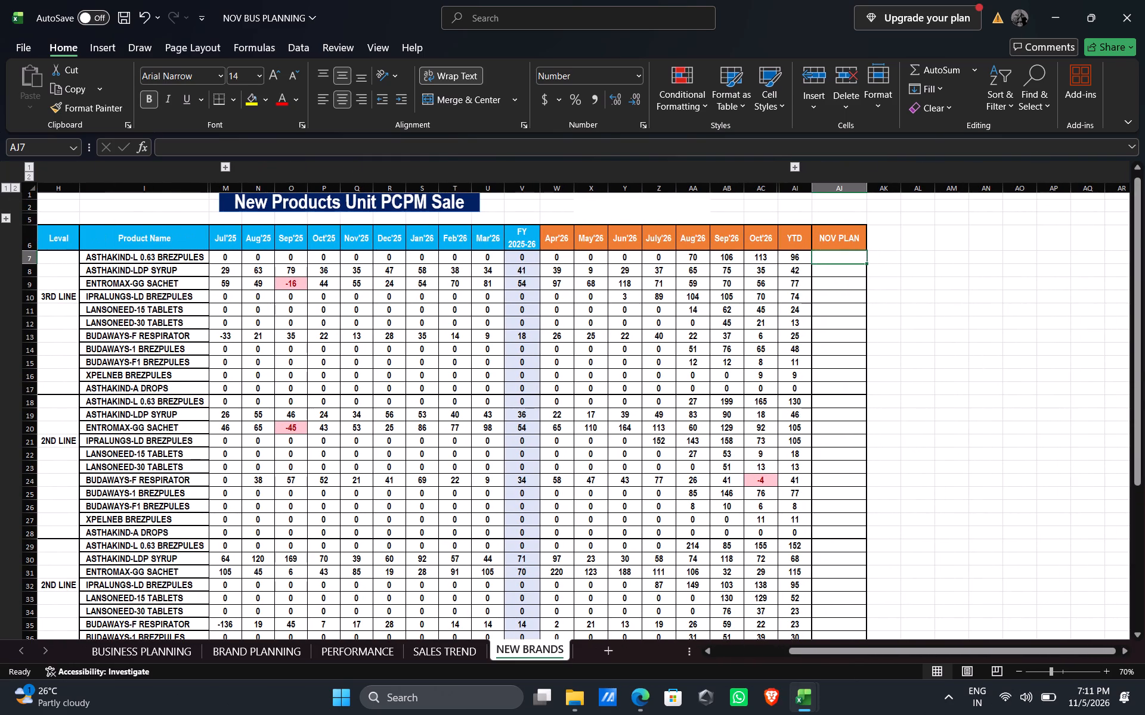
left_click_drag(900, 191, 954, 193)
left_click(908, 237)
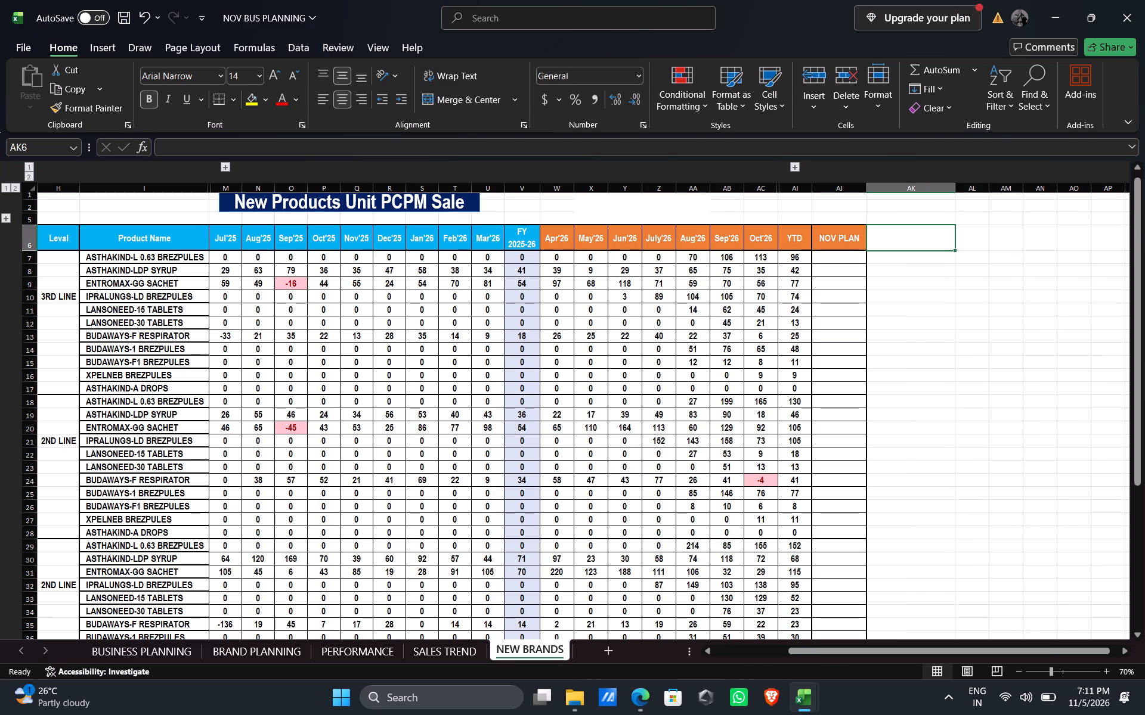
type("TOTAL")
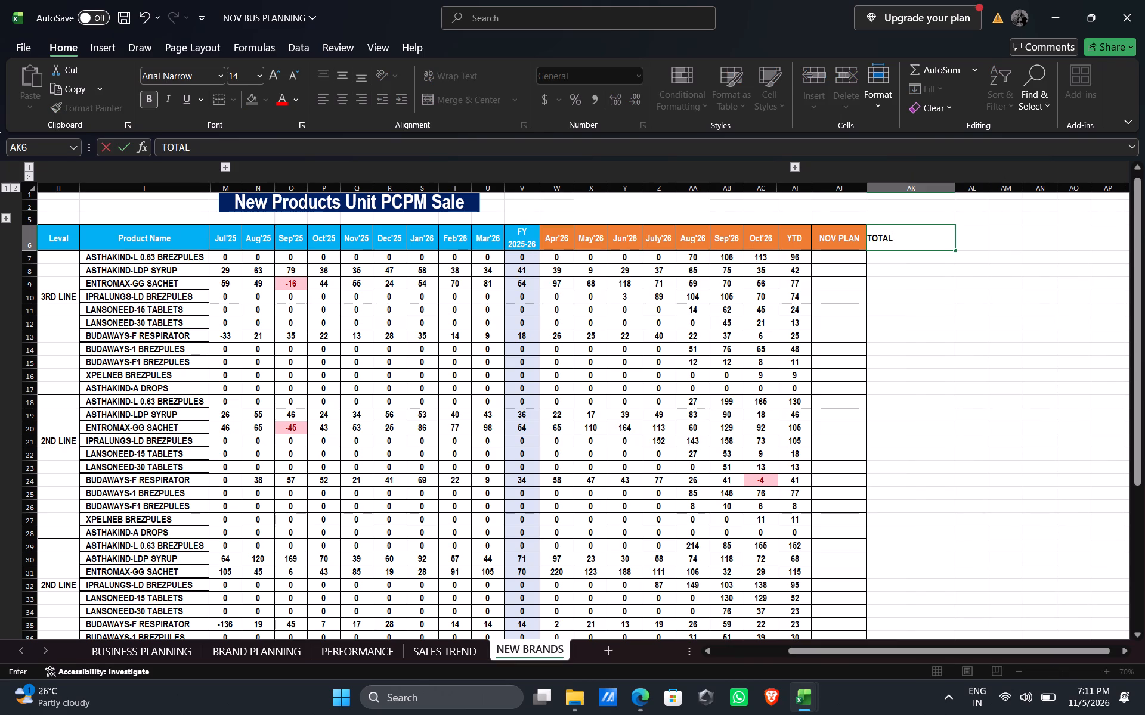
key("Down")
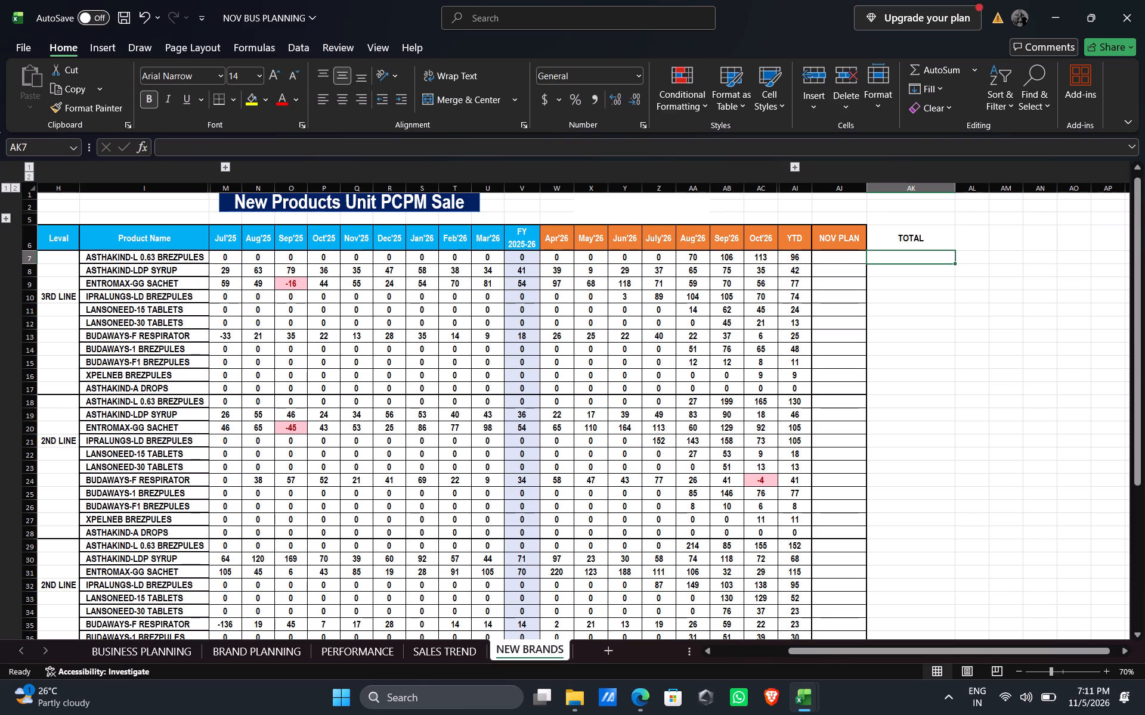
Enter the formula =AJ7*57 in AK7, the first cell under TOTAL.
type("=AJ")
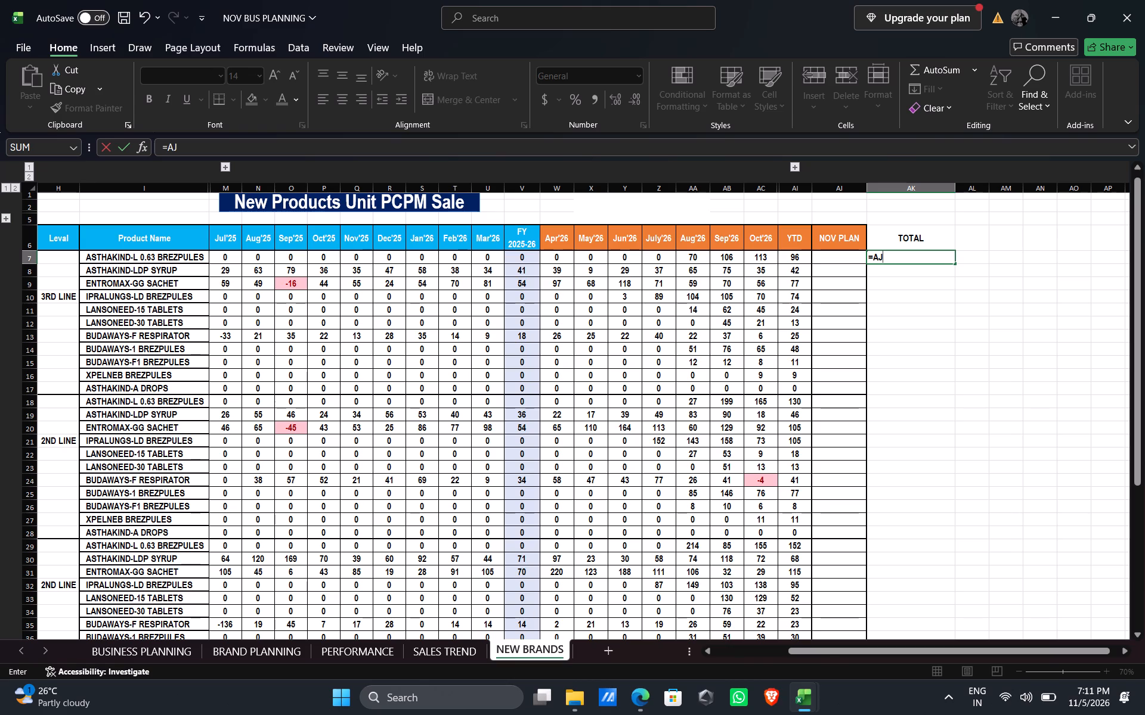
key("7")
key("shift+asterisk")
type("21")
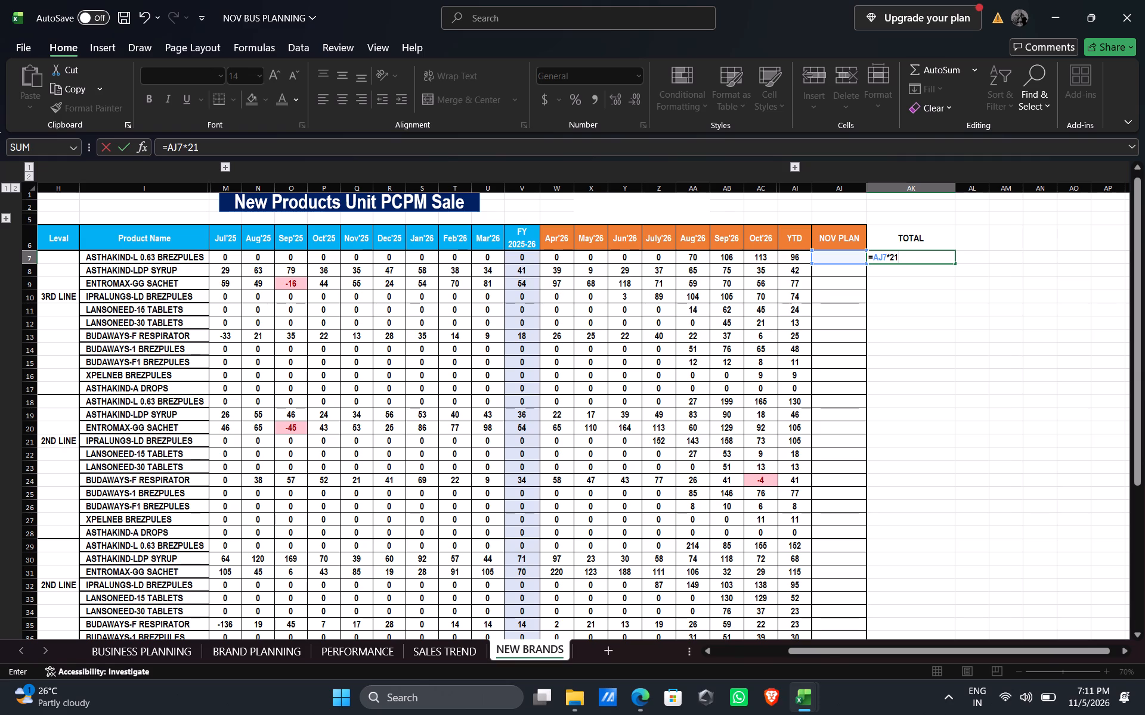
key("BackSpace")
key("BackSpace")
type("57")
key("Return")
Fill the AK7 formula down the TOTAL column to row 16, the first block's XPELNEB BREZPULES row.
key("Up")
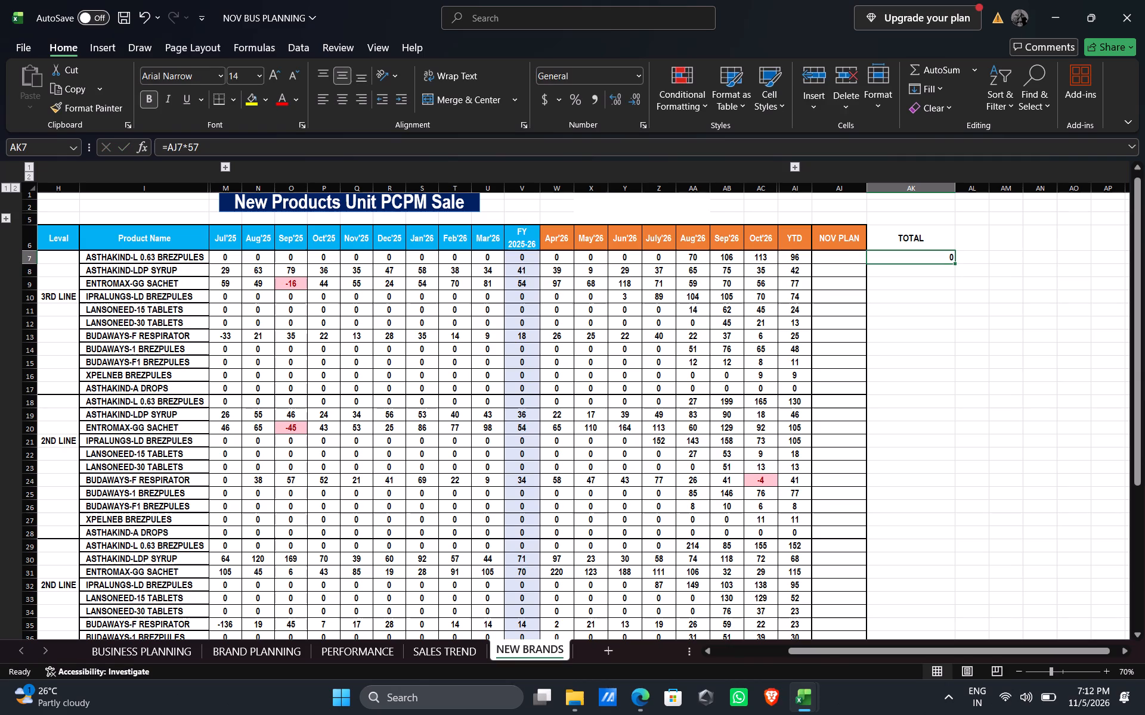
left_click_drag(956, 265, 953, 338)
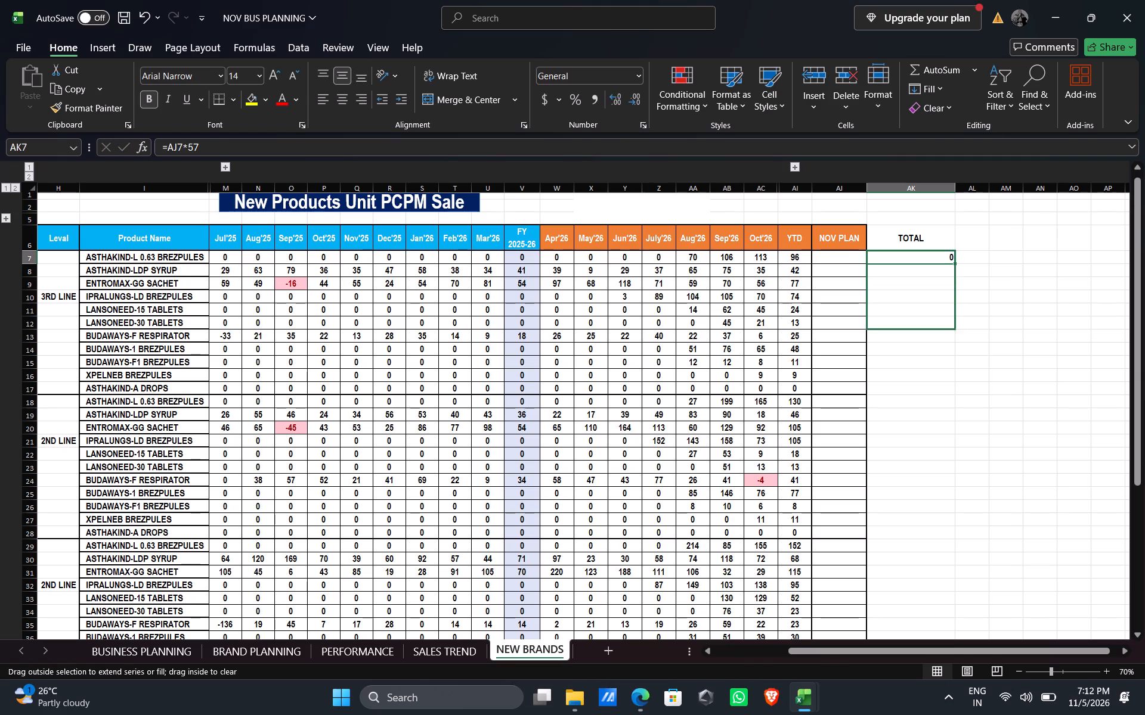
left_click_drag(953, 338, 948, 391)
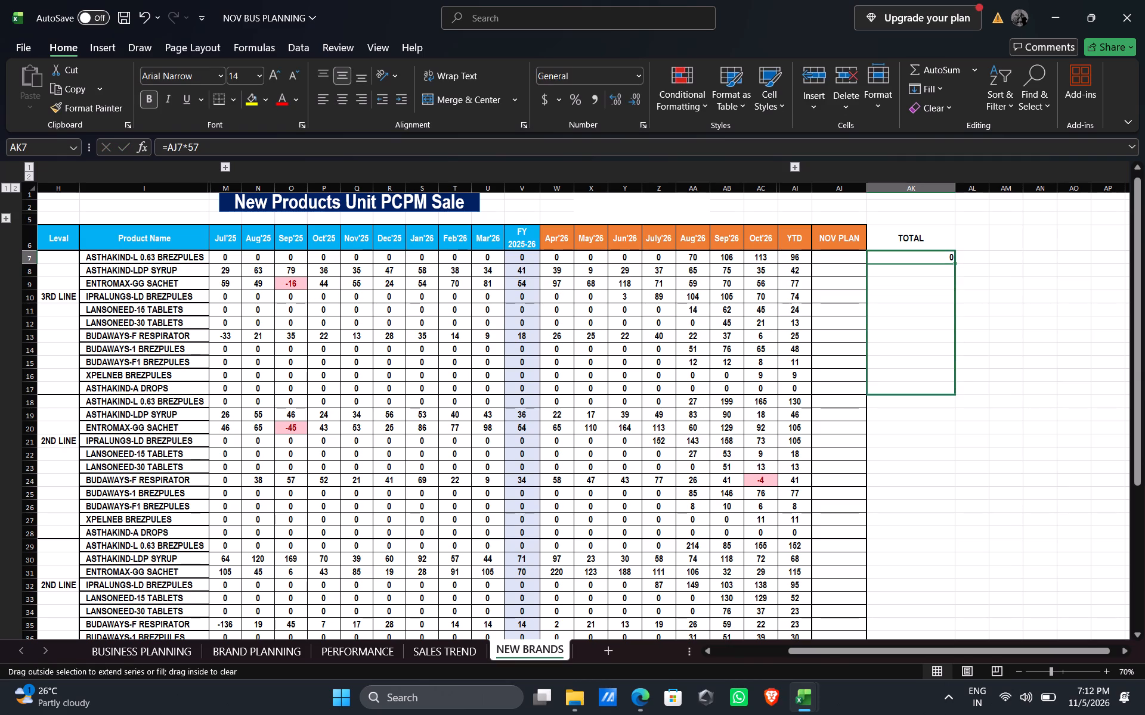
left_click_drag(948, 391, 949, 387)
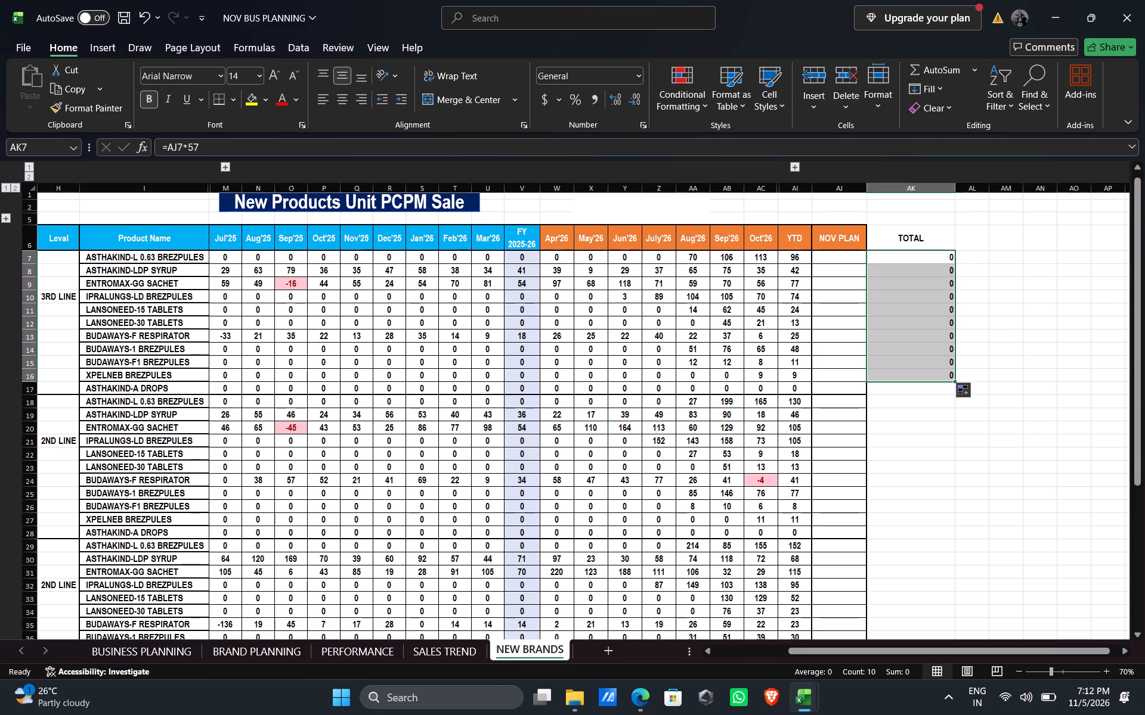
Extend the TOTAL formula fill down to row 17, the first block's ASTHAKIND-A DROPS row.
left_click_drag(955, 383, 954, 393)
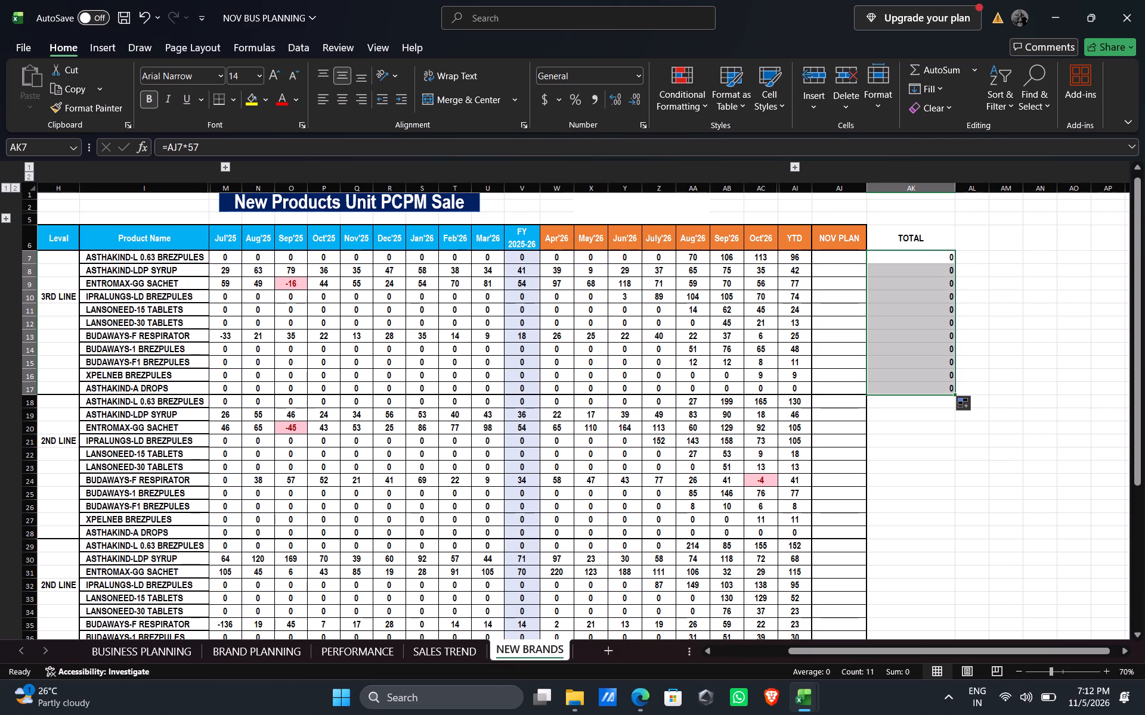
Examine the pool names and POOL MR figures of each block down to the end of the table.
left_click_drag(854, 648, 787, 662)
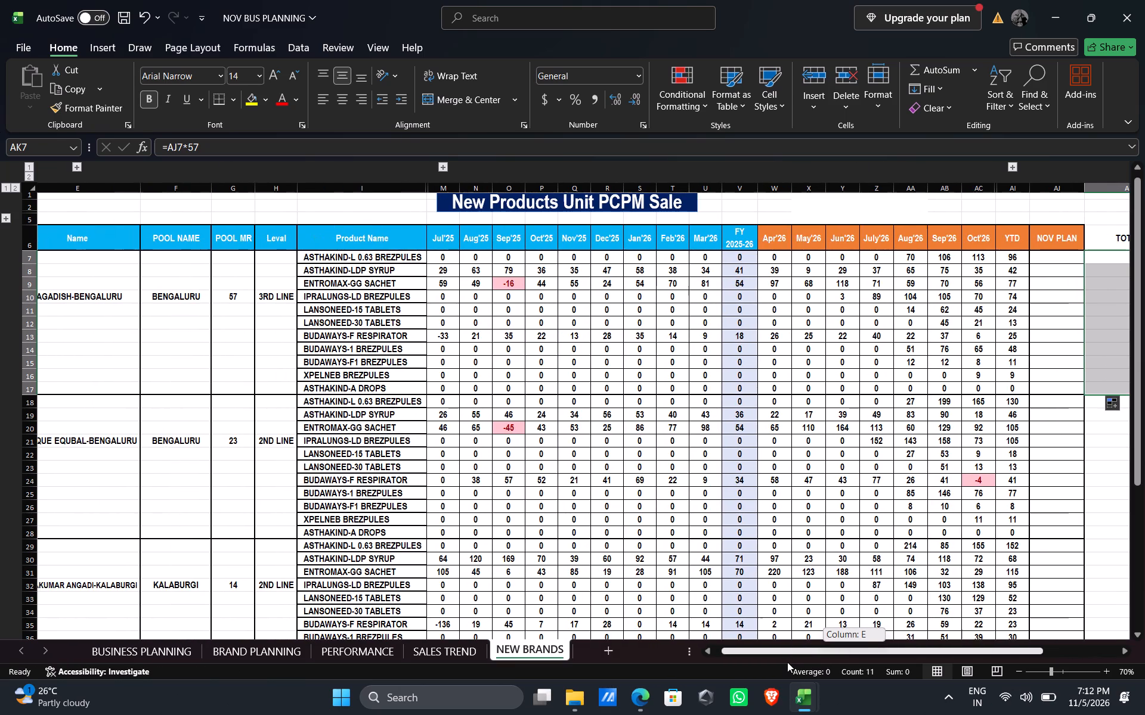
left_click_drag(787, 662, 769, 664)
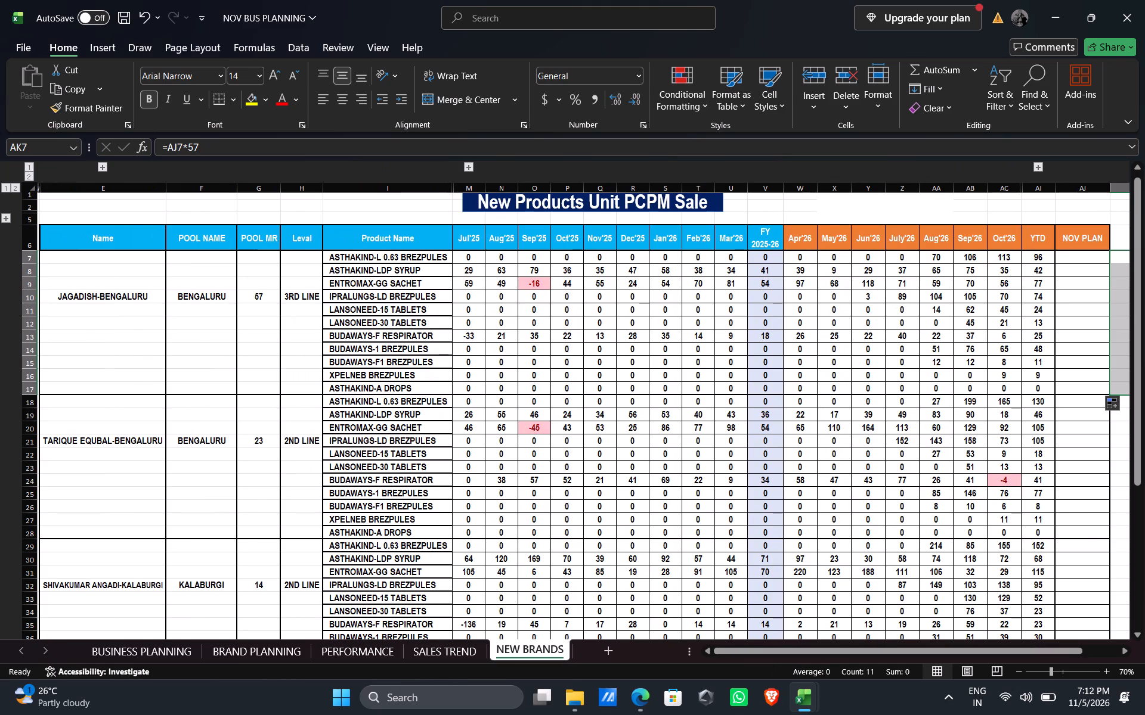
left_click_drag(1138, 353, 1138, 508)
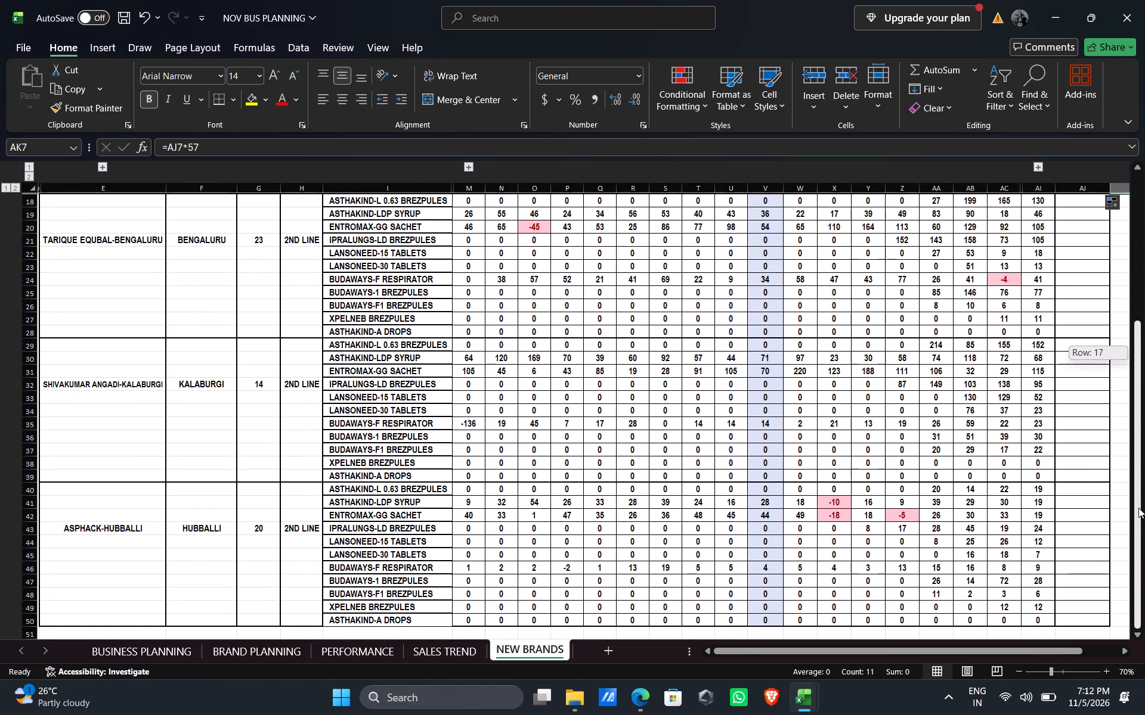
left_click_drag(1138, 508, 1138, 409)
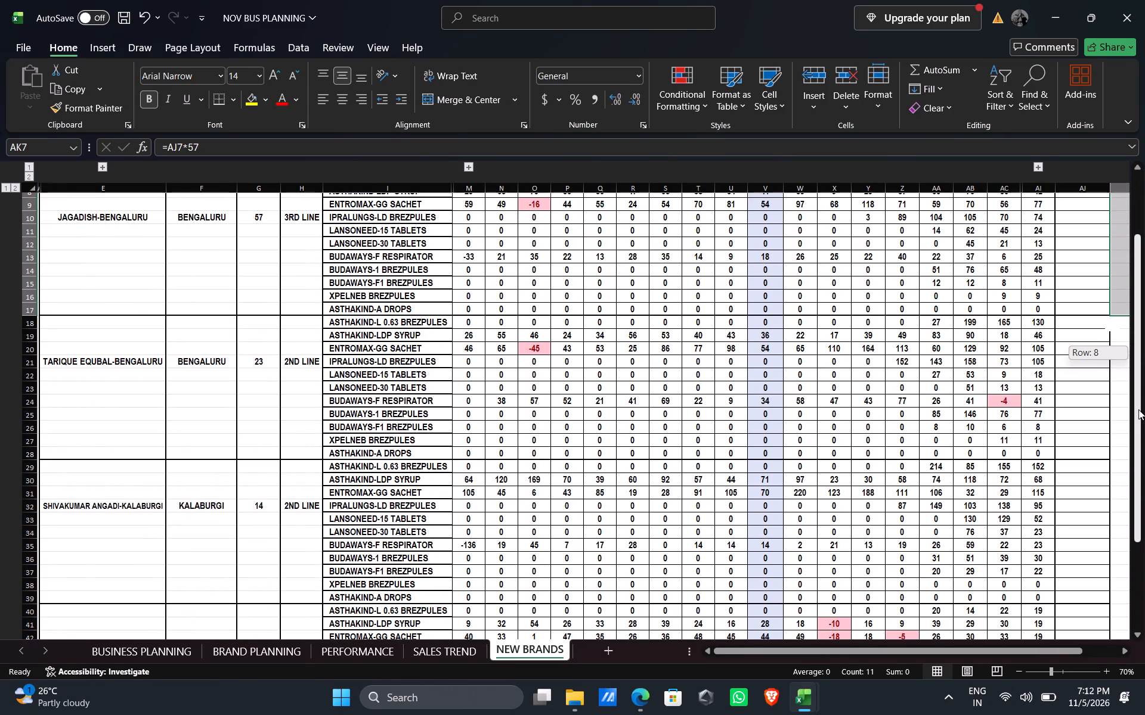
left_click_drag(1138, 409, 1142, 520)
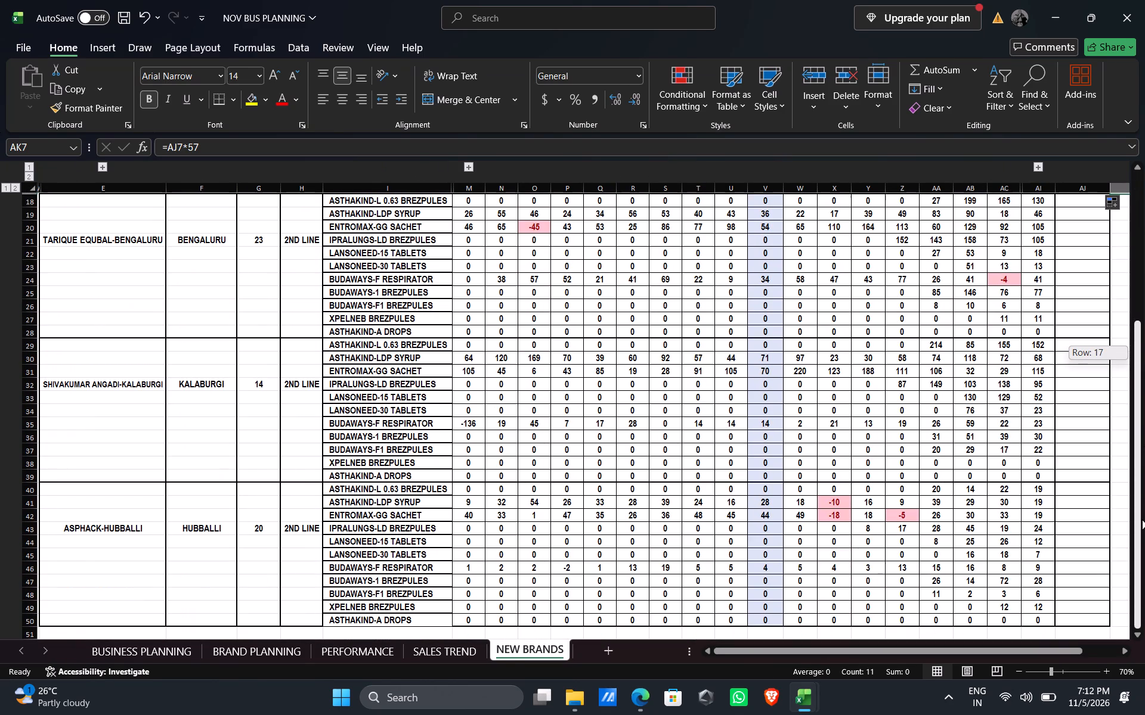
left_click_drag(1142, 520, 1142, 552)
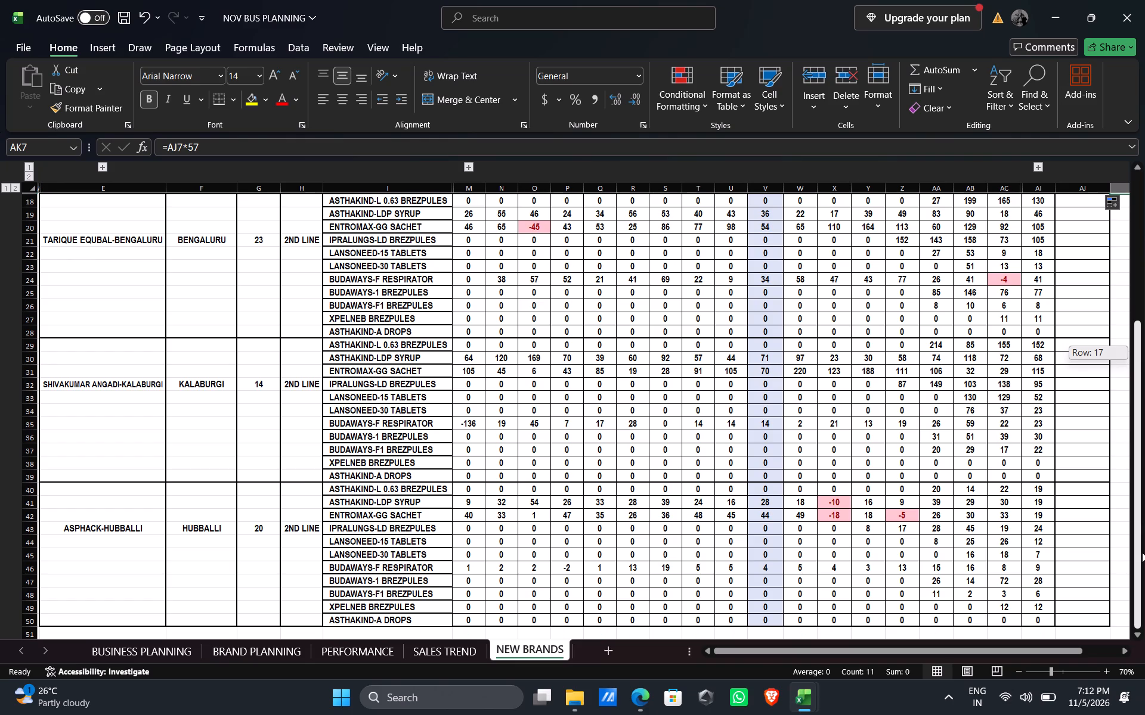
left_click_drag(1142, 552, 1140, 389)
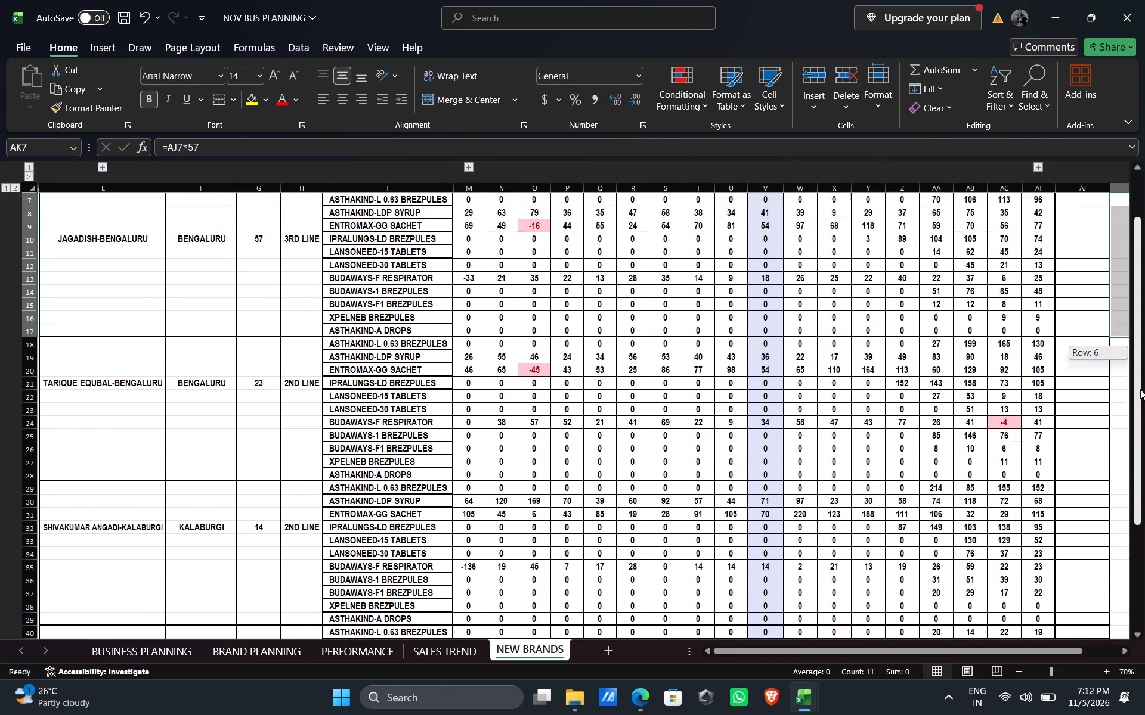
left_click_drag(1140, 389, 1132, 343)
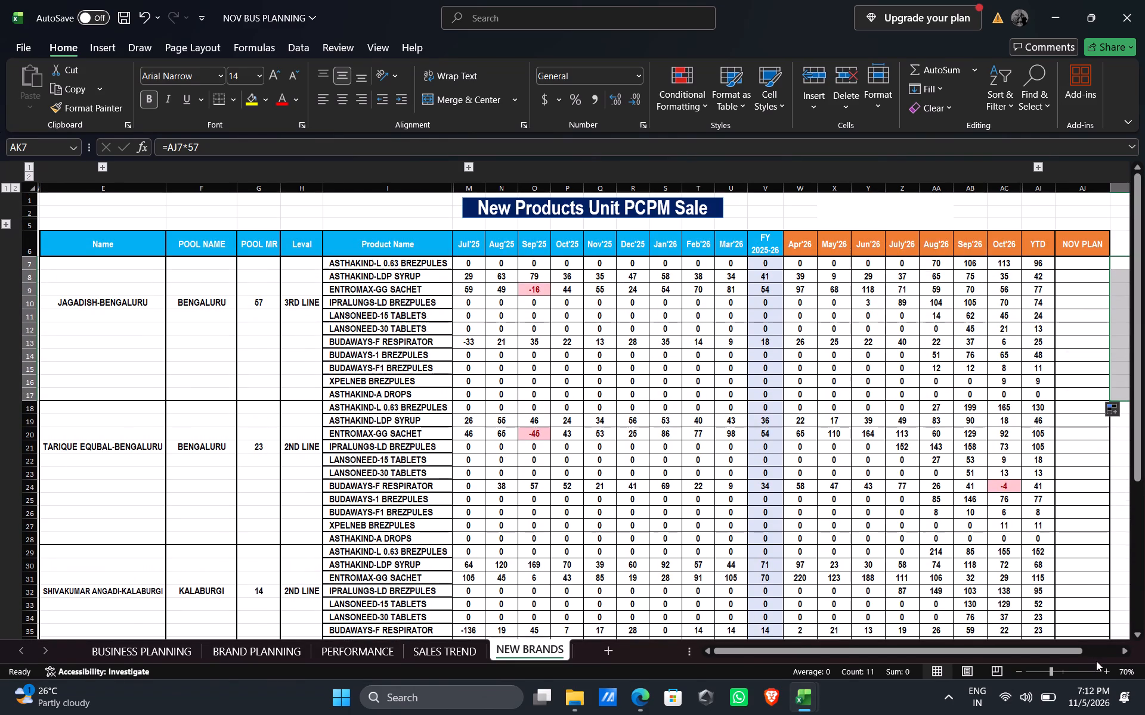
left_click_drag(1080, 650, 1096, 648)
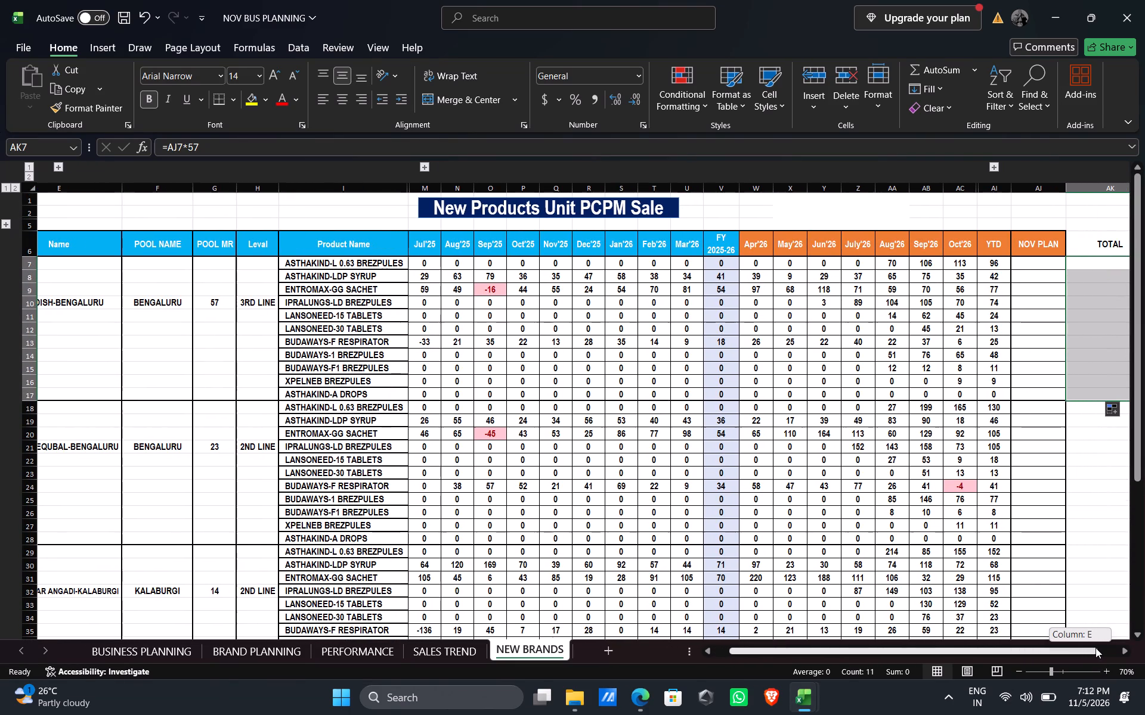
left_click_drag(1096, 648, 1116, 647)
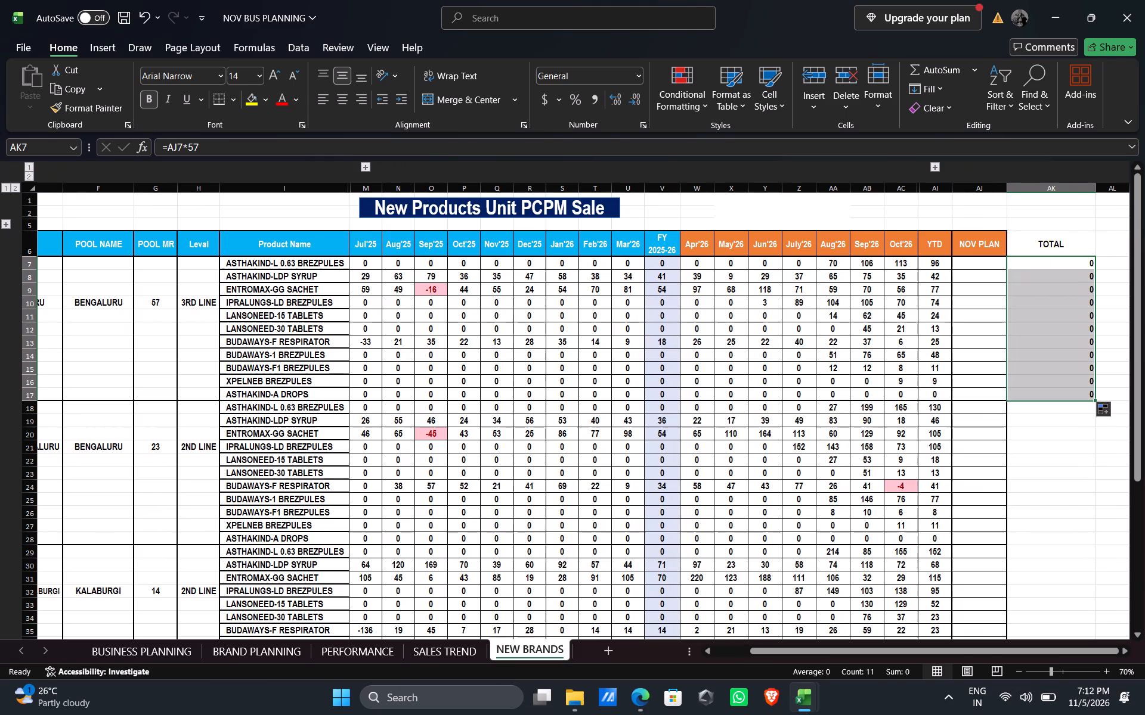
Copy the AK17 formula into AK18, the second Bengaluru block's first TOTAL cell, and change it to =AJ18*23.
left_click(1045, 411)
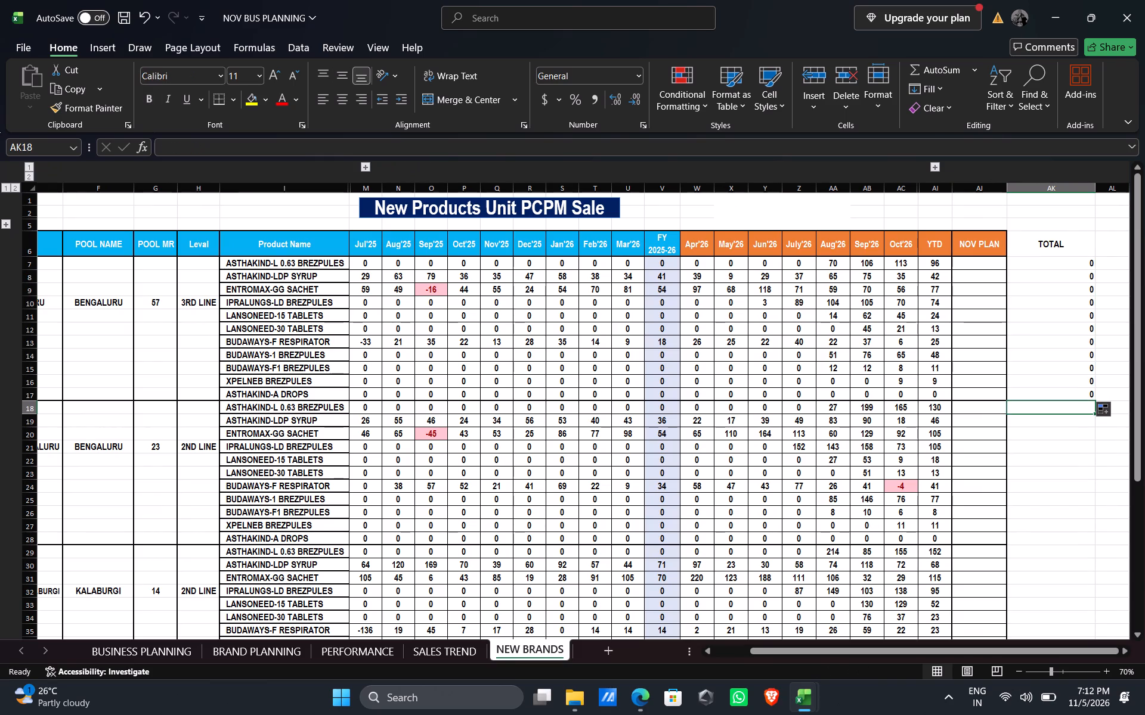
left_click(1044, 397)
key("ctrl+c")
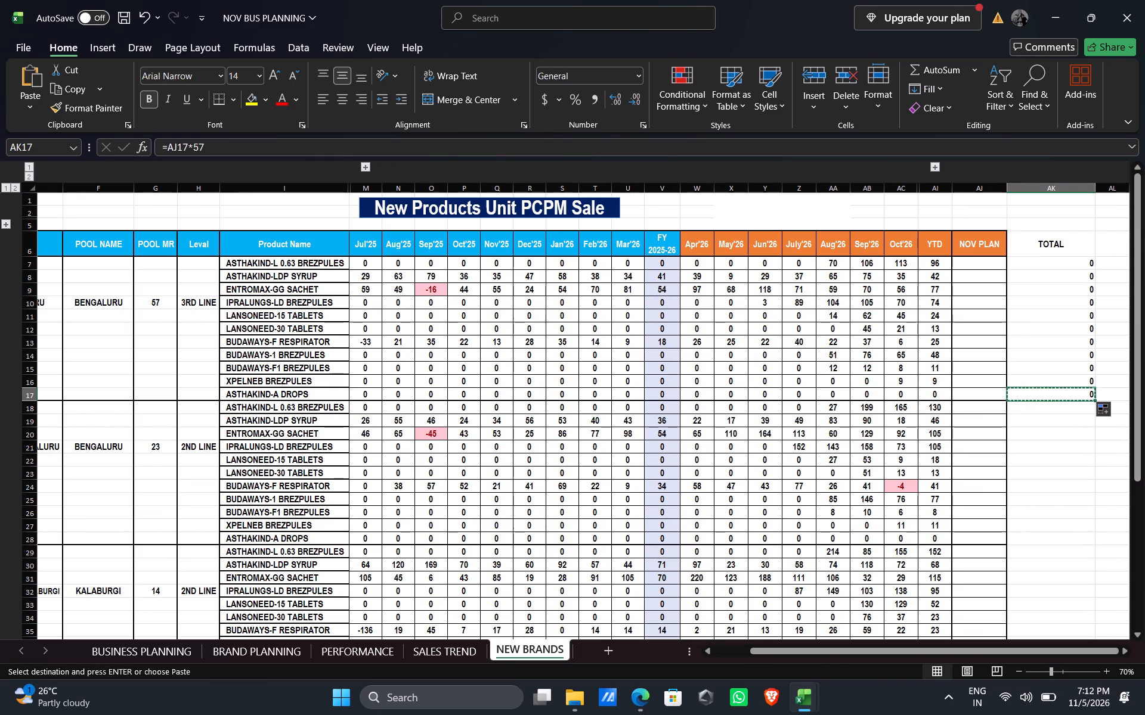
left_click(1044, 411)
key("ctrl+v")
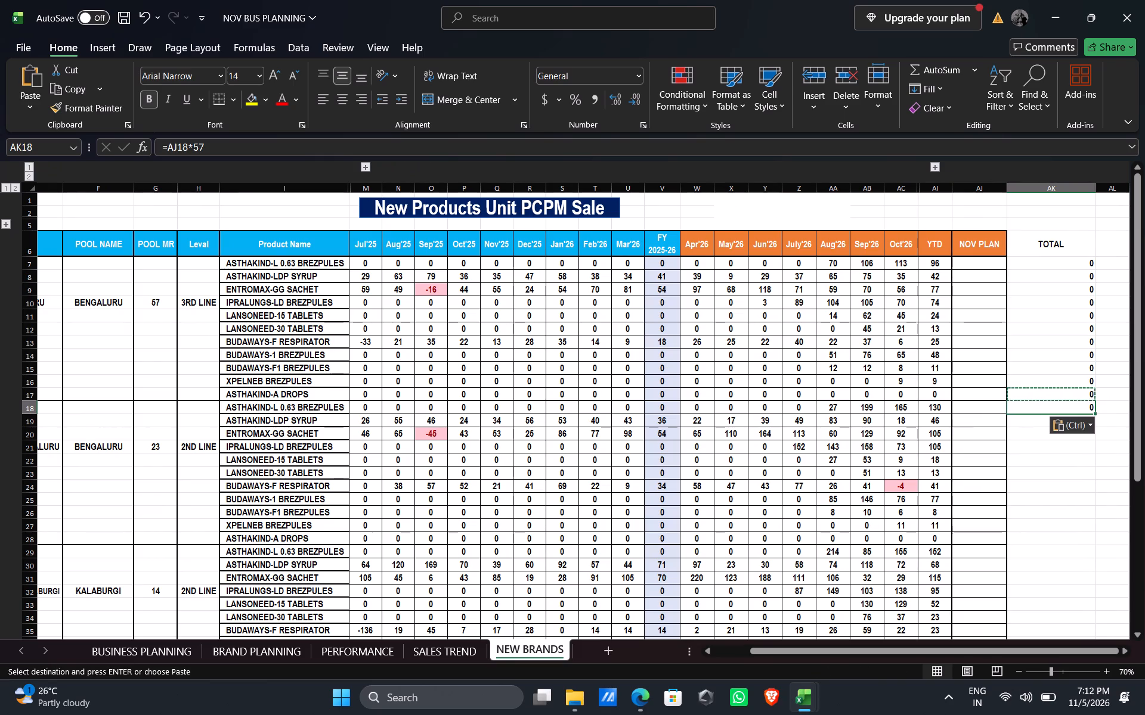
left_click(231, 149)
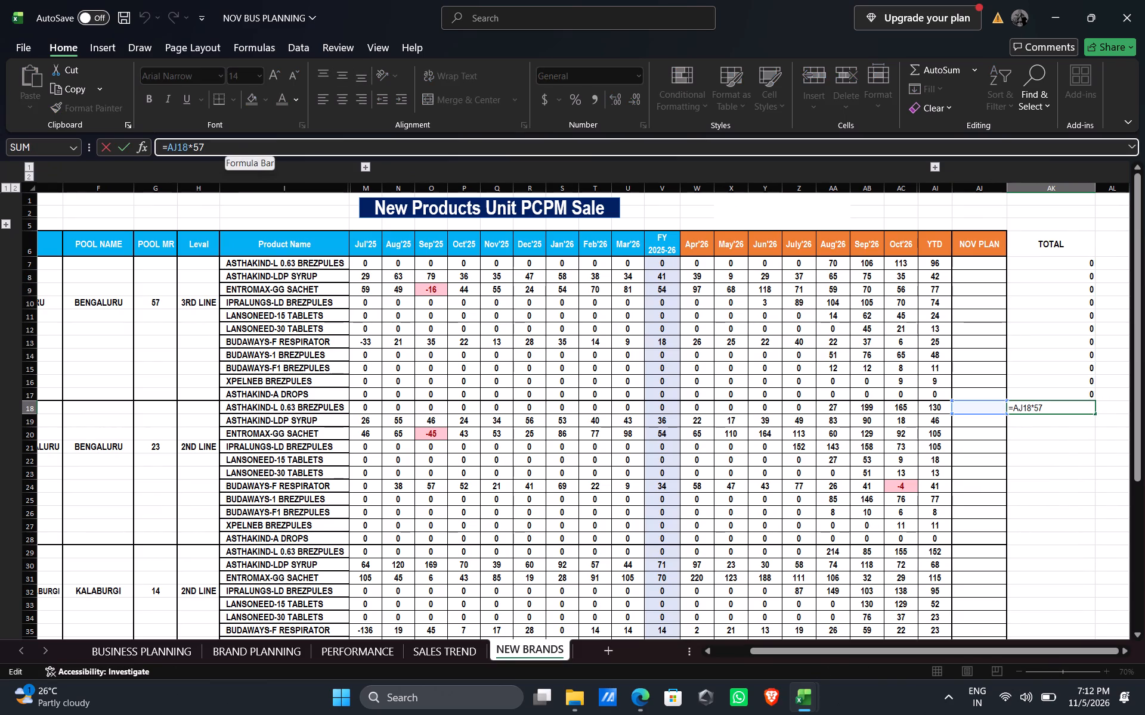
key("BackSpace")
key("BackSpace")
type("23")
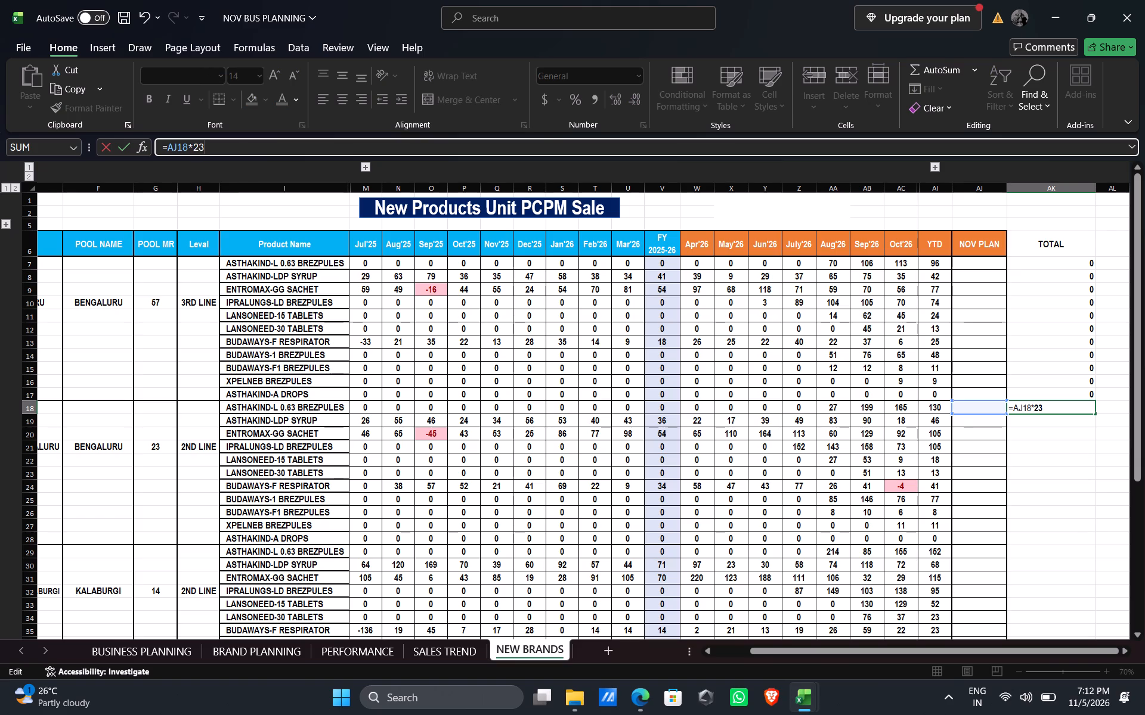
key("Return")
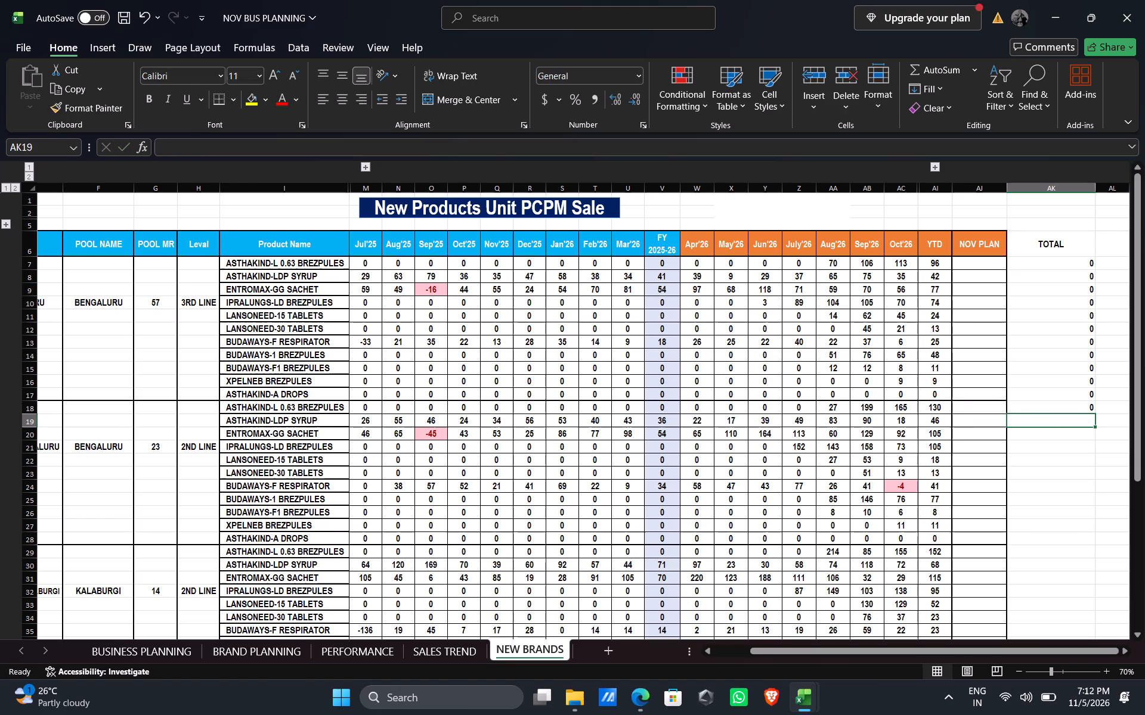
Fill the AK18 formula down the TOTAL column to row 28, the second block's ASTHAKIND-A DROPS row.
key("Up")
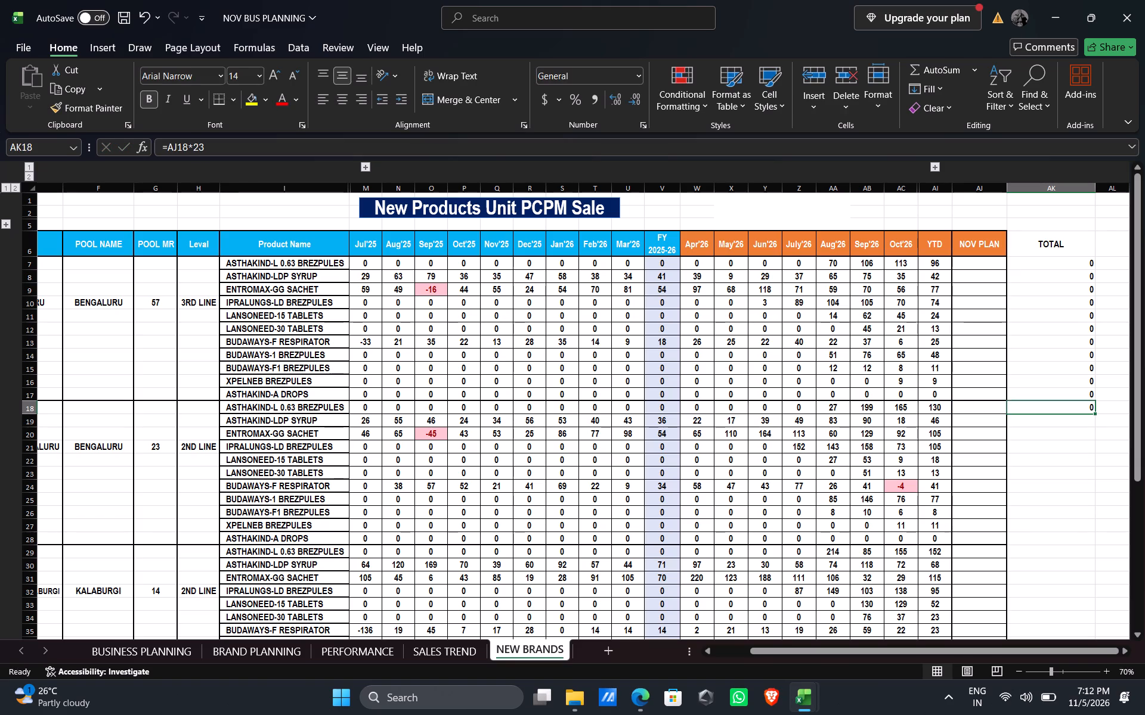
left_click_drag(1095, 413, 1094, 534)
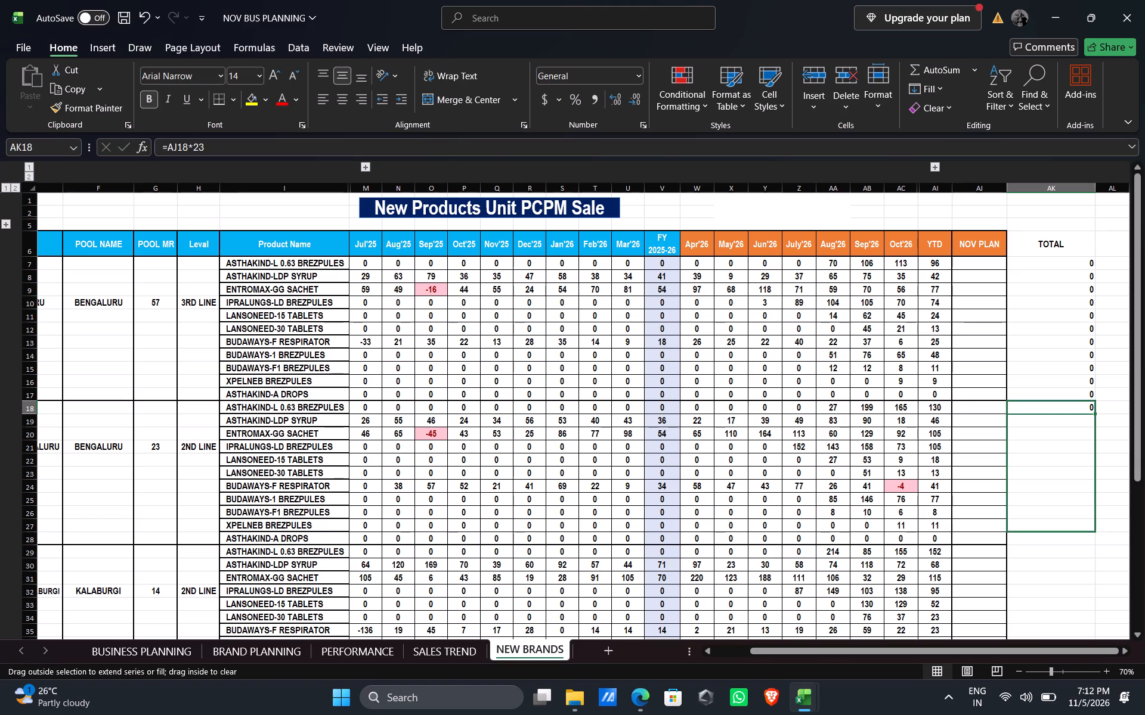
left_click_drag(1094, 534, 1094, 540)
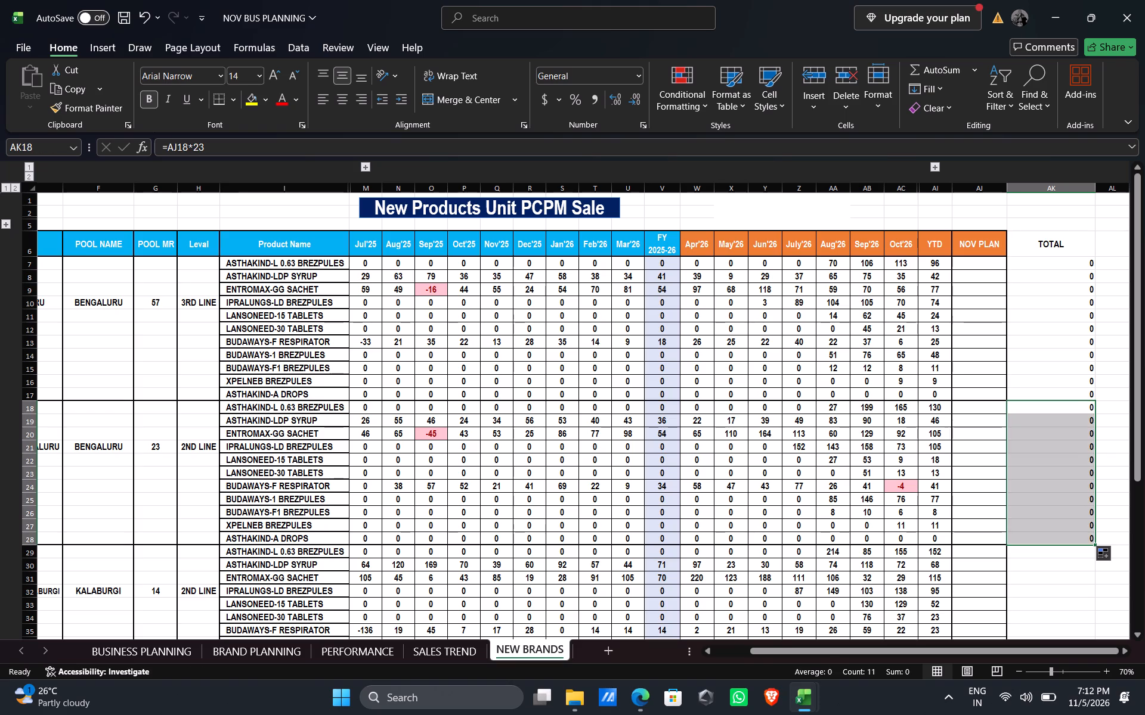
Change the TOTAL heading in AK6 to TOTAL UNITS PLAN.
left_click(1073, 246)
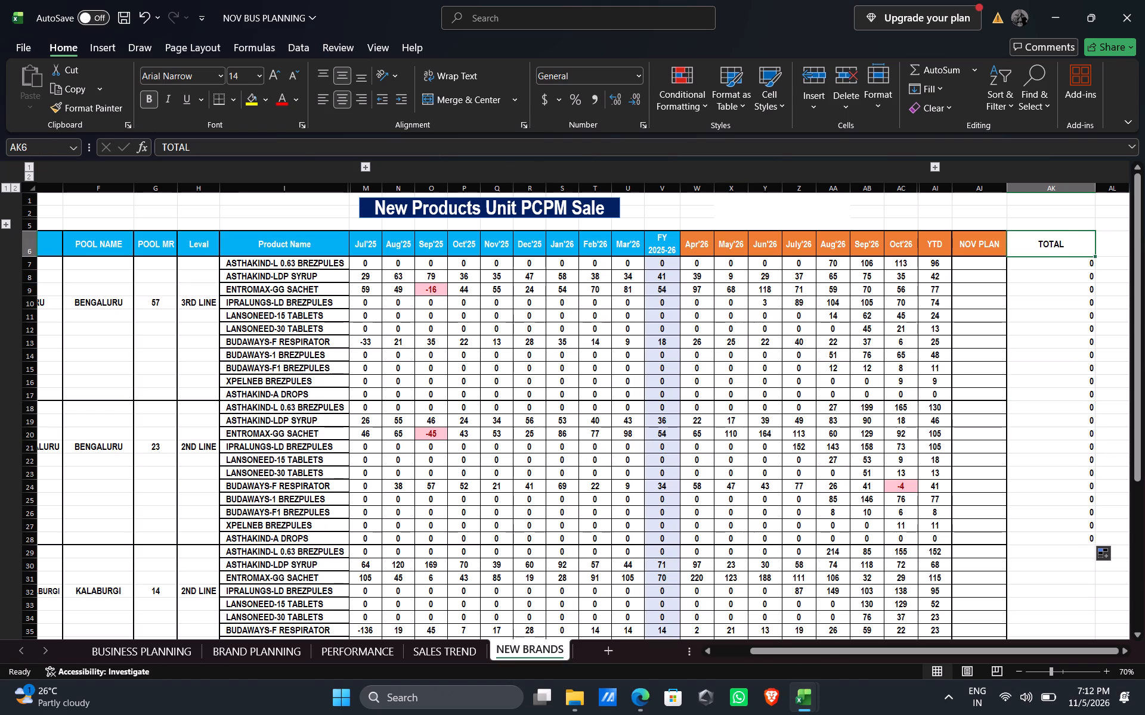
left_click(385, 146)
key("space")
type("UNITS PLAN")
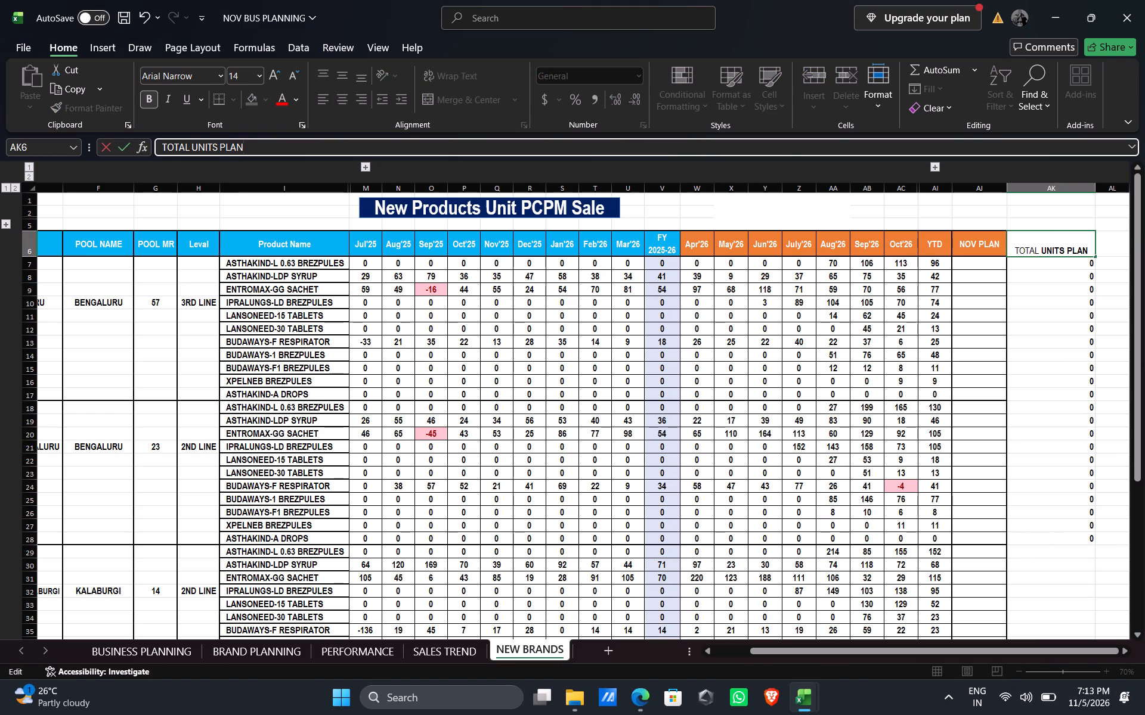
key("Return")
Format the TOTAL UNITS PLAN heading with the theme orange fill and white font, matching the NOV PLAN heading.
key("Up")
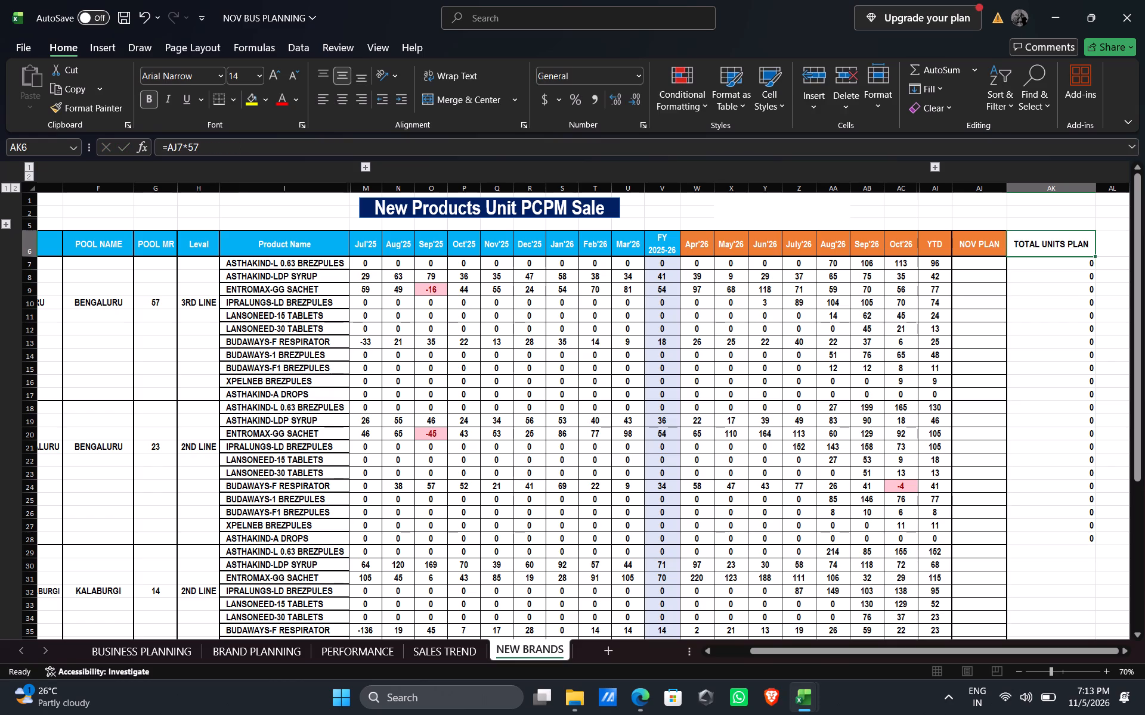
left_click(265, 104)
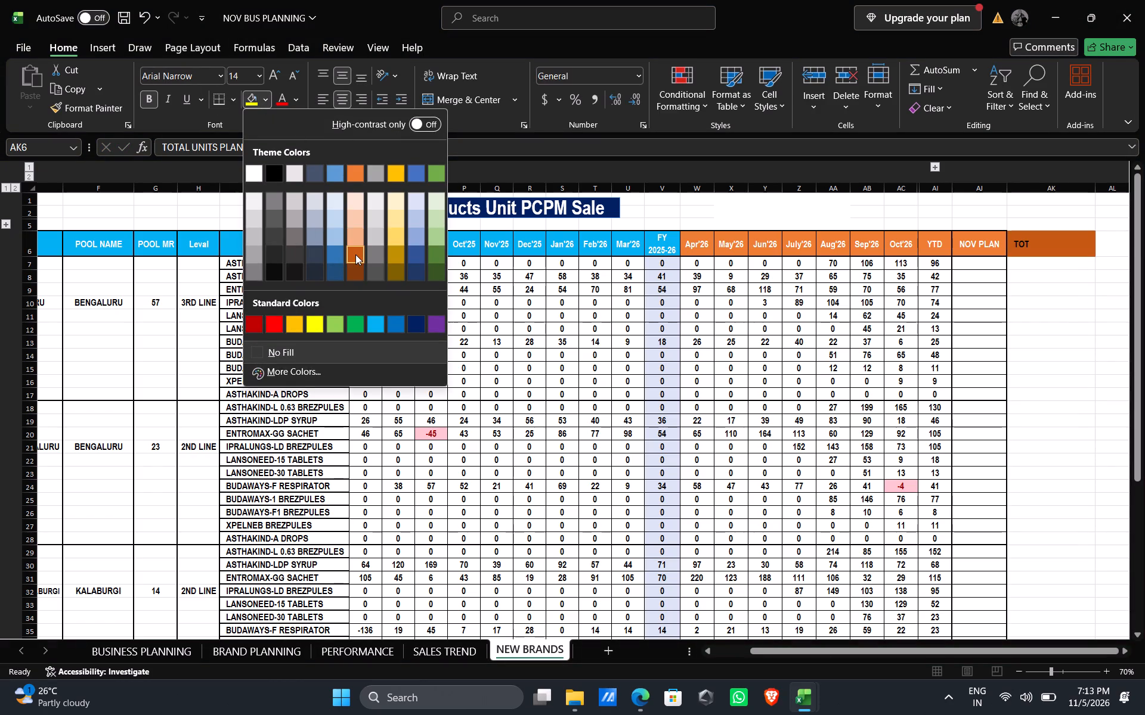
left_click(355, 175)
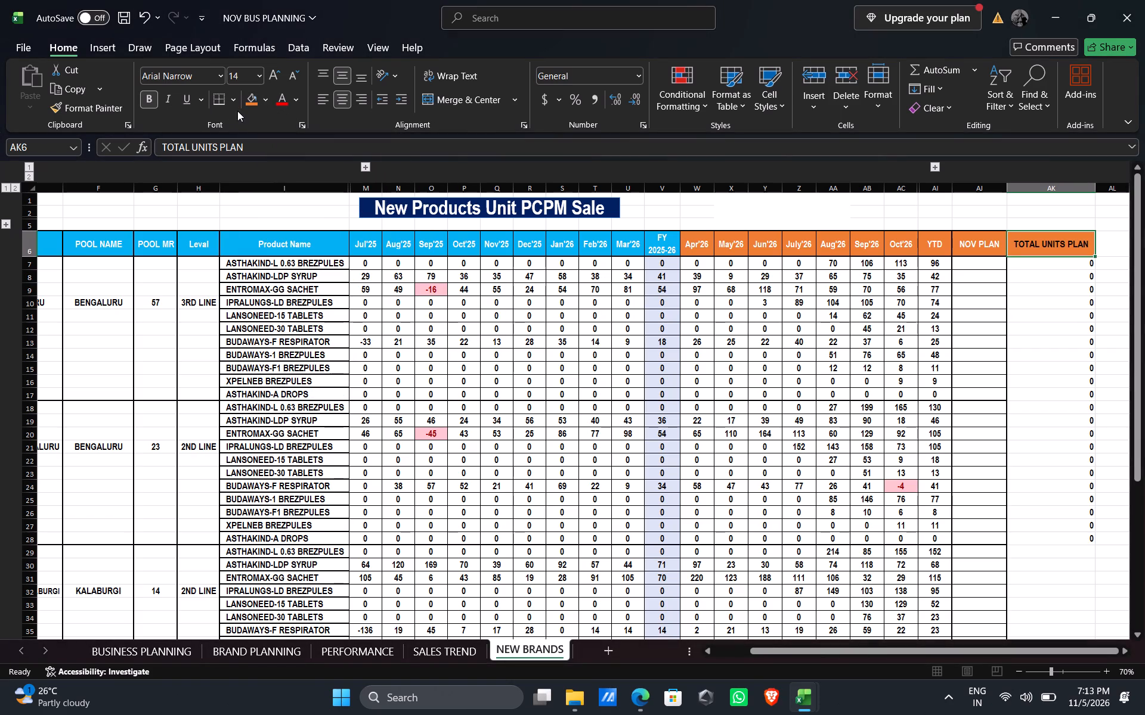
left_click(295, 104)
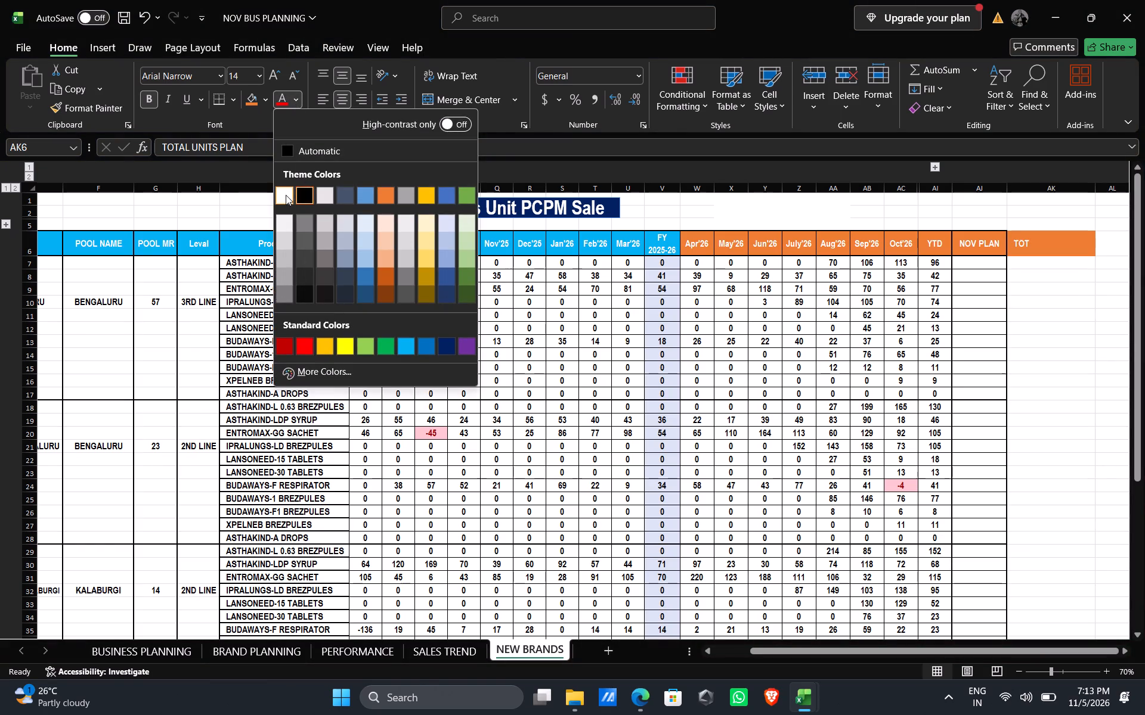
left_click(286, 195)
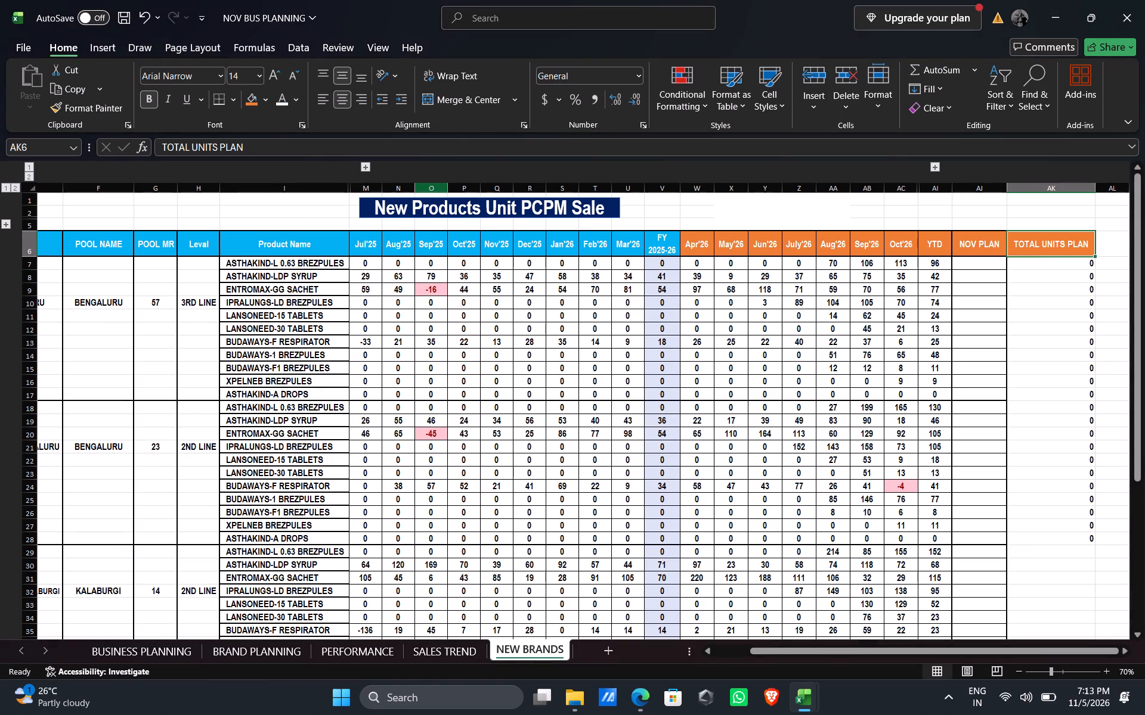
Copy the AK28 formula into AK29, the Kalaburgi block's first row, and change it to =AJ29*14.
triple_click(1140, 635)
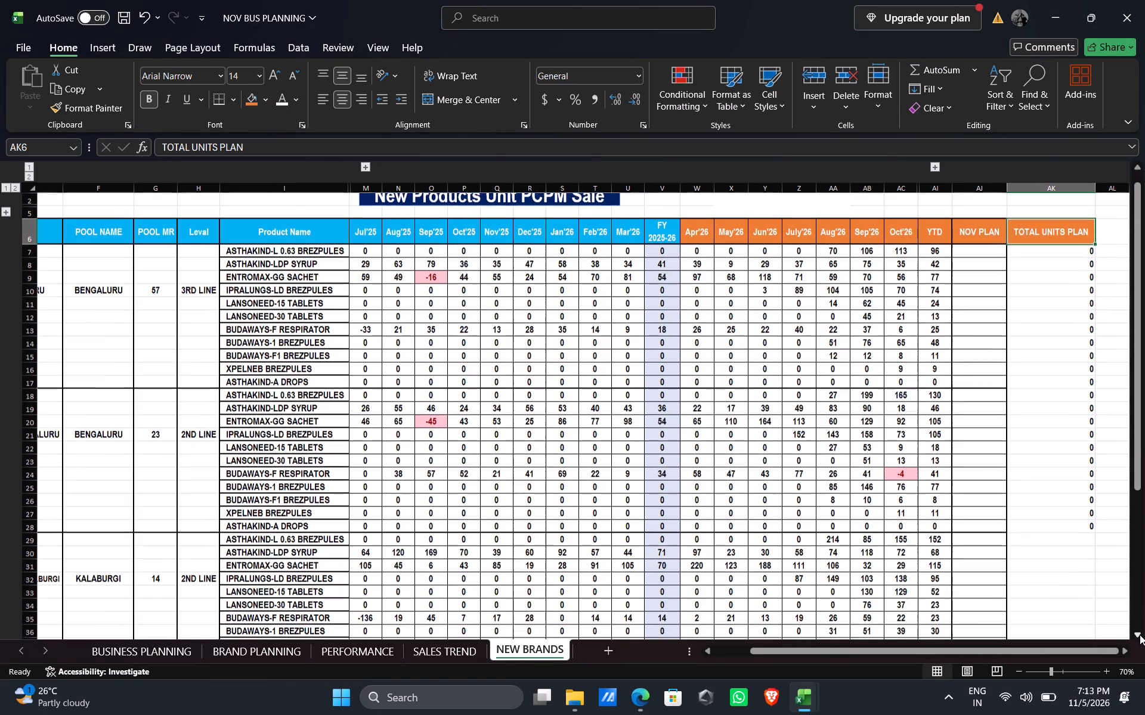
triple_click(1140, 635)
double_click(1140, 635)
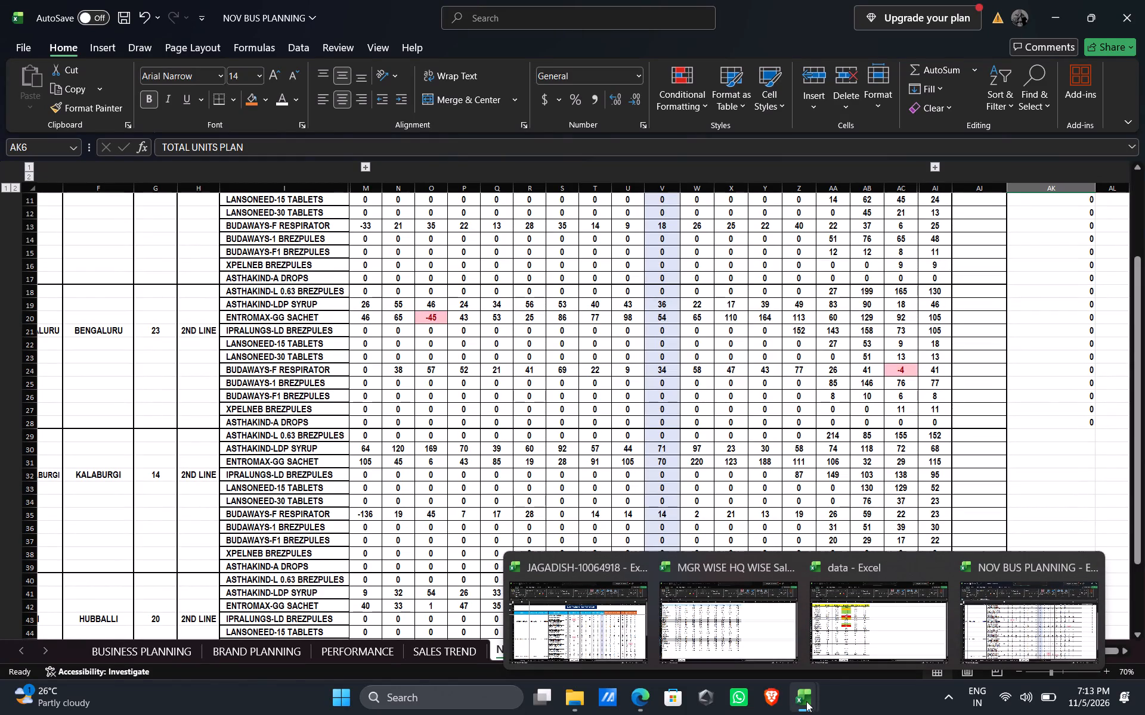
left_click(1052, 440)
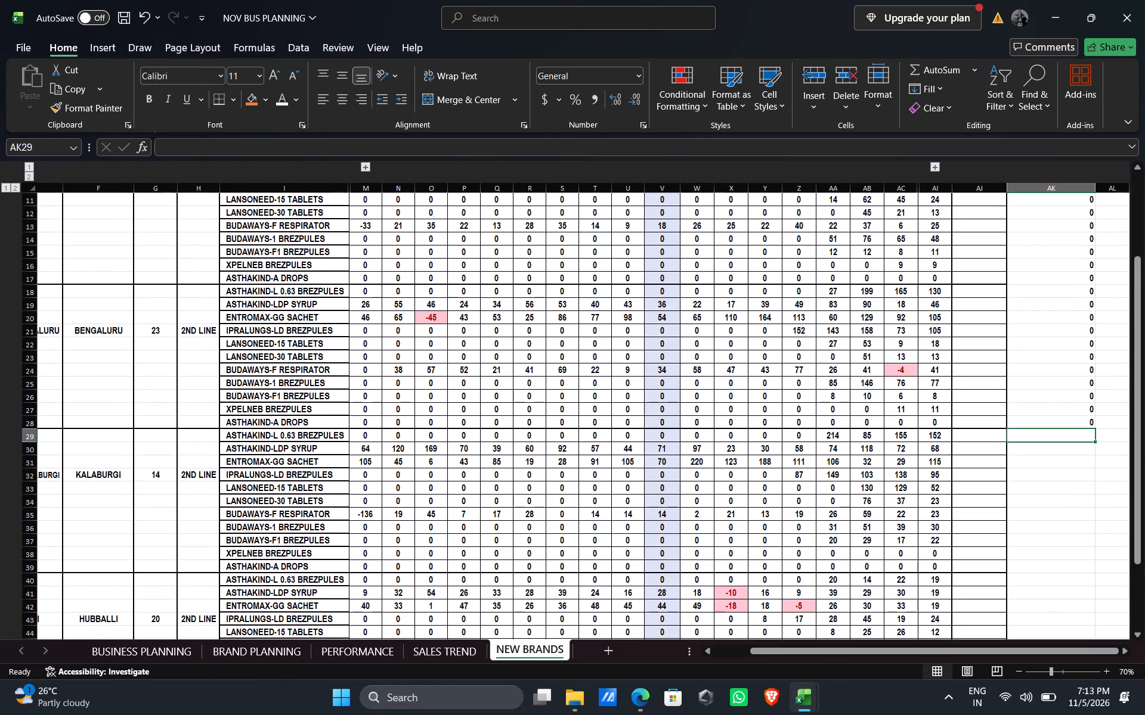
left_click(1056, 420)
key("ctrl+c")
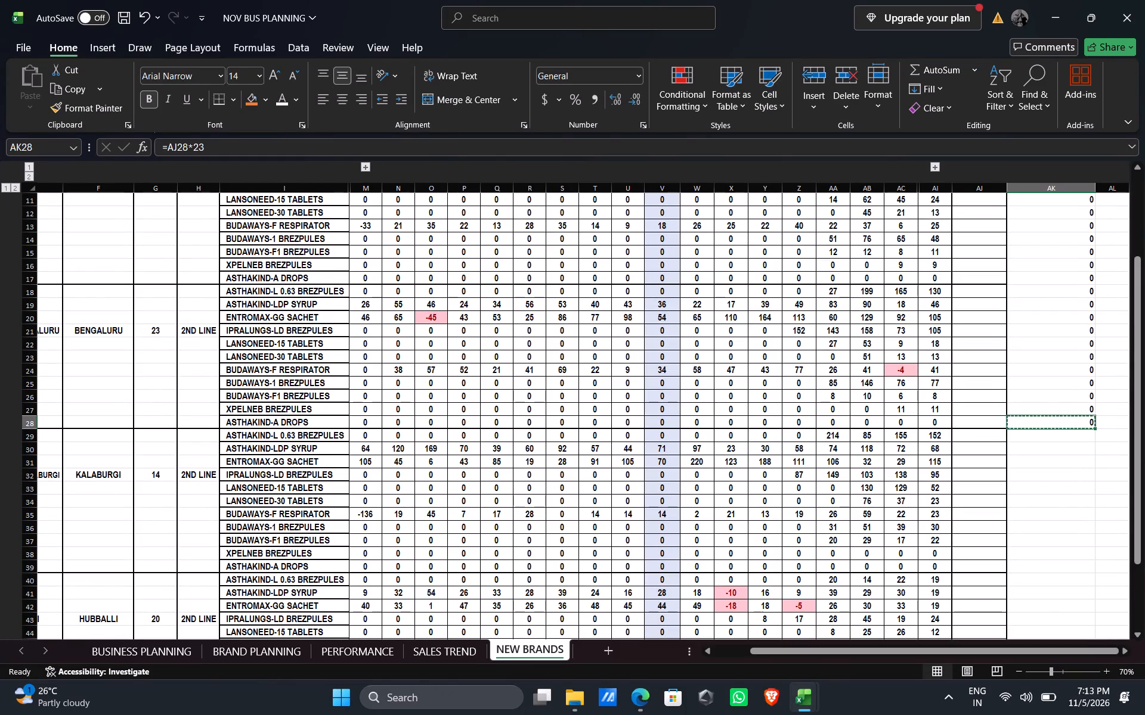
key("Down")
key("ctrl+v")
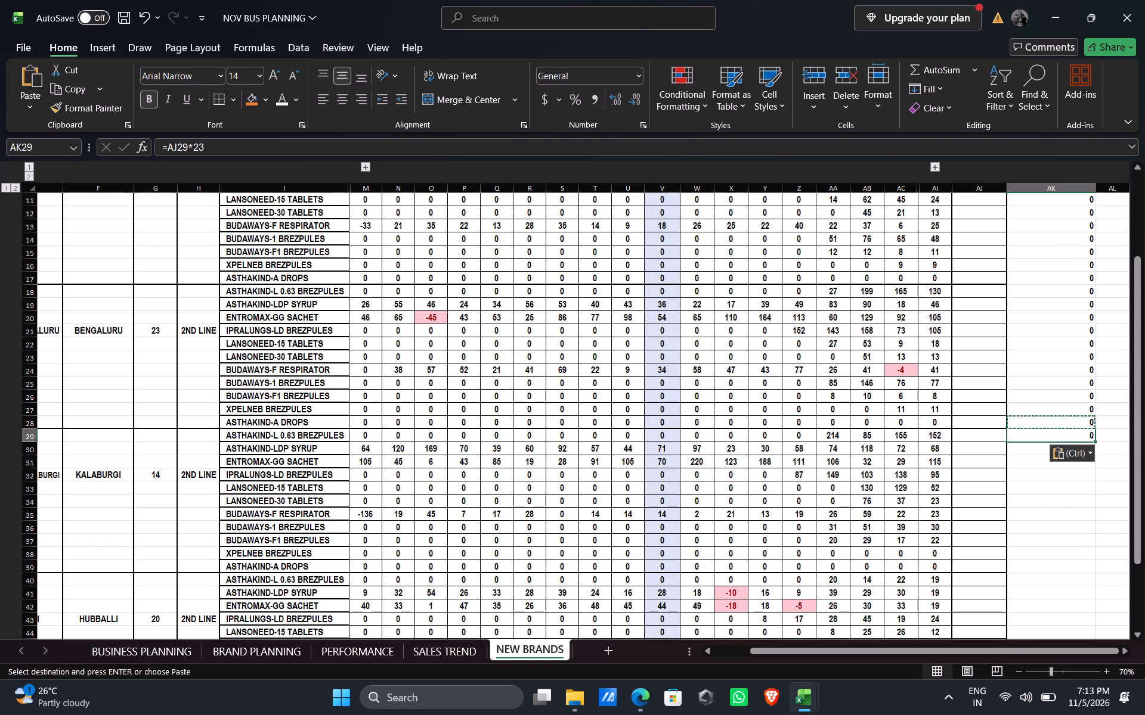
left_click(259, 147)
key("BackSpace")
key("BackSpace")
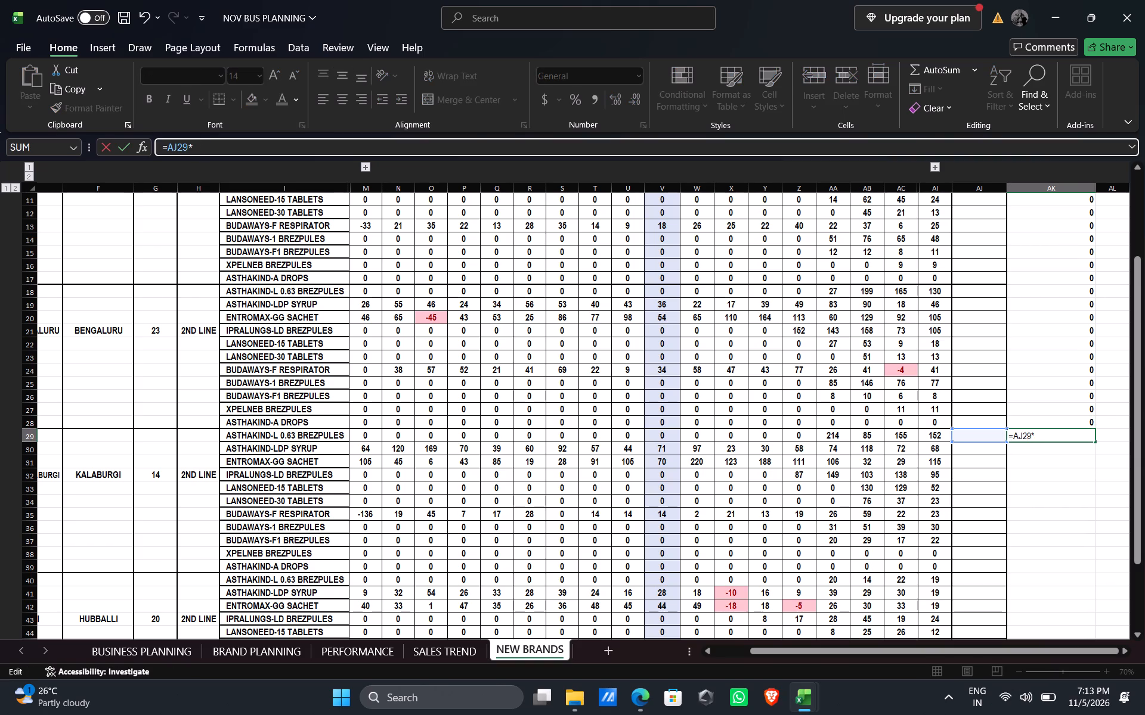
type("14")
key("Return")
Fill the AK29 formula down the TOTAL UNITS PLAN column to row 39, the Kalaburgi block's last row.
key("Up")
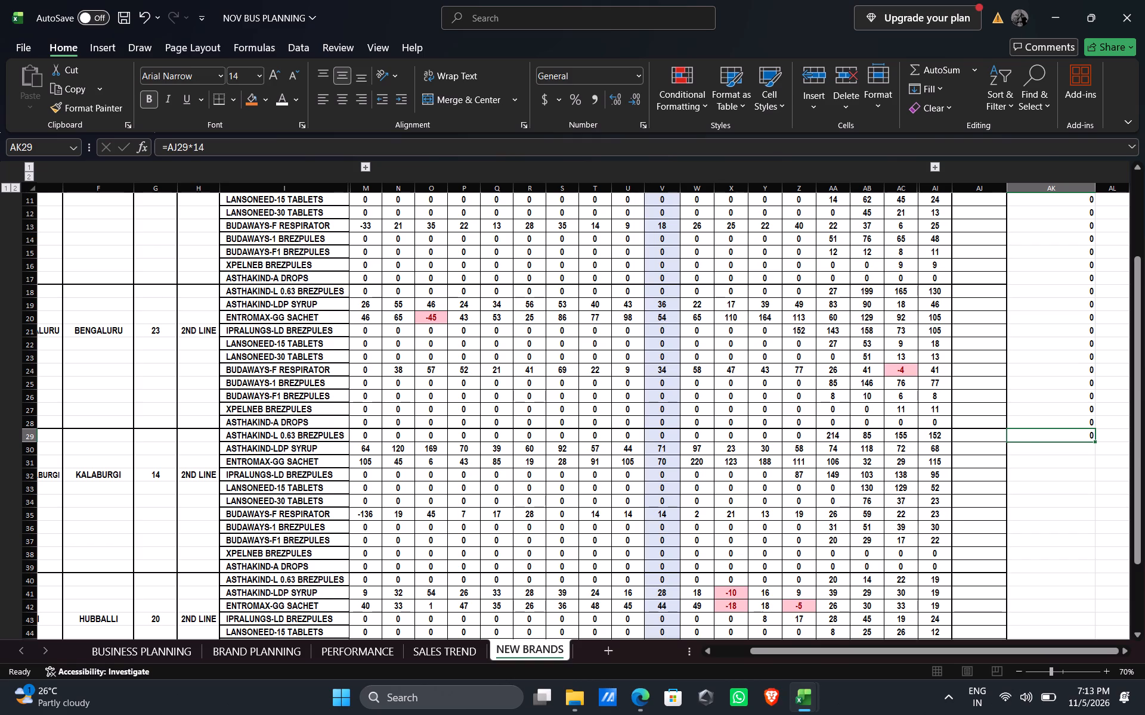
left_click_drag(1095, 442, 1093, 571)
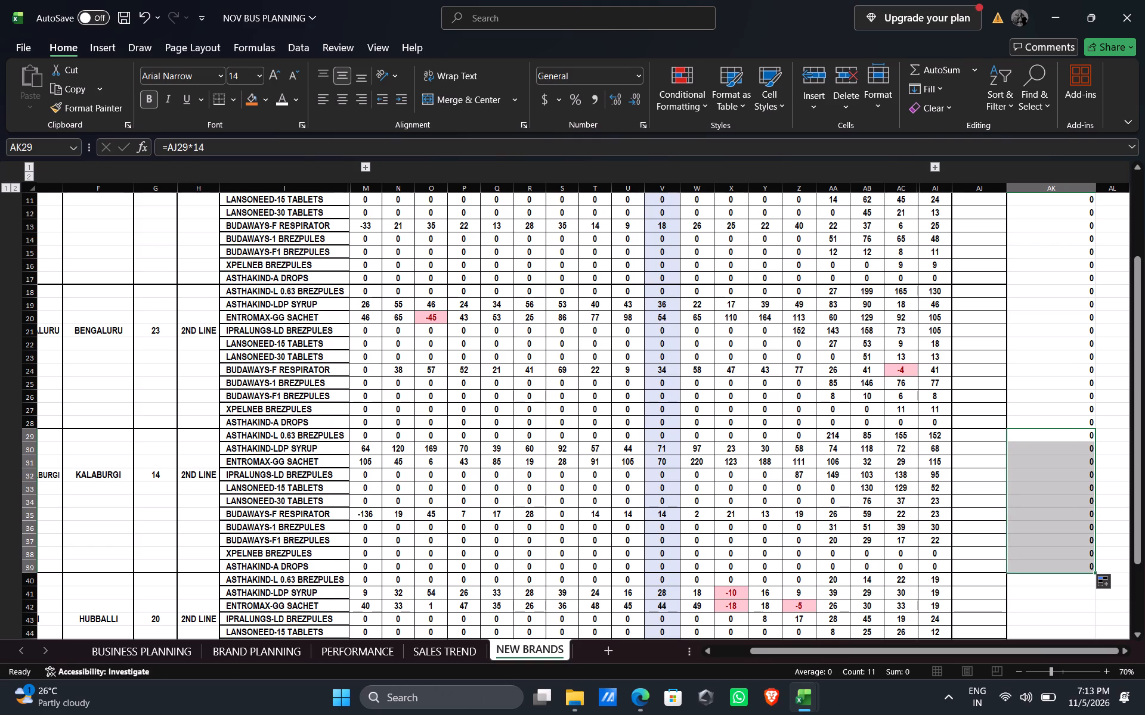
Copy the AK39 formula into AK40, the Hubballi block's first row, and change it to =AJ40*20.
triple_click(1138, 633)
triple_click(1138, 633)
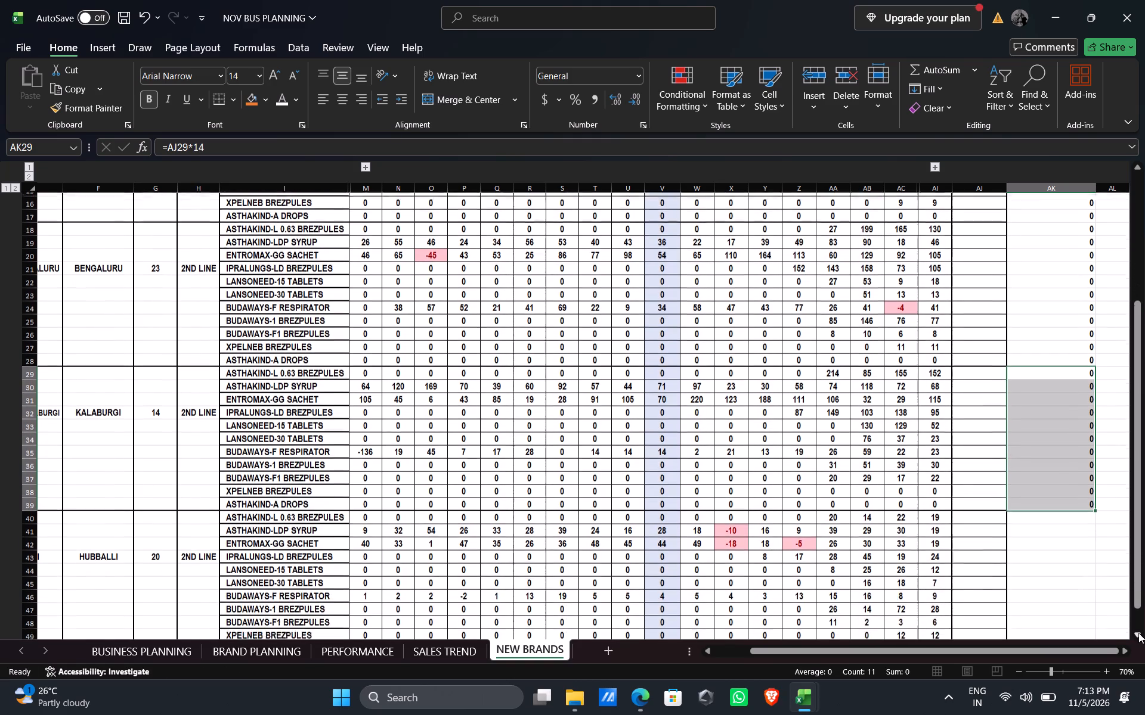
triple_click(1138, 633)
left_click(1138, 633)
left_click(1062, 434)
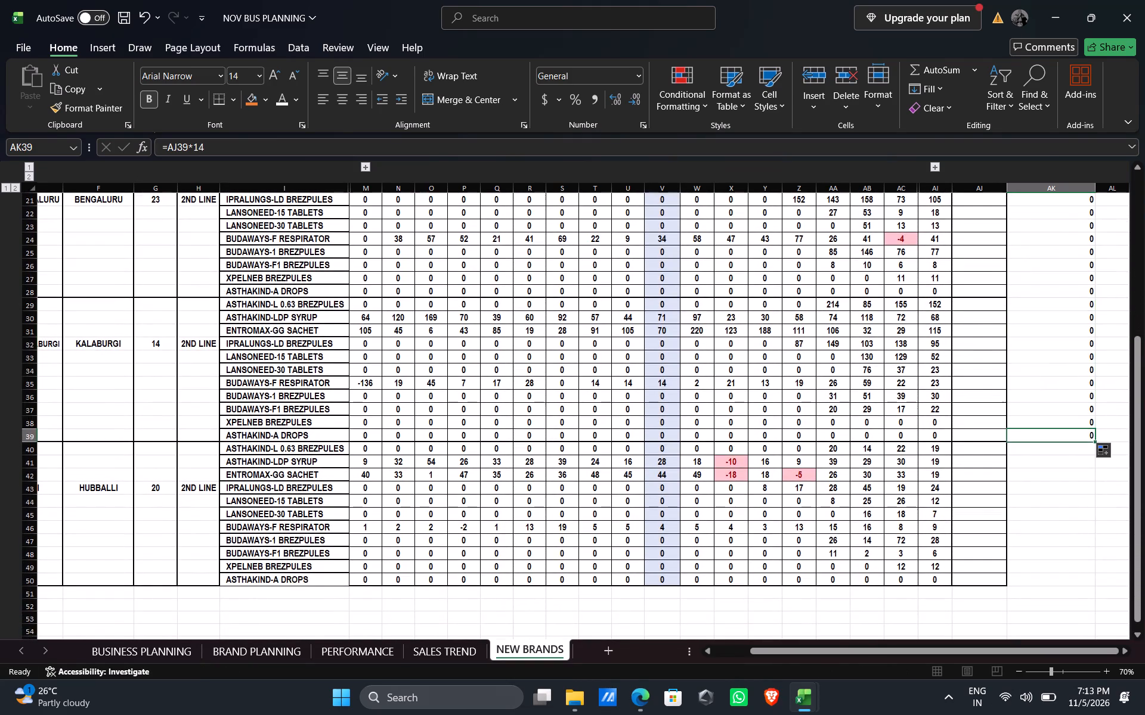
key("ctrl+c")
left_click(1058, 452)
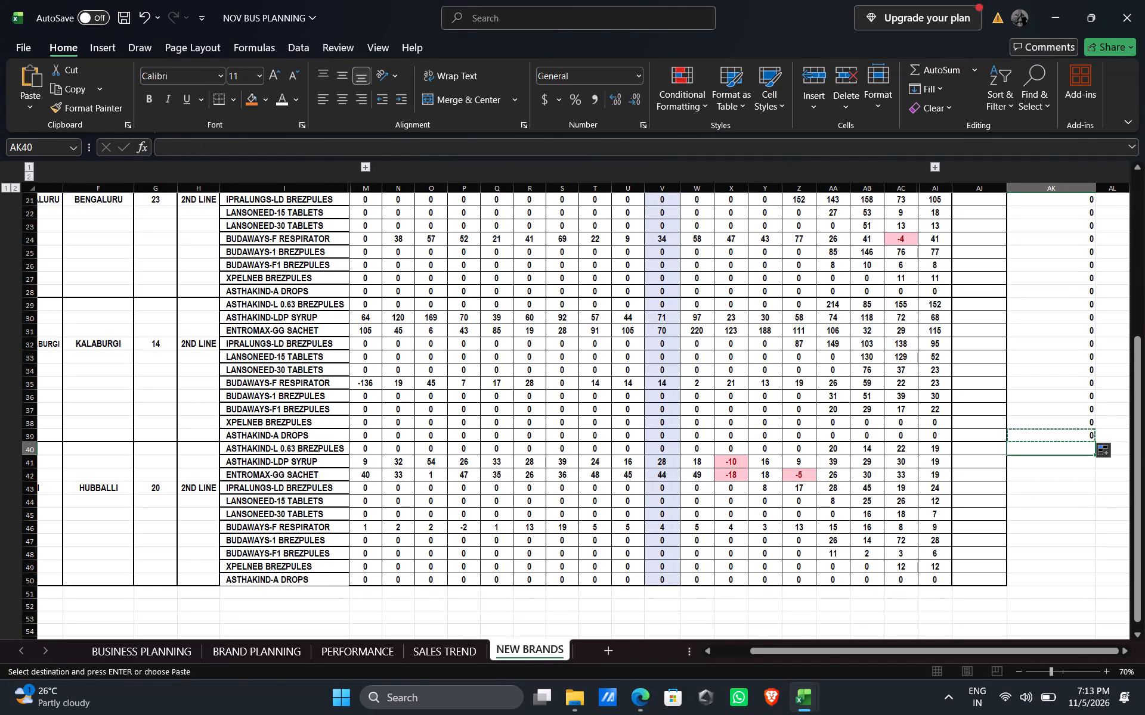
key("ctrl+v")
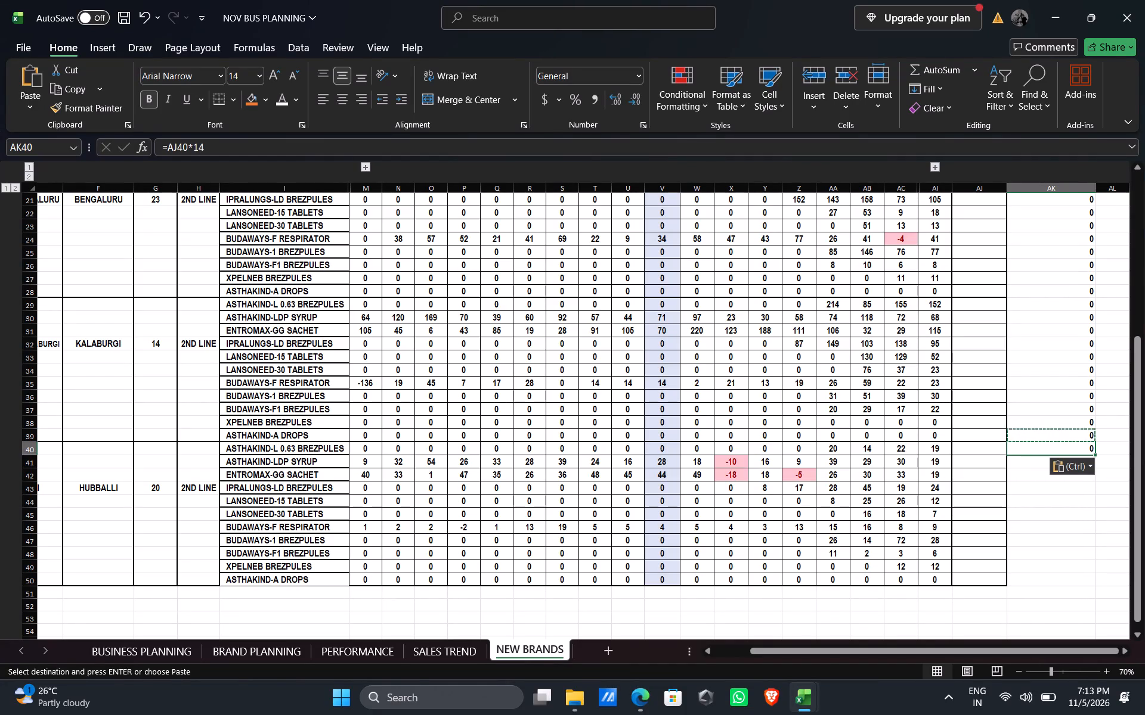
left_click(230, 139)
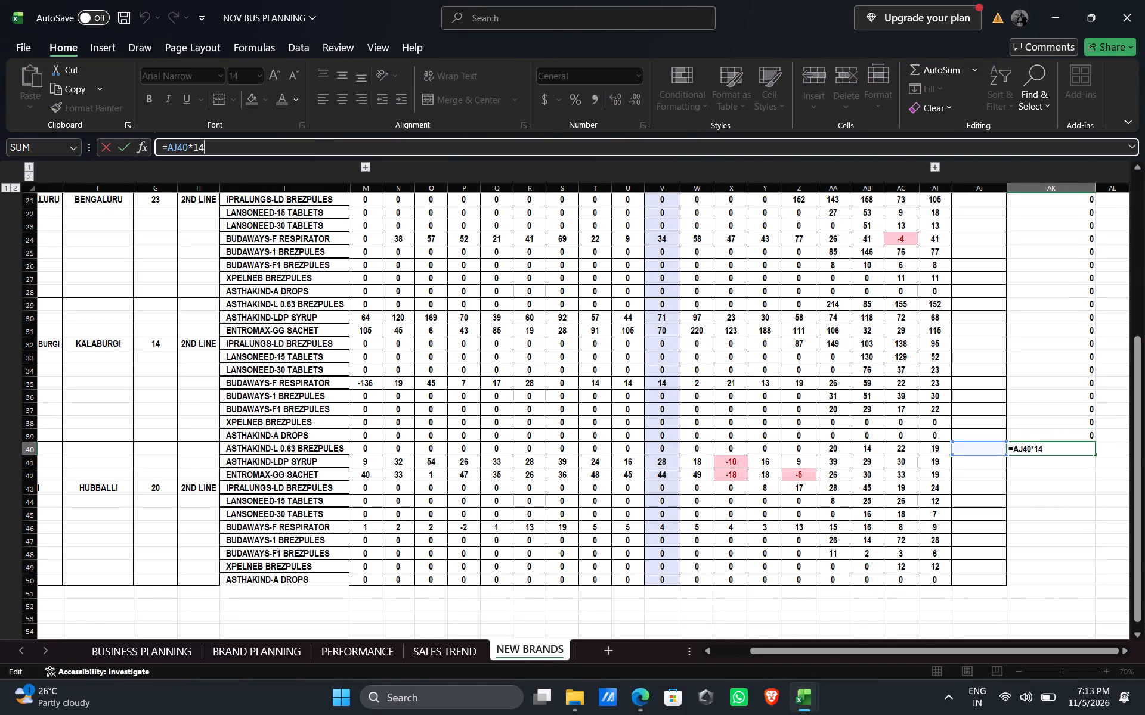
key("BackSpace")
key("BackSpace")
type("20")
key("Return")
Fill the AK40 formula down the TOTAL UNITS PLAN column to row 50, the Hubballi block's last row.
key("Up")
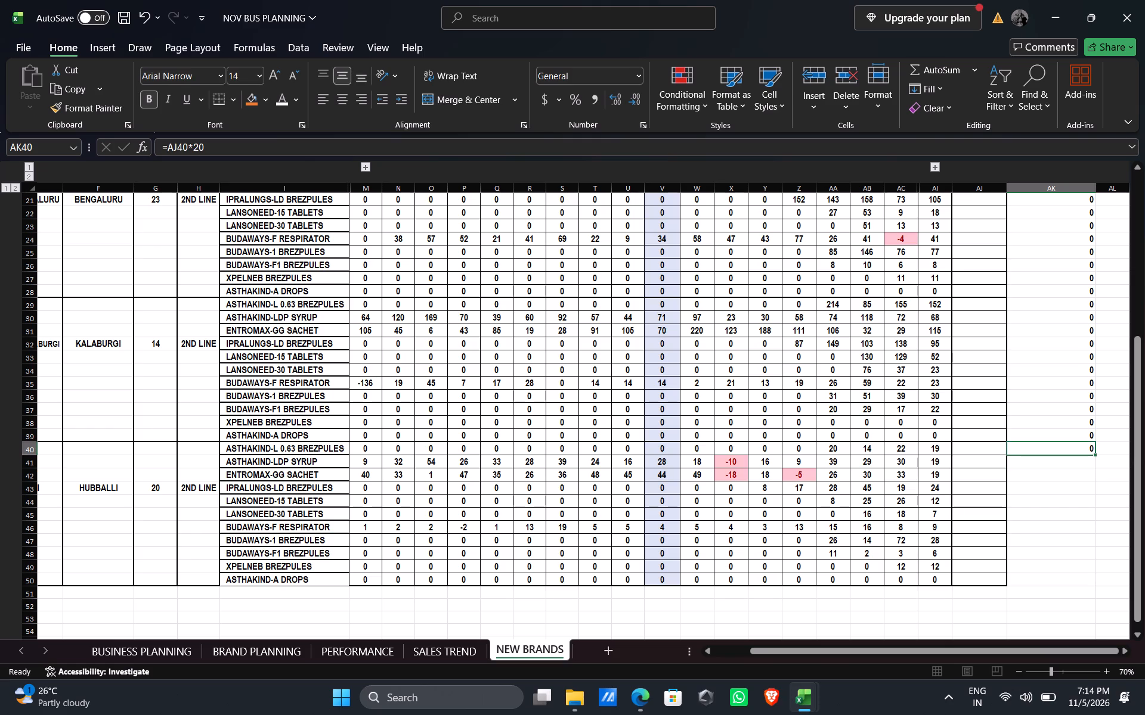
left_click_drag(1096, 455, 1090, 577)
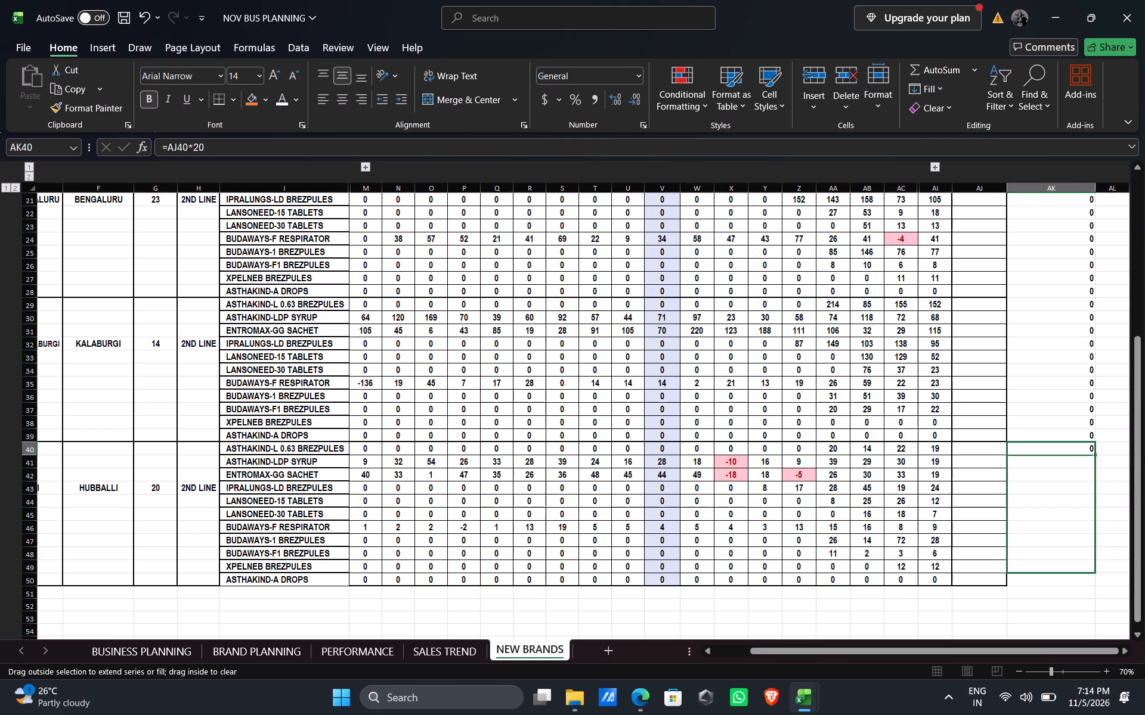
left_click_drag(1090, 577, 1090, 576)
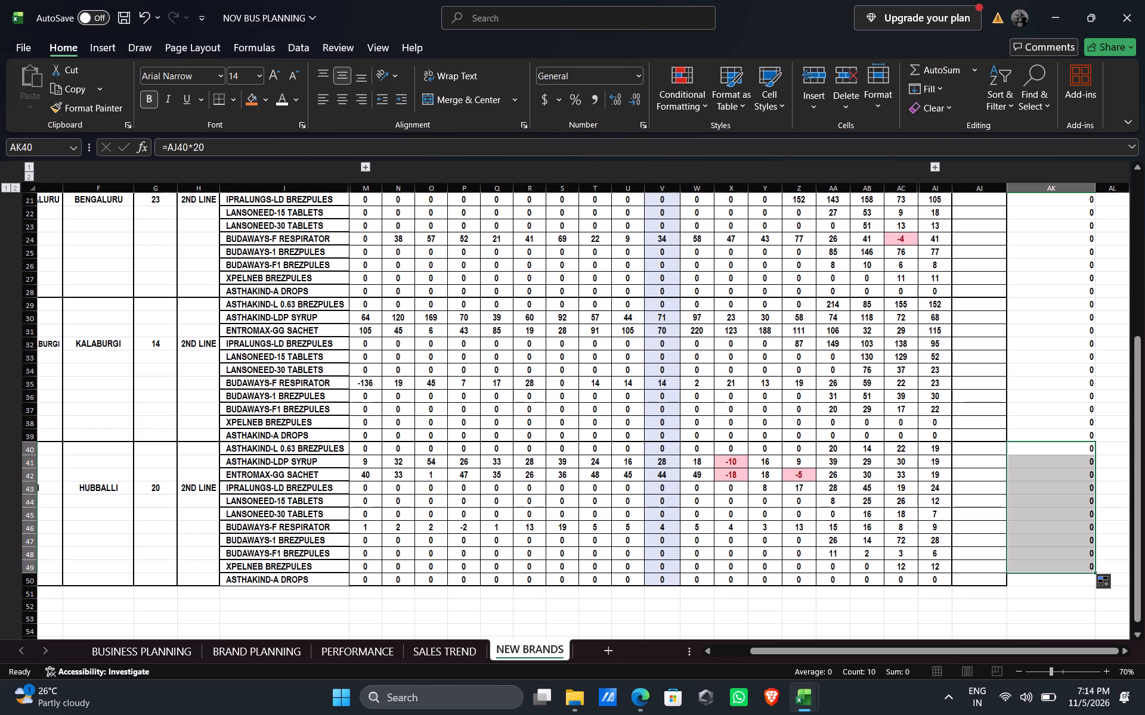
left_click(1096, 574)
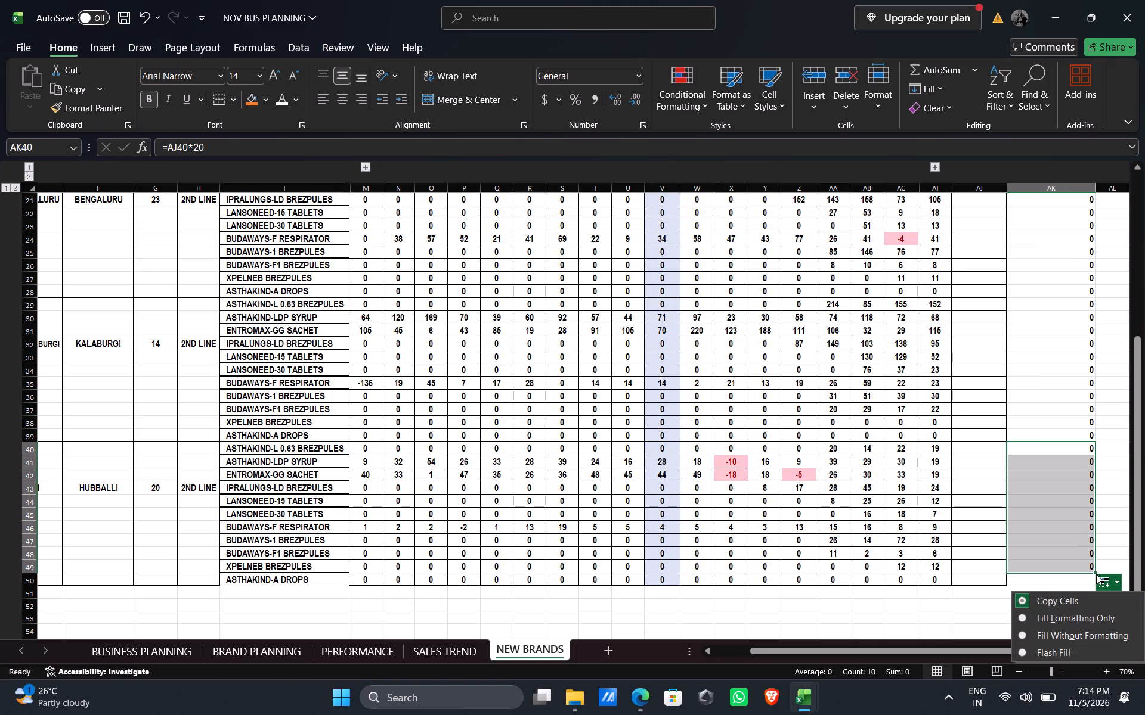
left_click(1064, 558)
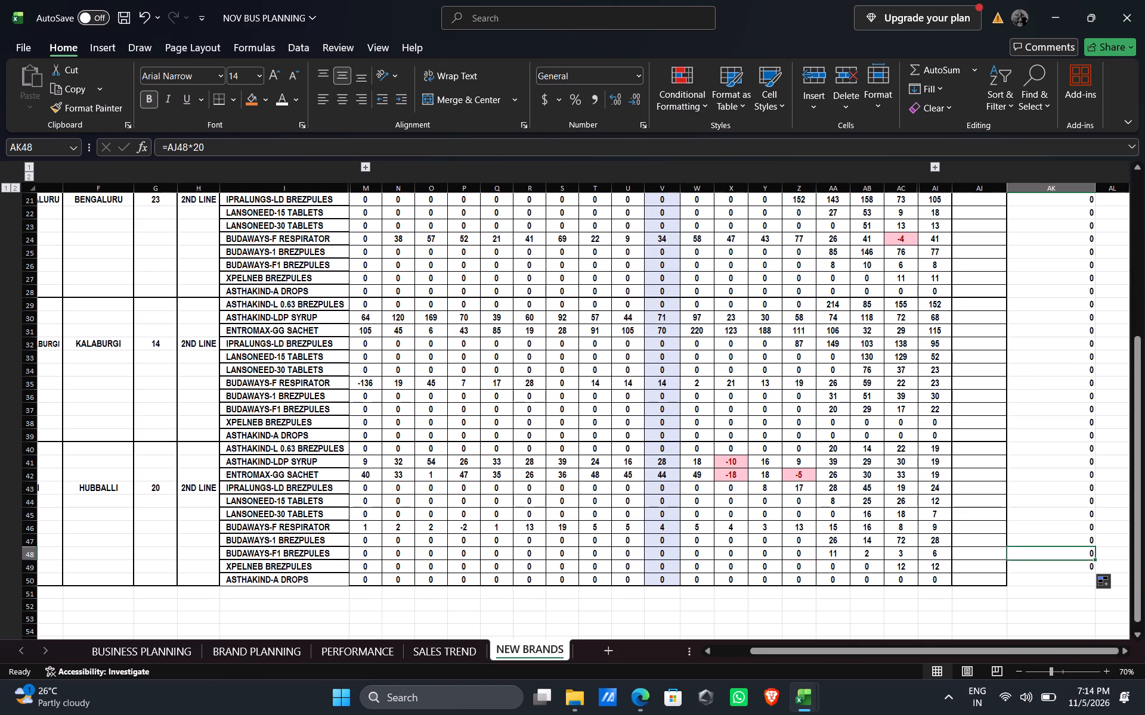
left_click_drag(1073, 567, 1099, 573)
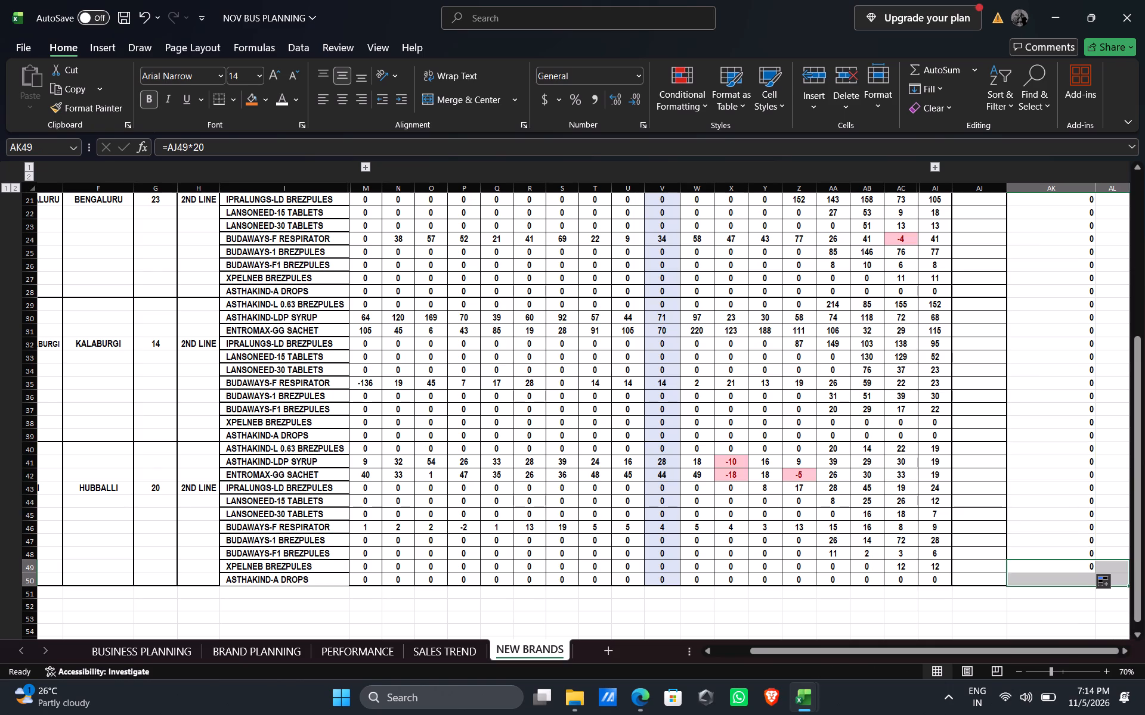
left_click(1085, 568)
left_click_drag(1094, 573, 1094, 580)
Apply all borders to the NOV PLAN and TOTAL UNITS PLAN columns, from the row 6 headings down to row 50.
left_click_drag(1089, 582, 1026, 548)
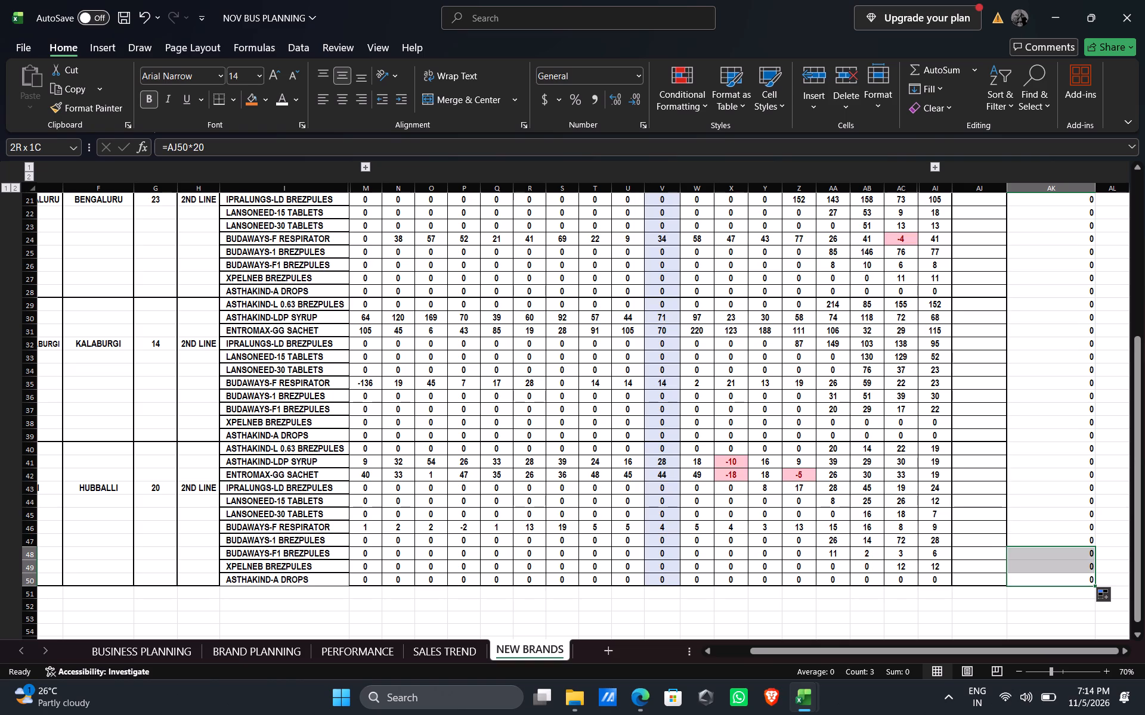
left_click_drag(1026, 548, 954, 122)
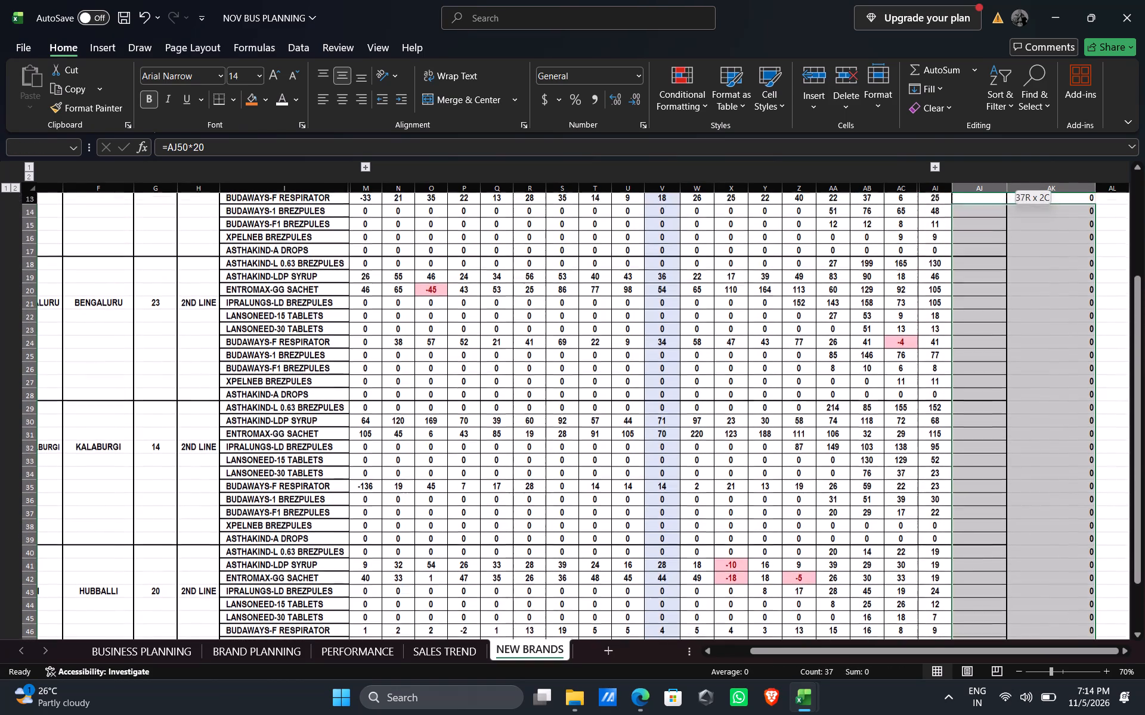
left_click_drag(954, 122, 976, 191)
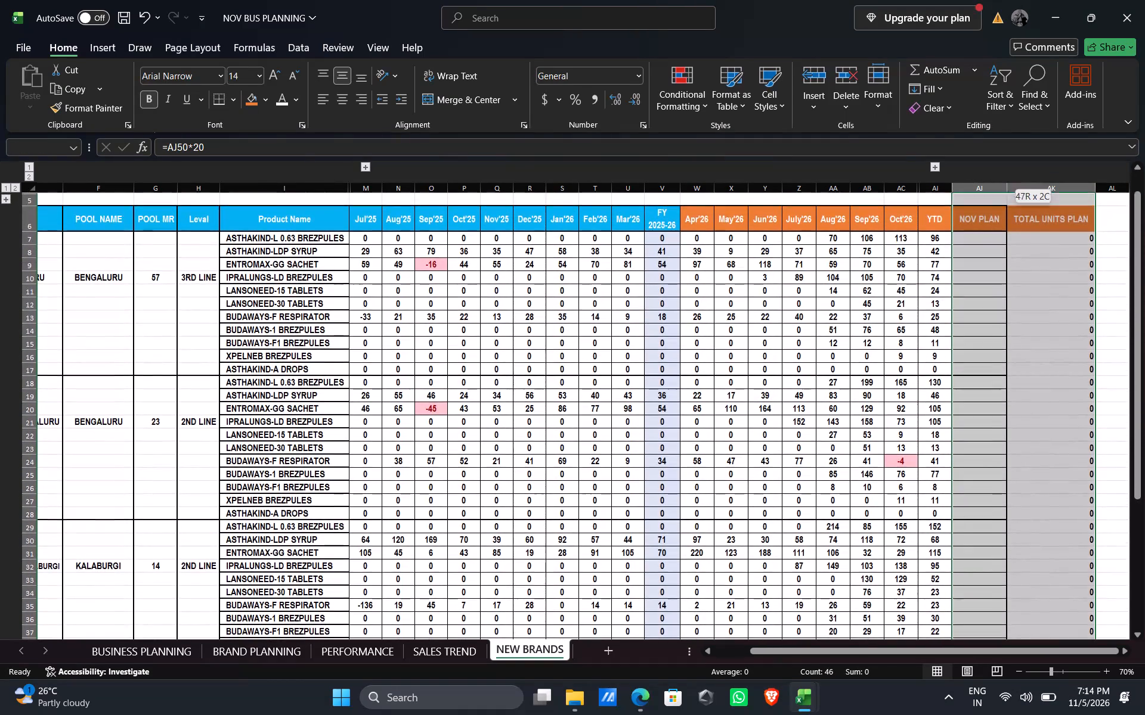
left_click_drag(976, 191, 977, 228)
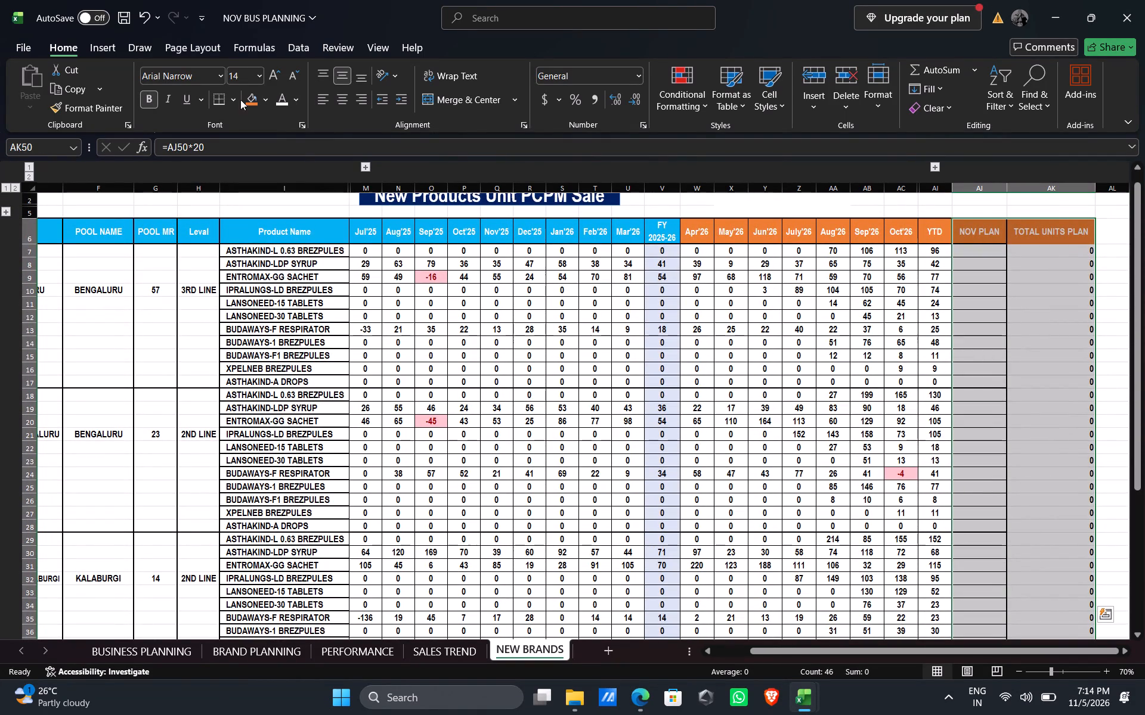
left_click(231, 98)
left_click(222, 245)
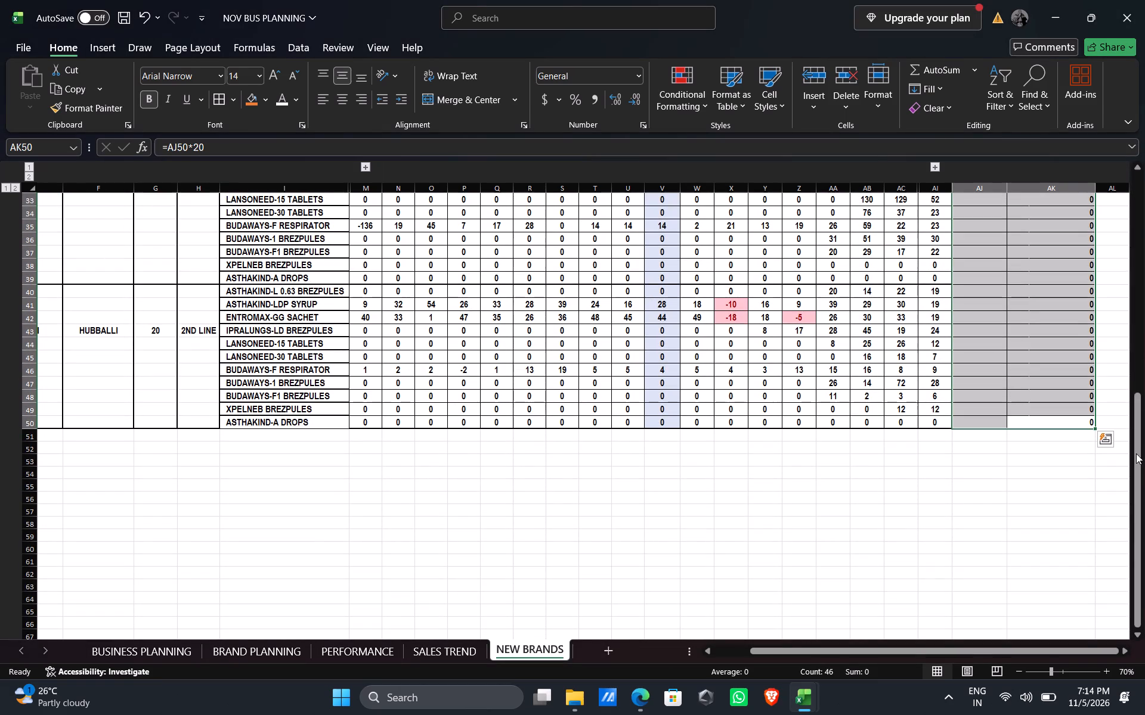
Center the contents of the bordered NOV PLAN and TOTAL UNITS PLAN range horizontally.
left_click_drag(1137, 450, 1135, 178)
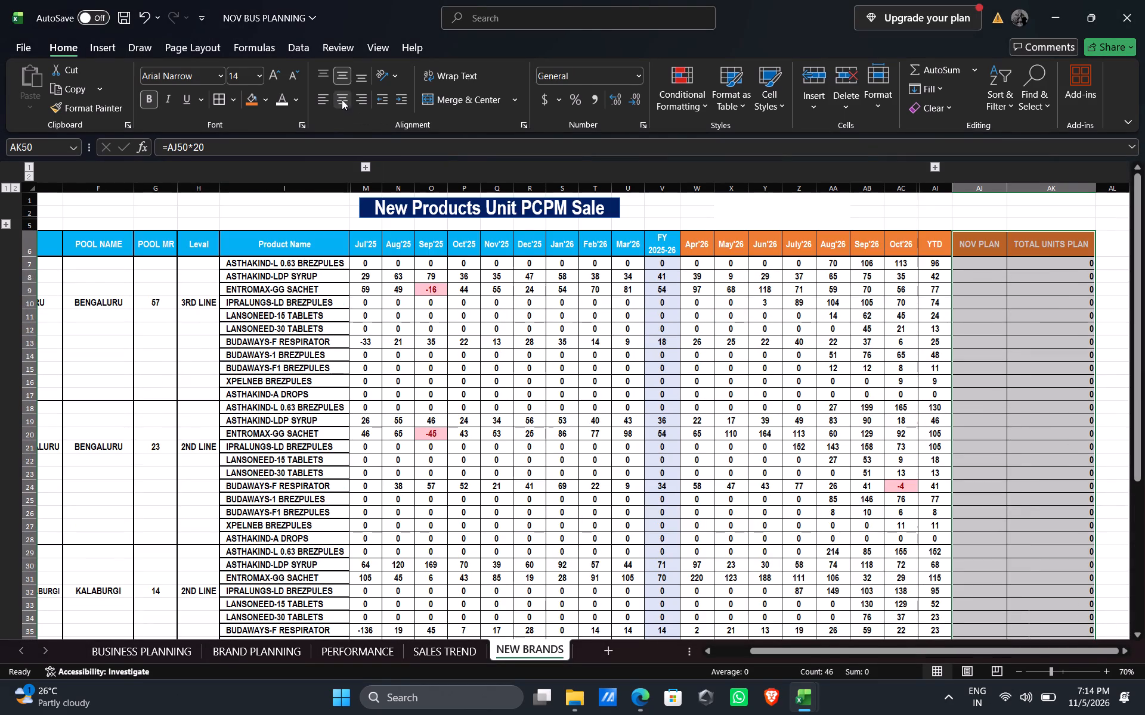
left_click(342, 100)
Widen the NOV PLAN column to about 18 and adjust the TOTAL UNITS PLAN column to about 20, fitting its heading.
left_click_drag(1140, 423, 1135, 202)
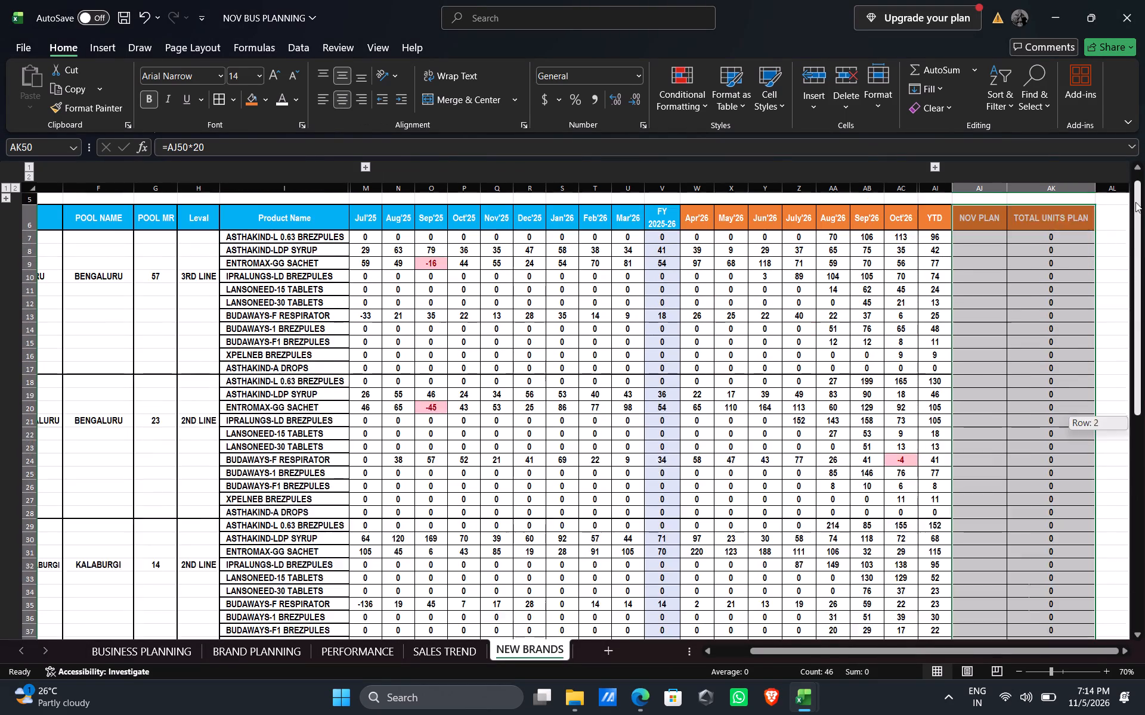
left_click_drag(1135, 202, 1136, 207)
left_click_drag(1005, 186, 1015, 186)
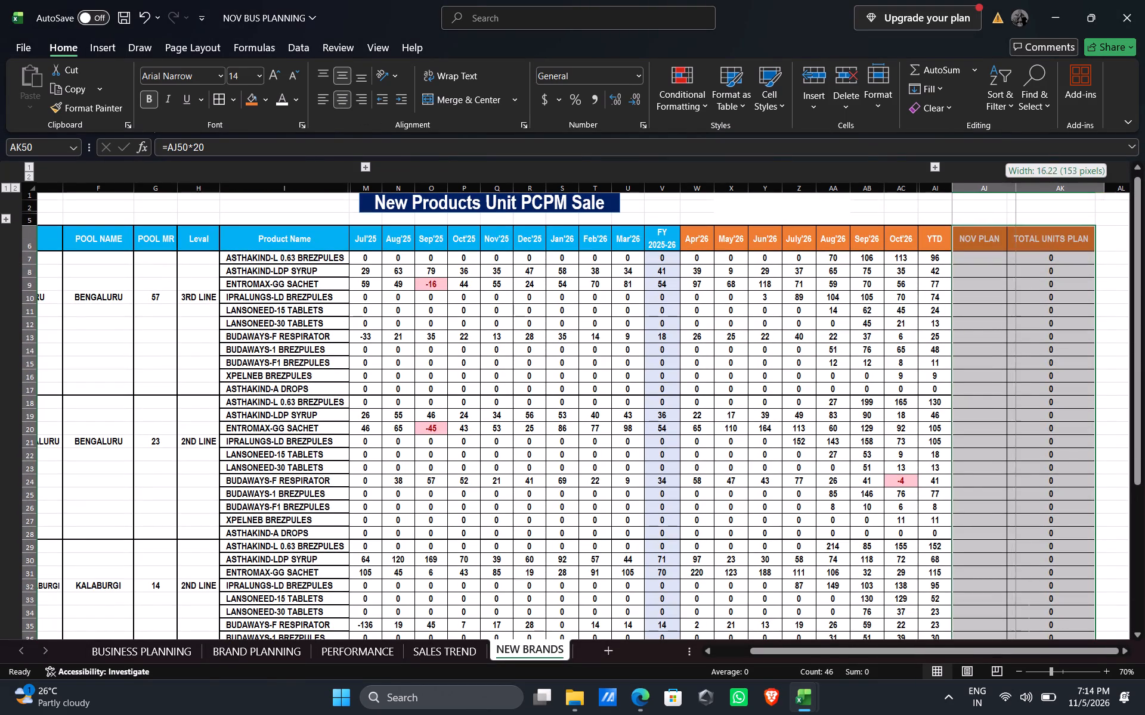
left_click_drag(1015, 186, 1016, 189)
left_click_drag(1016, 189, 1021, 189)
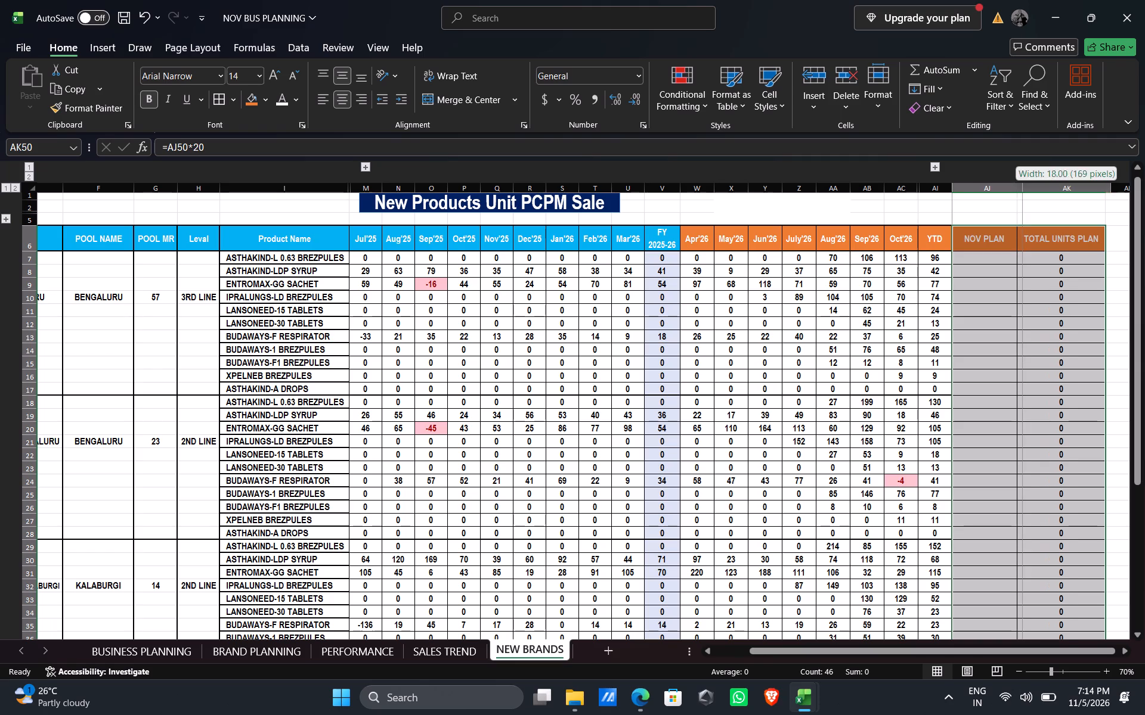
left_click_drag(1021, 189, 1022, 189)
left_click_drag(1112, 188, 1103, 188)
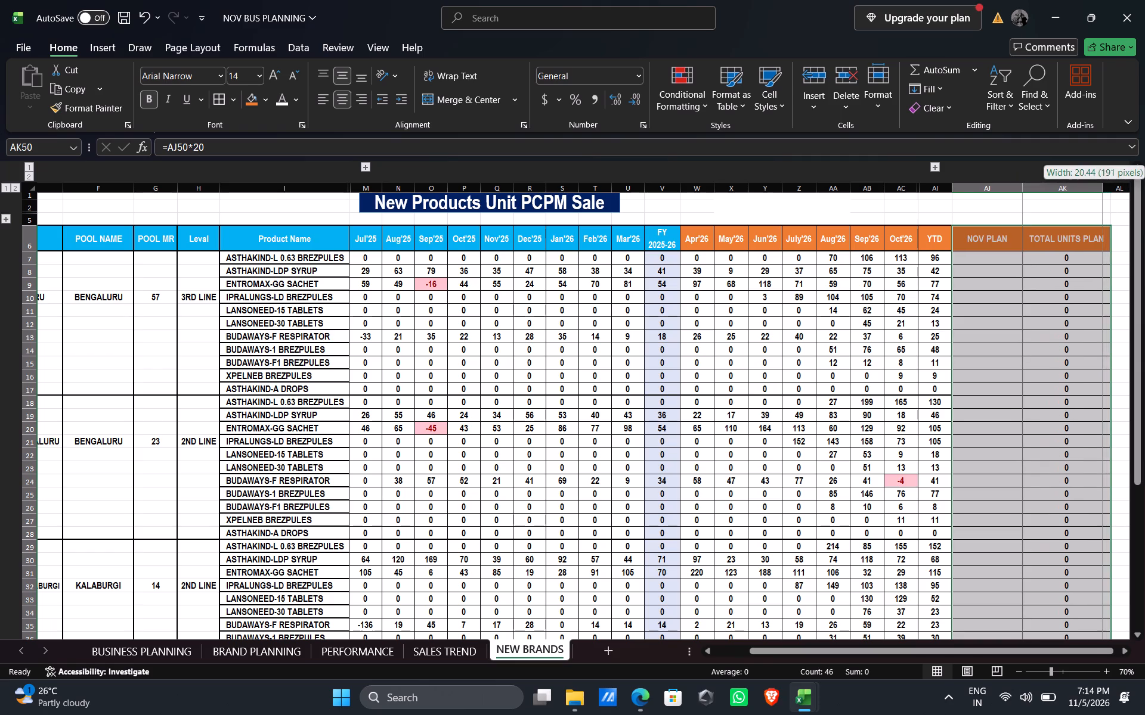
left_click_drag(1103, 188, 1102, 188)
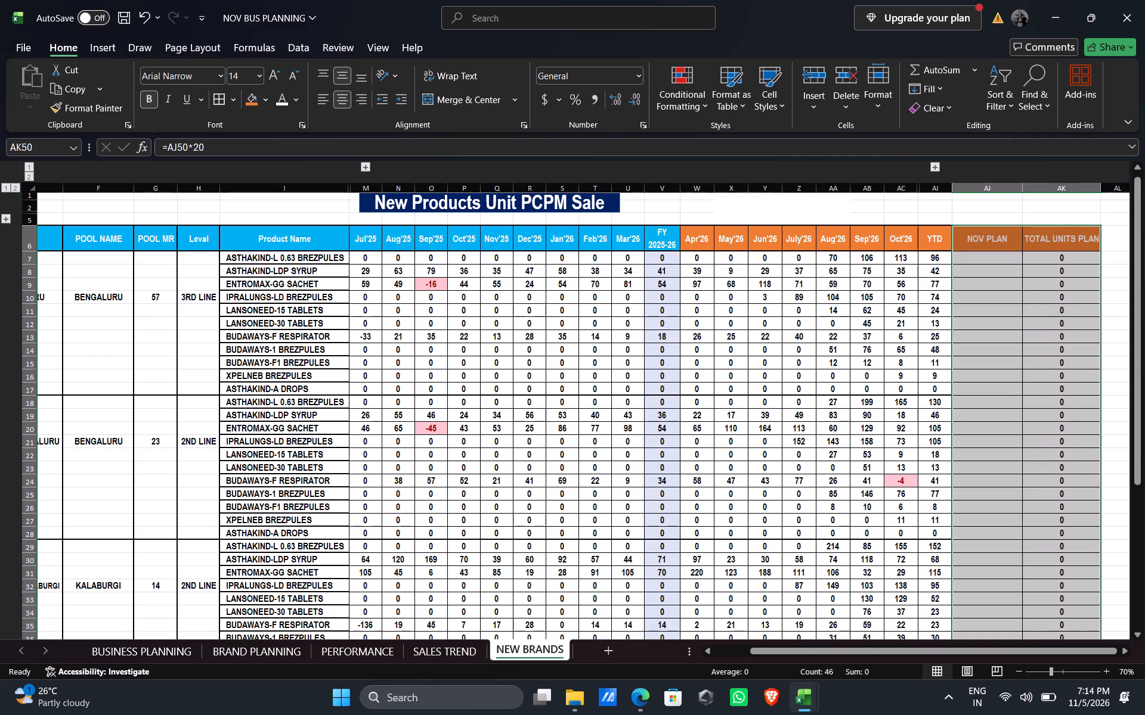
Select AJ7, the first NOV PLAN cell, and save the workbook.
left_click(1004, 263)
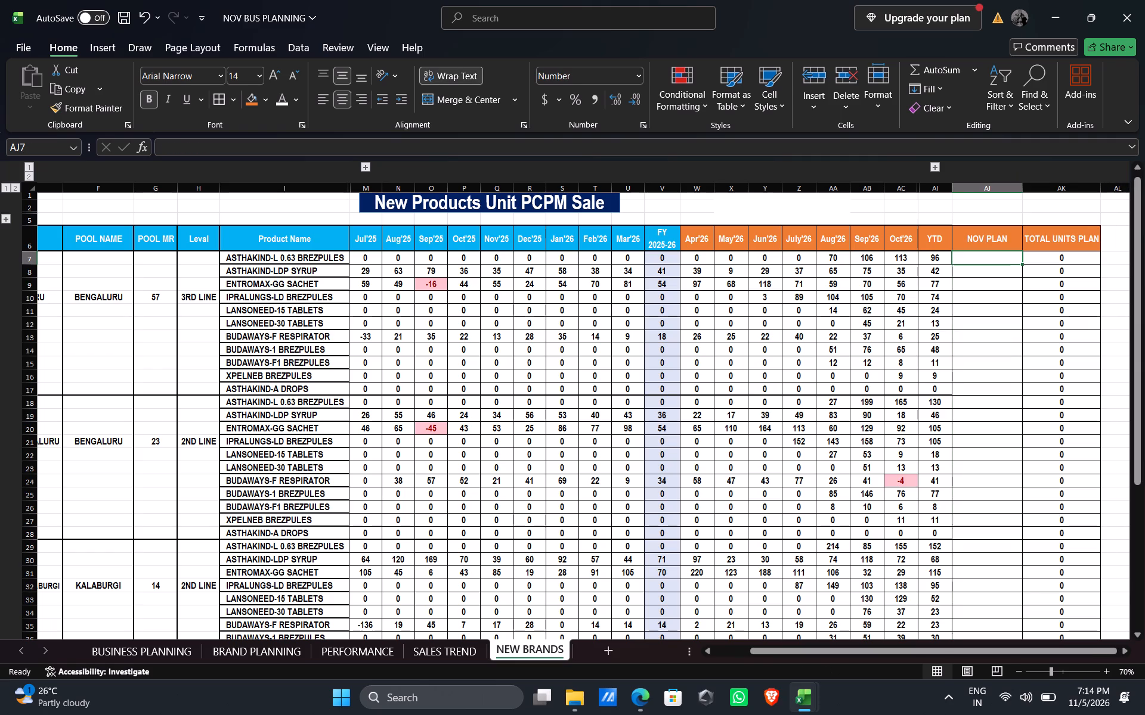
key("ctrl+s")
key("ctrl+s")
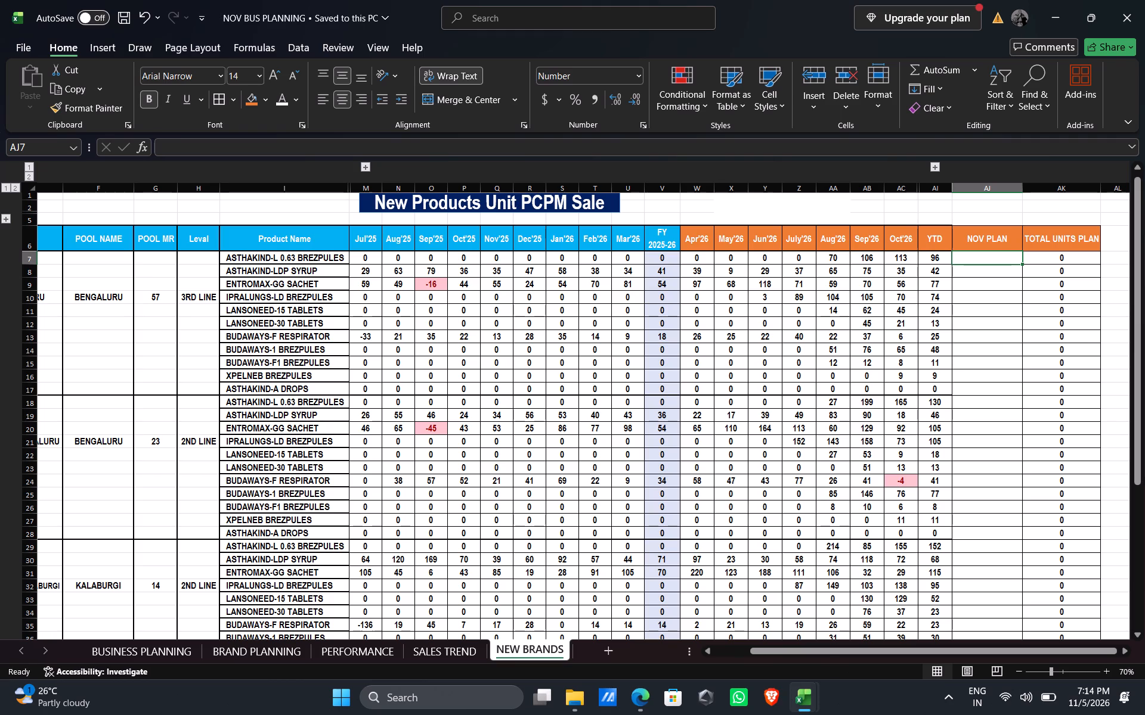
Reorder the sheets so NEW BRANDS follows BRAND PLANNING, with PERFORMANCE and SALES TREND after it.
left_click_drag(526, 654, 358, 645)
left_click_drag(358, 645, 406, 637)
left_click_drag(364, 647, 430, 640)
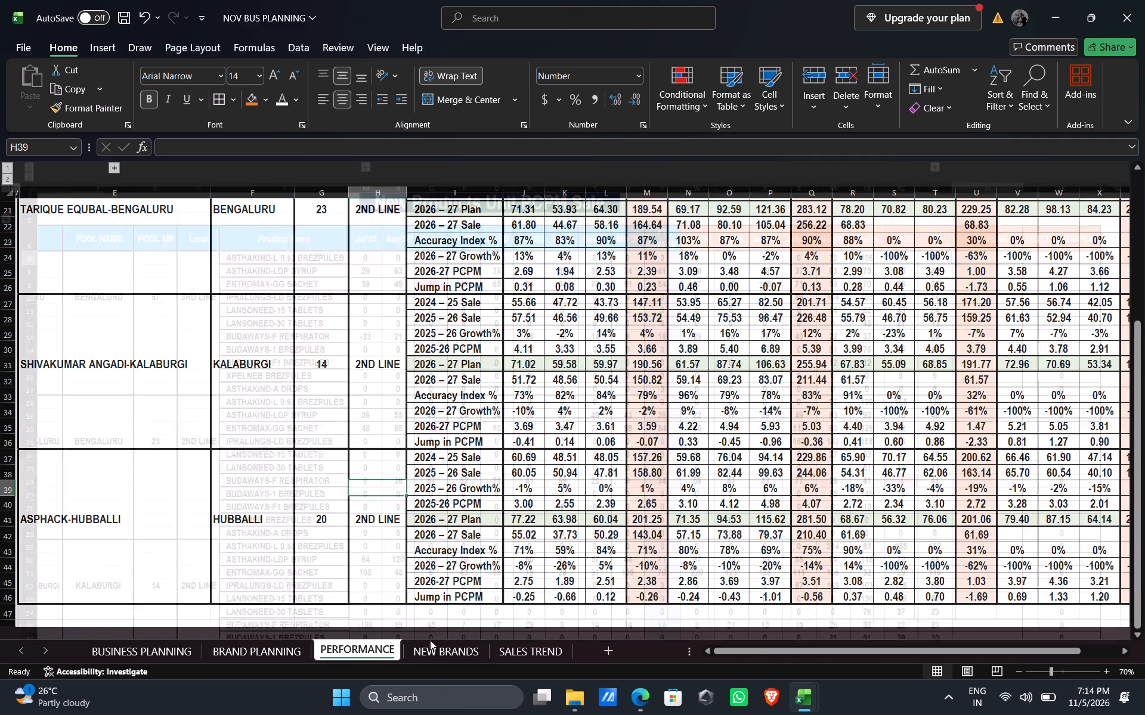
left_click_drag(430, 640, 491, 642)
Check the reordered sheets, return to BRAND PLANNING, then save and close the NOV BUS PLANNING workbook.
left_click(366, 647)
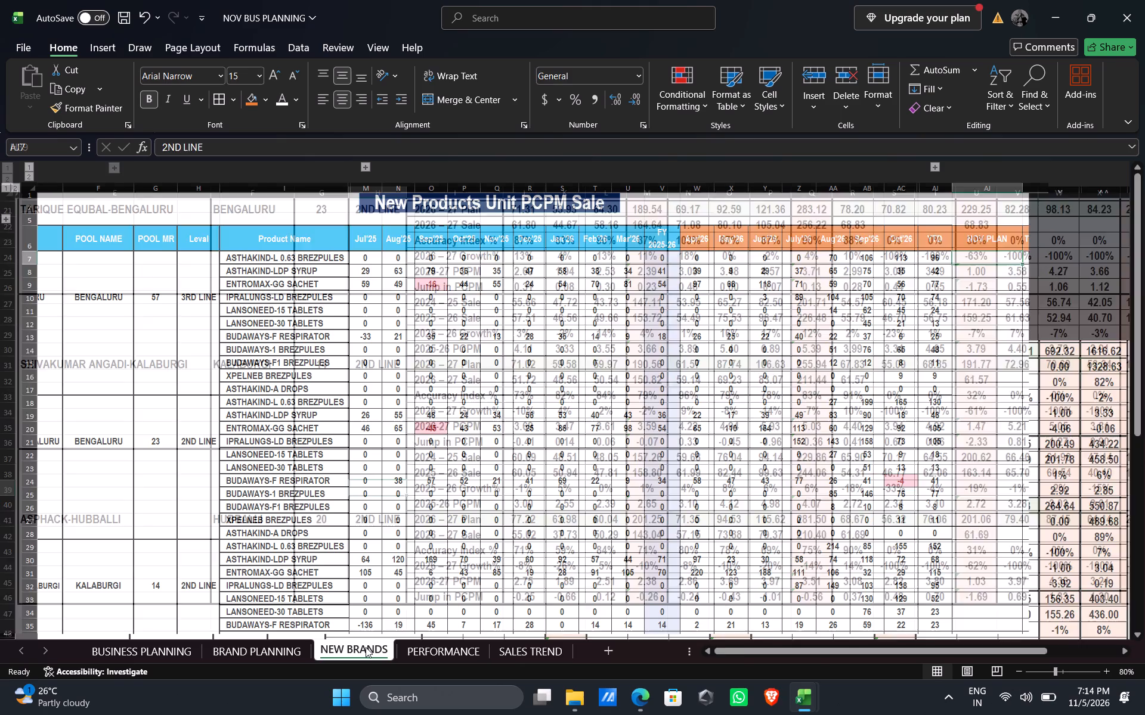
left_click(258, 652)
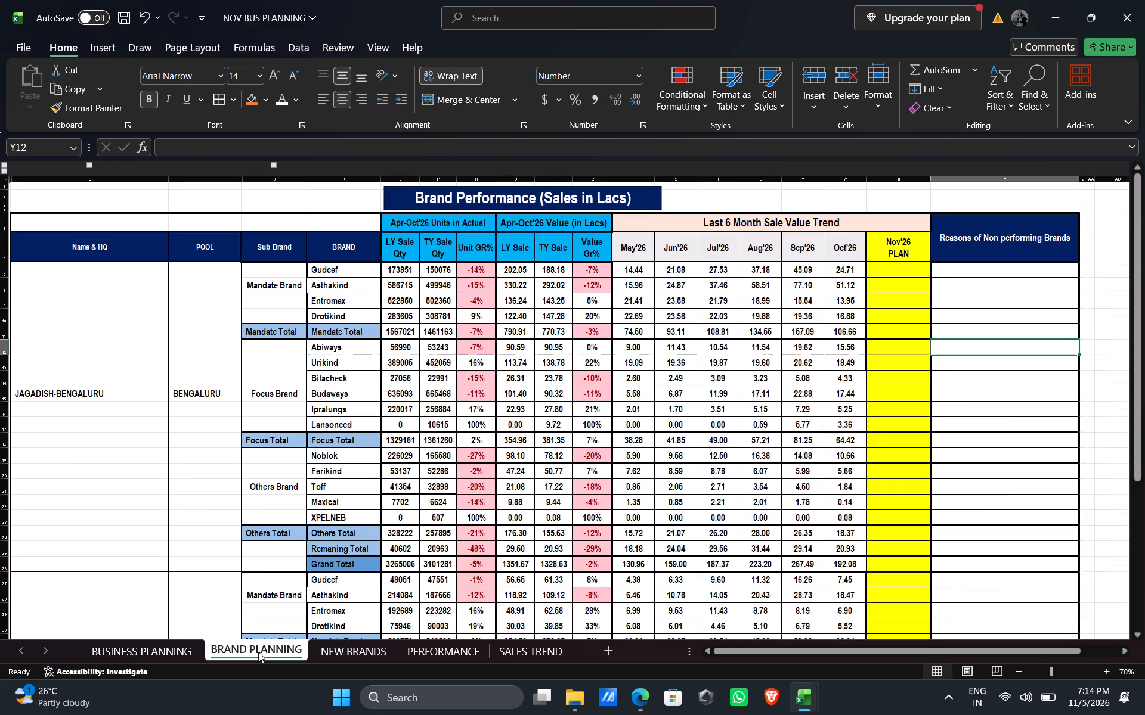
left_click(179, 649)
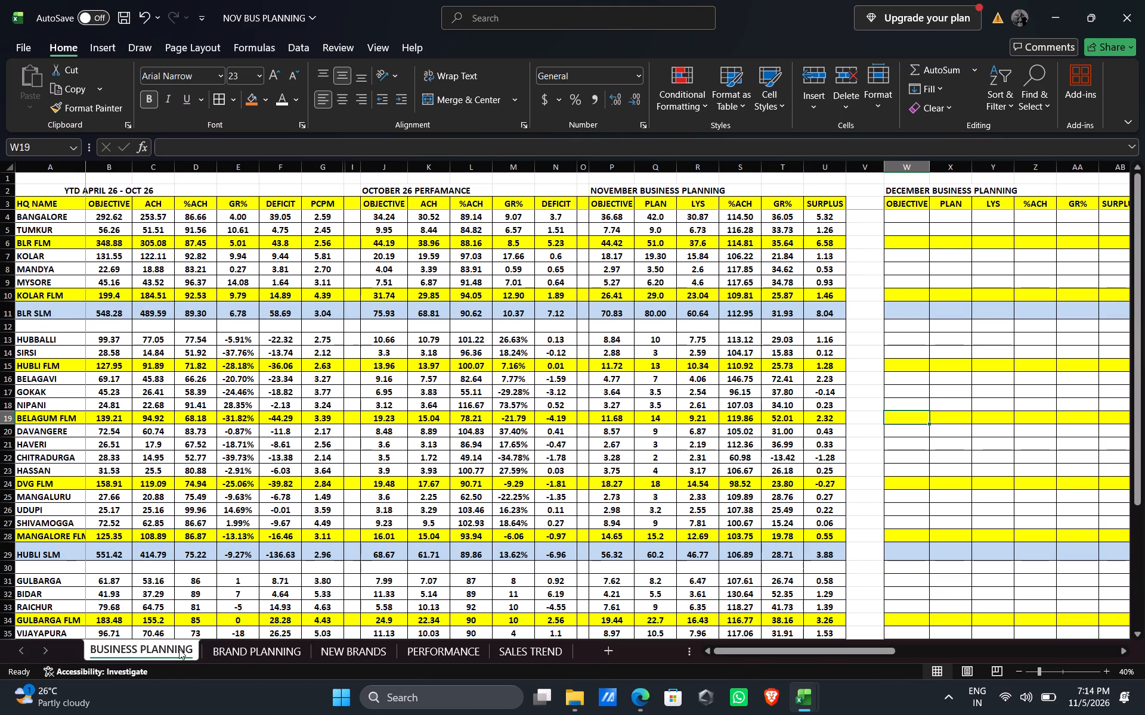
left_click(243, 651)
left_click(985, 352)
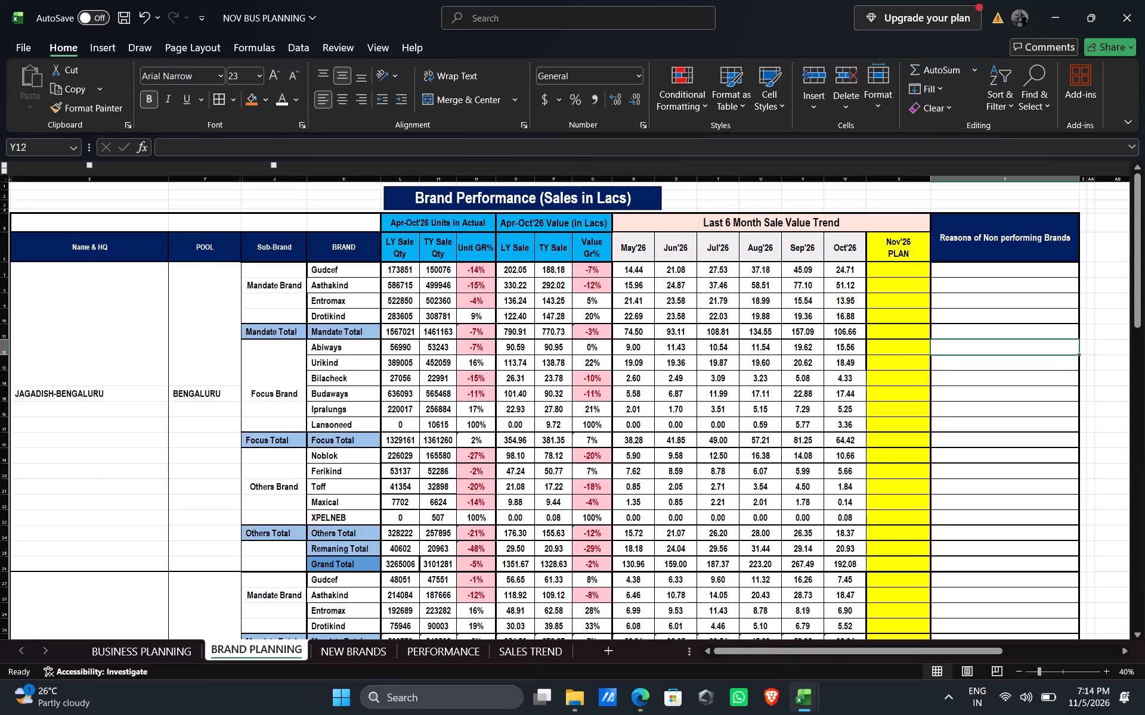
left_click(983, 349)
key("ctrl+s")
key("ctrl+s")
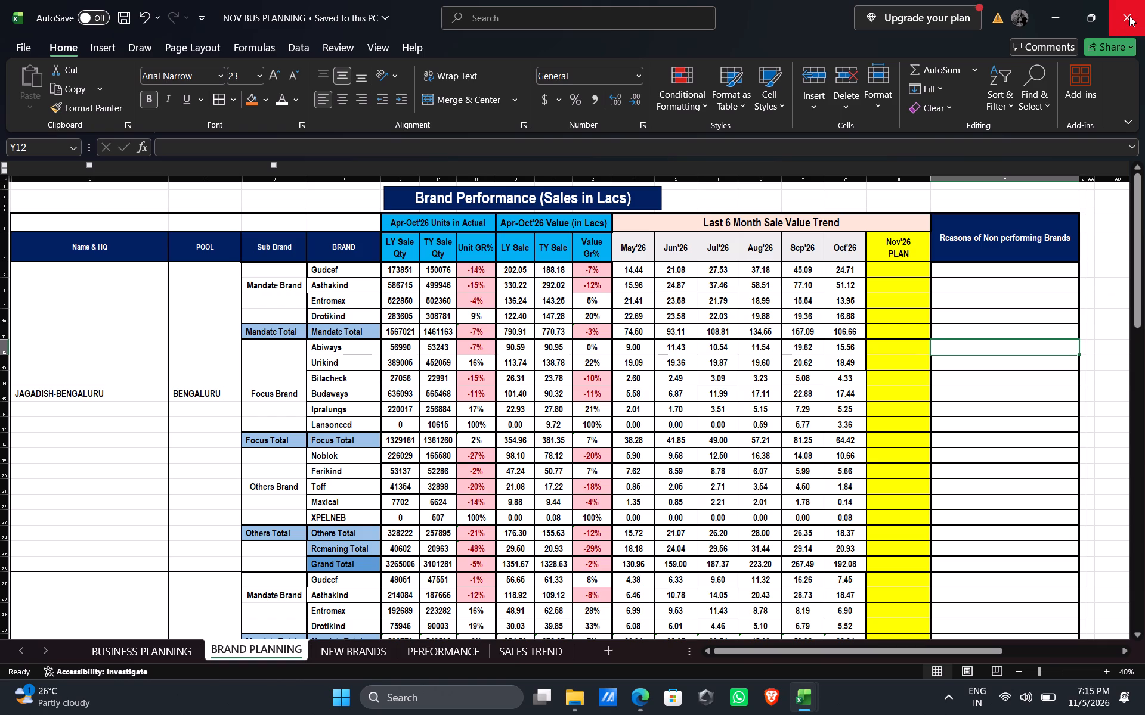
left_click(1129, 16)
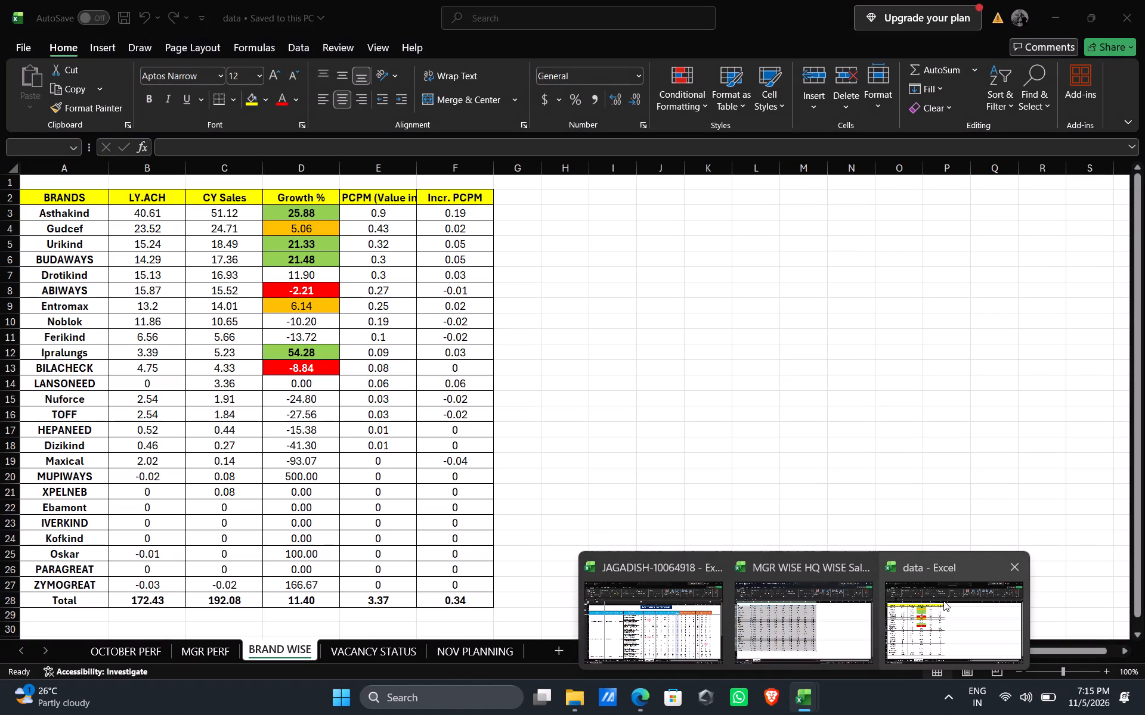
Switch to the data workbook.
left_click(943, 601)
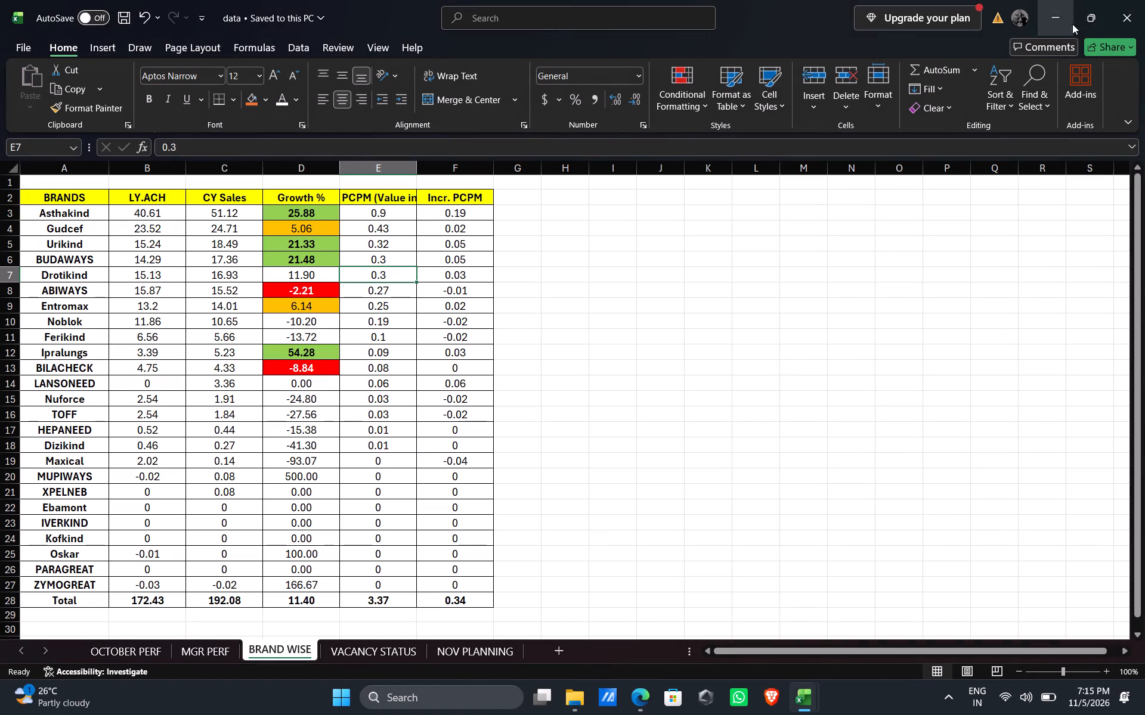
On the VACANCY STATUS sheet, set the FLM vacancy count to 2 and check the MR count against the listed headquarters.
left_click(349, 657)
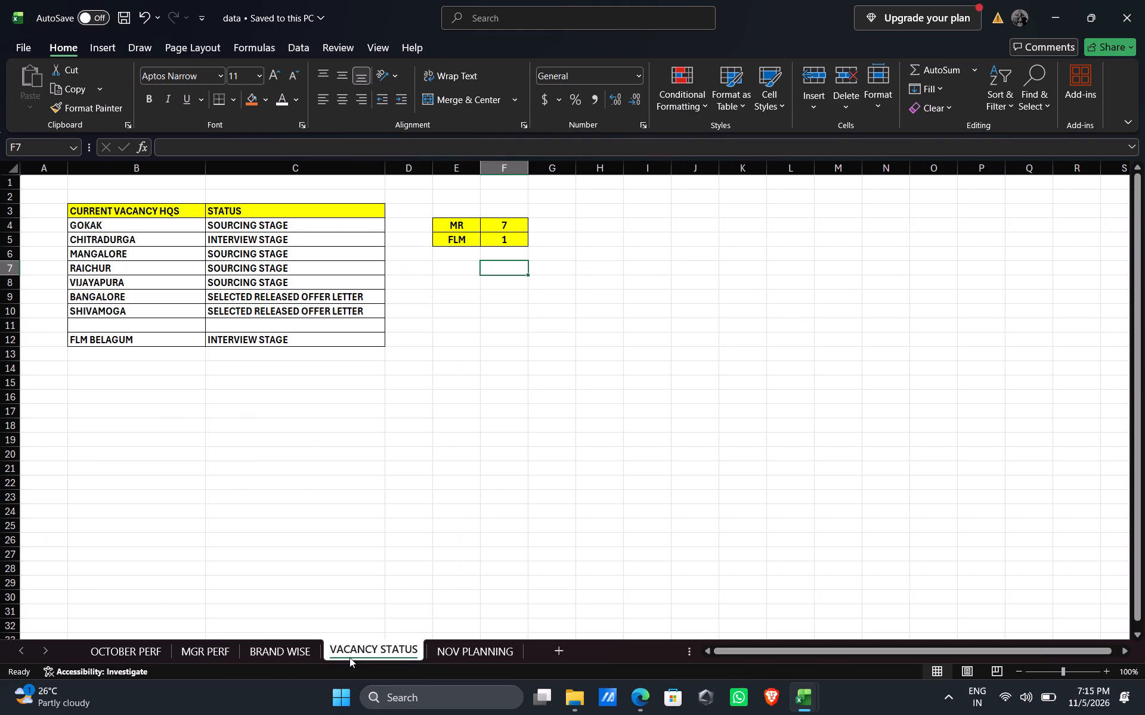
left_click(504, 239)
key("2")
key("Down")
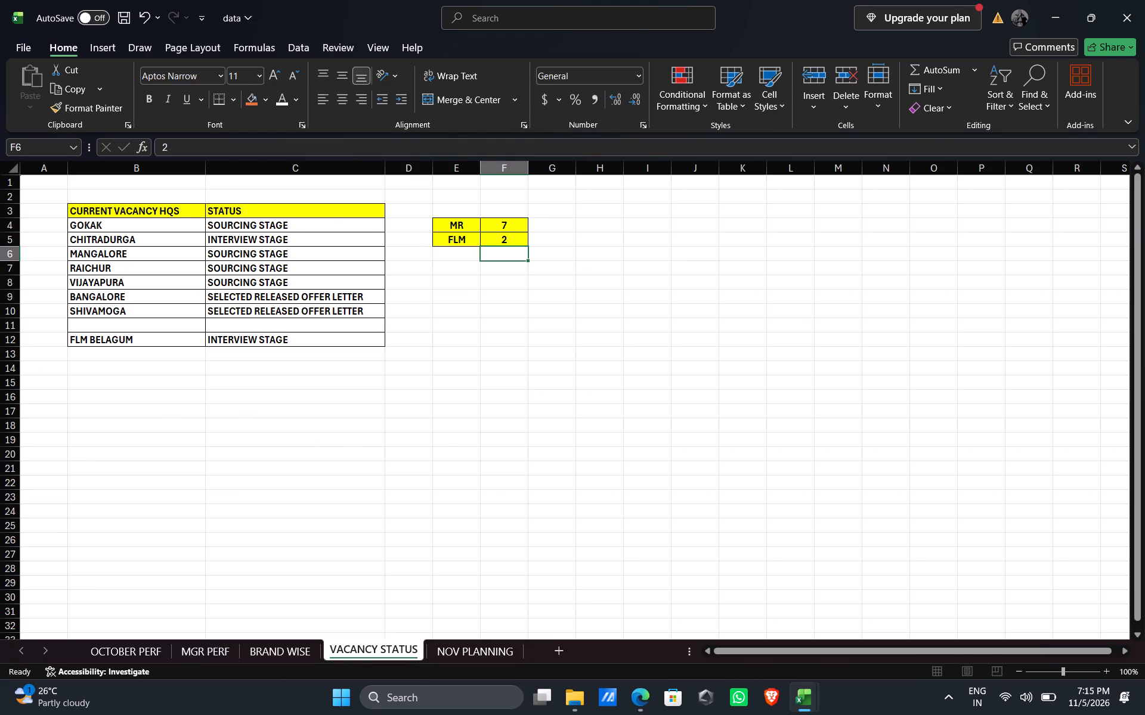
key("Up")
key("Up")
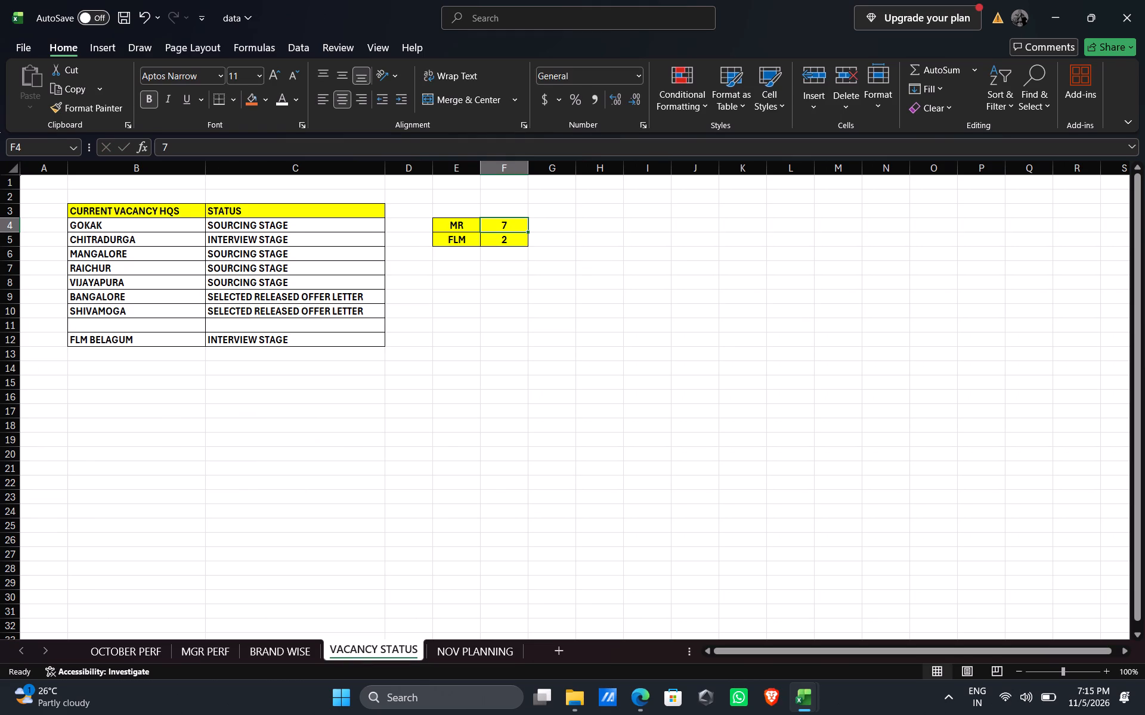
left_click_drag(157, 227, 149, 299)
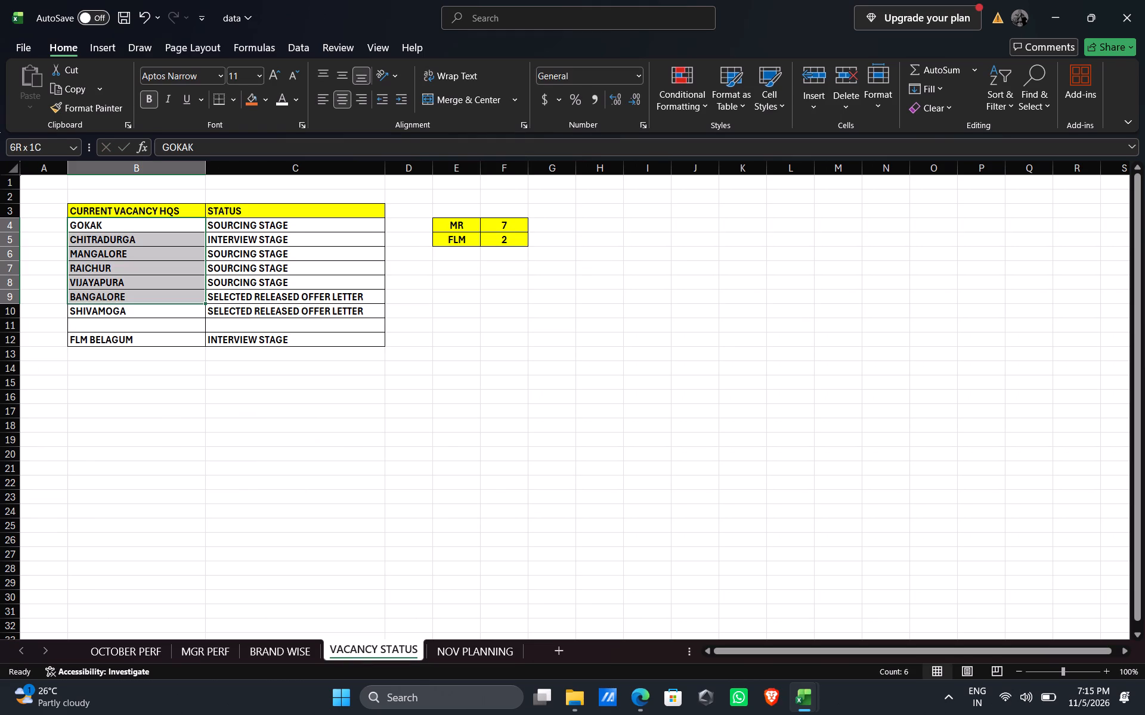
left_click_drag(149, 299, 147, 313)
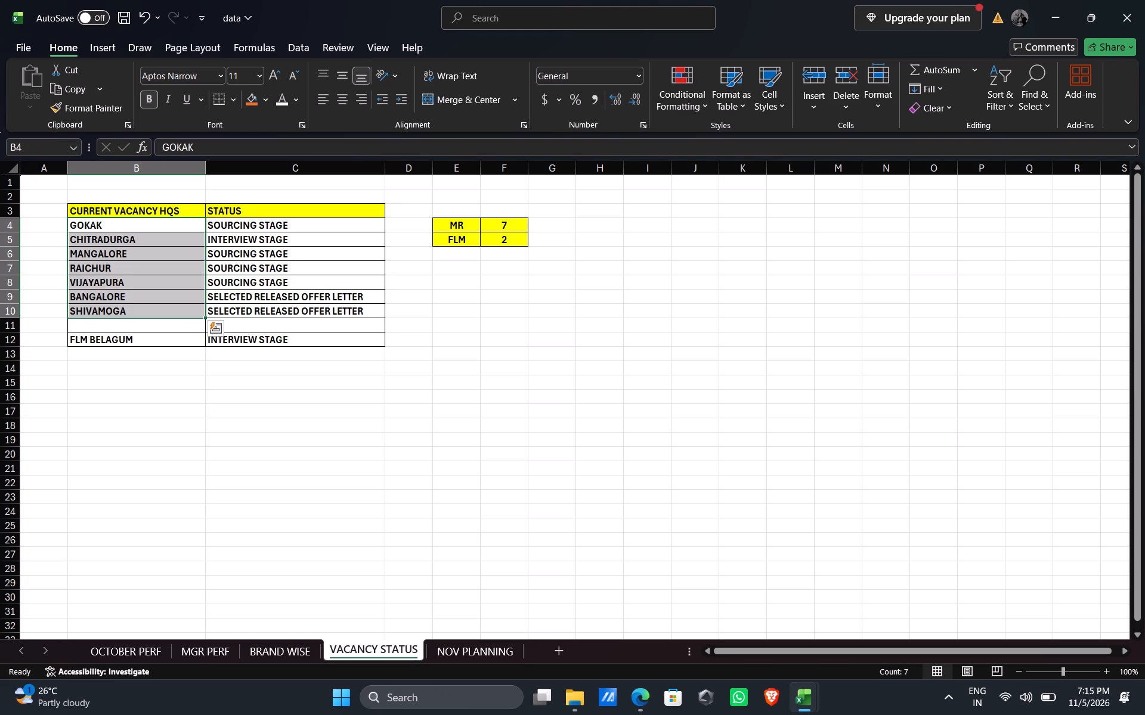
Copy the FLM BELAGUM row with its status into row 13, directly below it.
left_click_drag(85, 341, 264, 341)
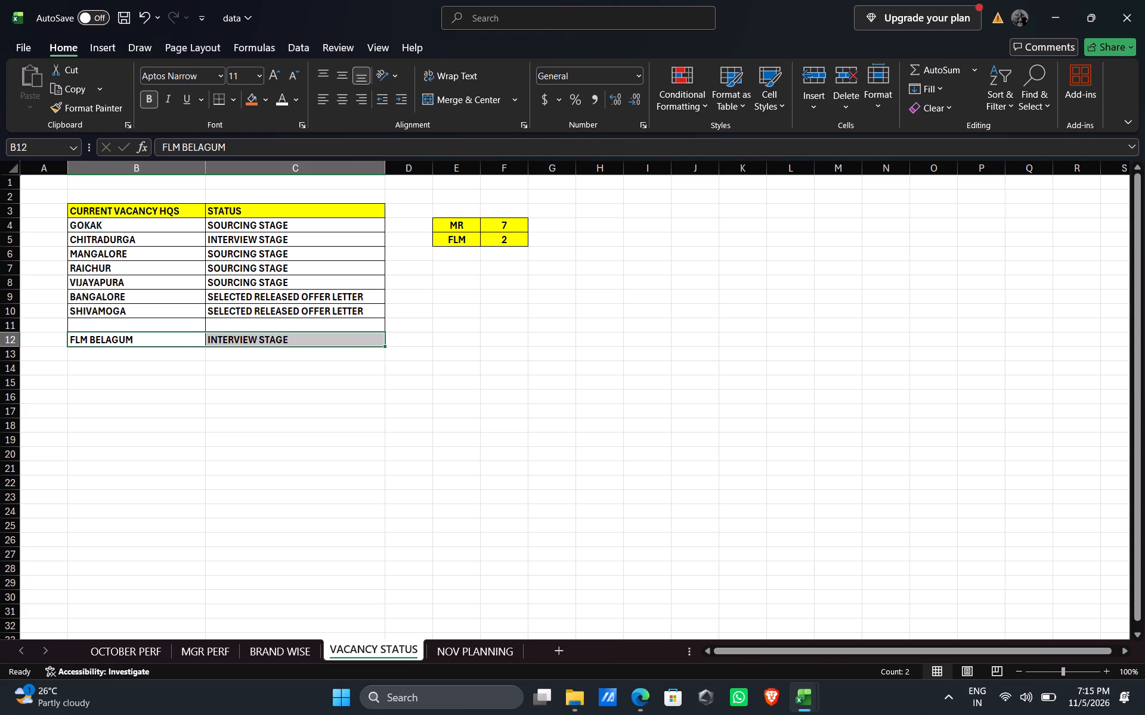
key("ctrl+c")
left_click(123, 351)
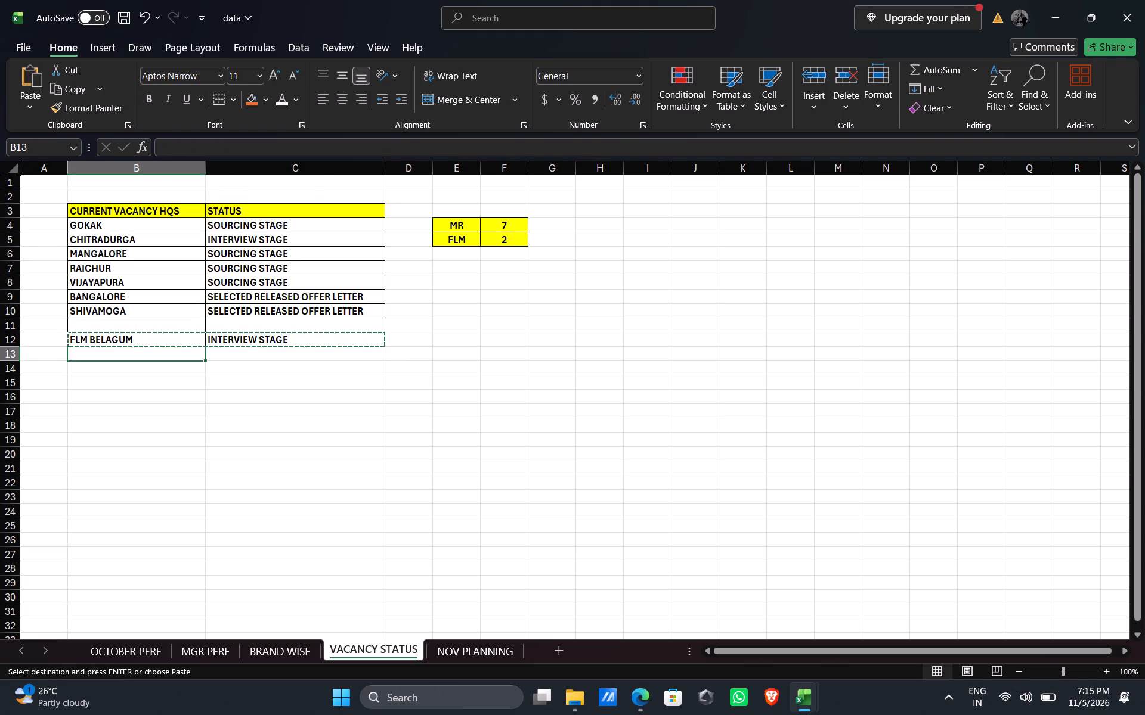
key("ctrl+v")
Change the copied headquarters name in B13 to FLM MANGALORE.
double_click(143, 353)
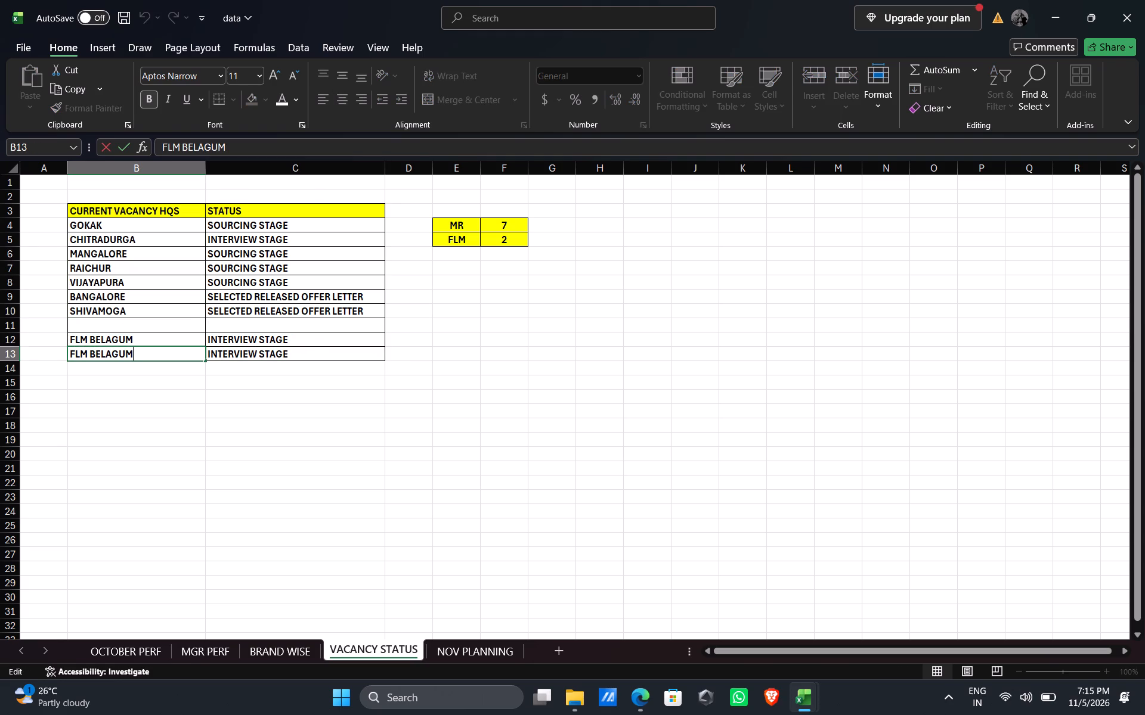
key("BackSpace")
key("BackSpace")
key("BackSpace")
key("BackSpace")
key("BackSpace")
key("BackSpace")
key("BackSpace")
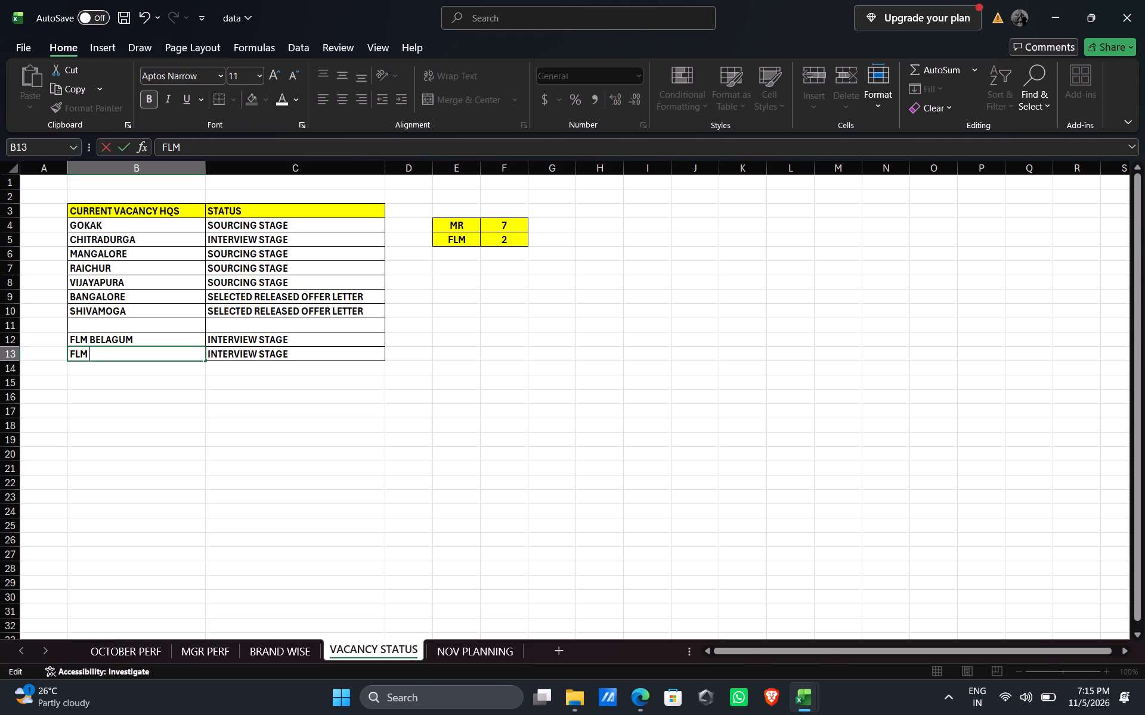
type("MANGALORE")
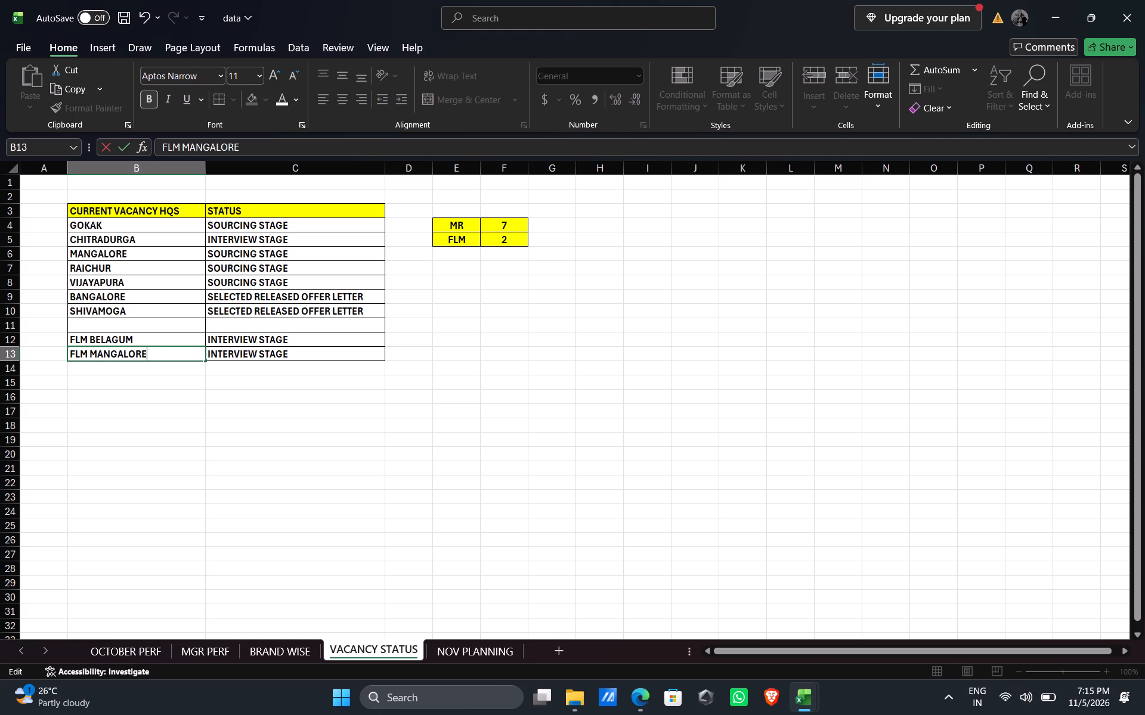
key("Right")
key("Return")
Set the status of FLM MANGALORE in C13 to SOURCING STAGE.
left_click(213, 354)
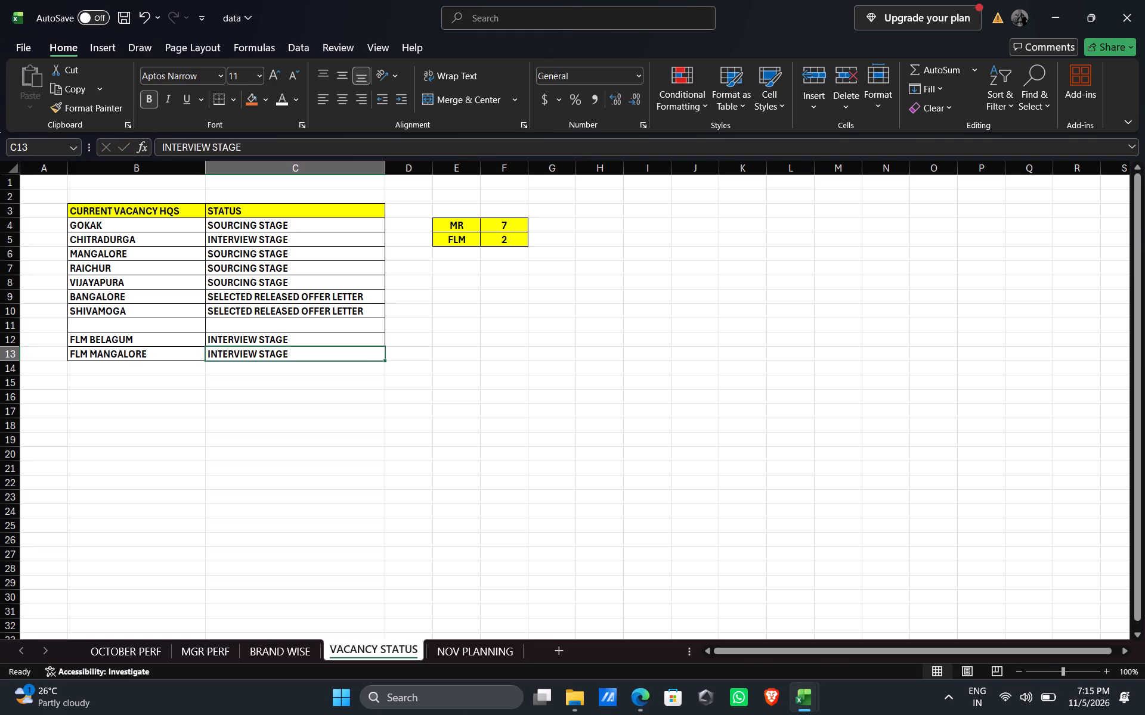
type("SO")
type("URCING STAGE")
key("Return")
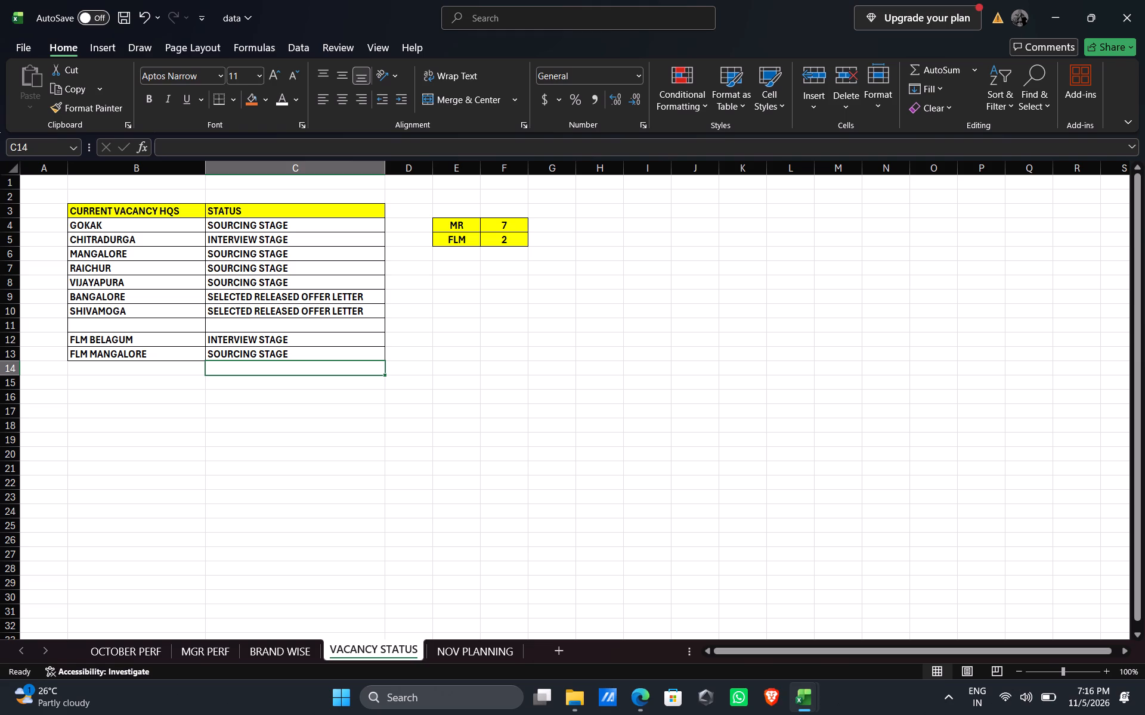
Switch to Microsoft Edge and start the official email sign-in on the Mankind Superman login page.
left_click(640, 698)
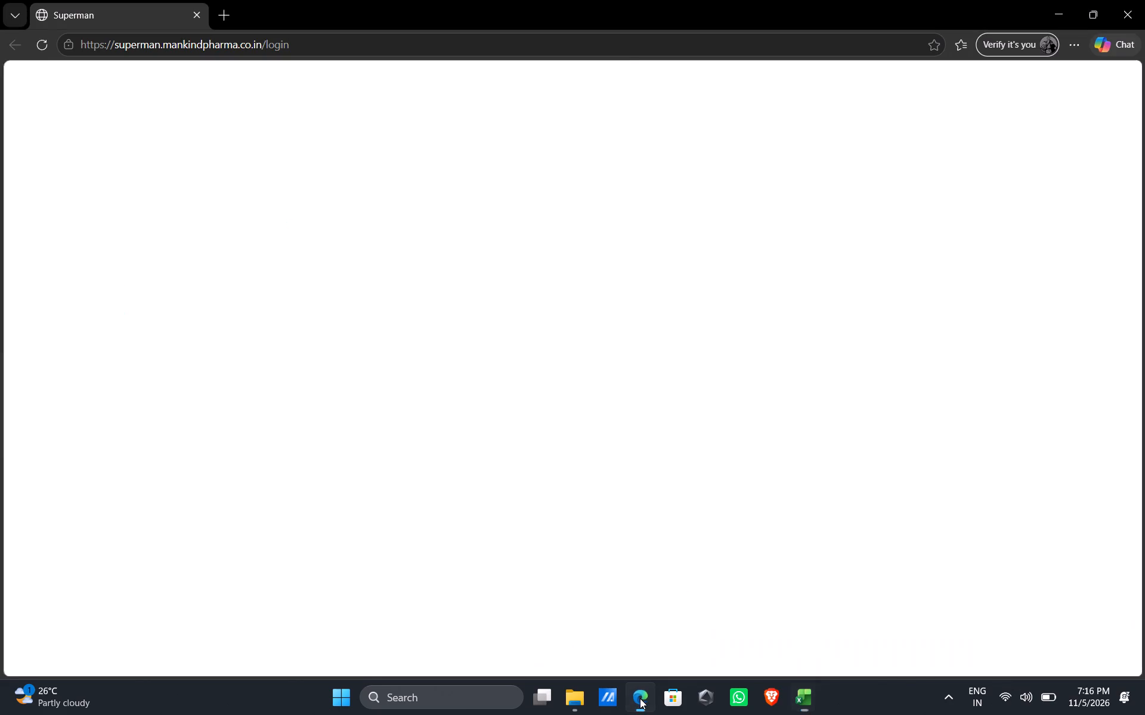
left_click(972, 521)
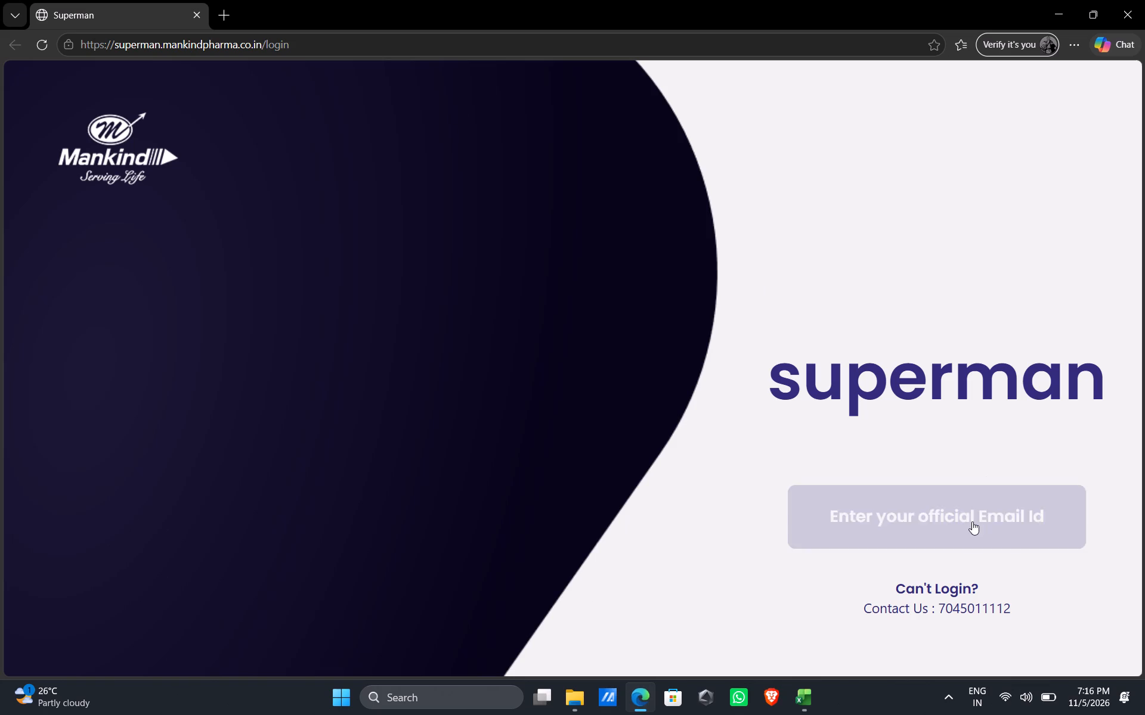
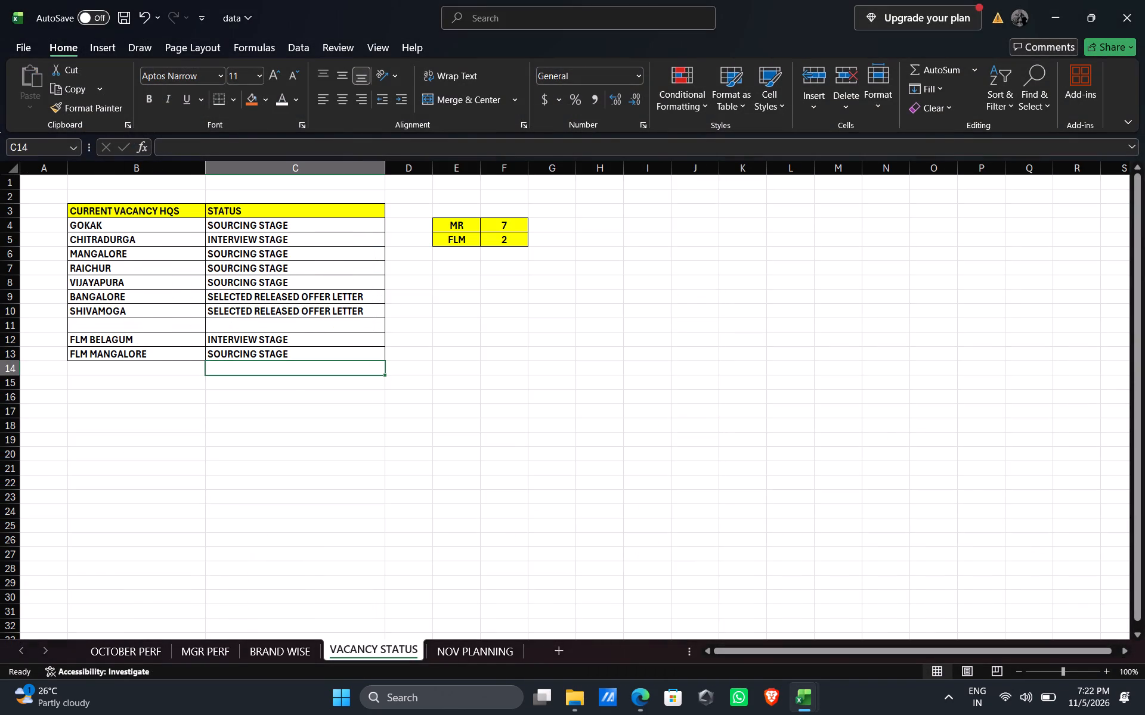
Look over the OCTOBER PERF and NOV PLANNING sheets of the data workbook.
left_click(124, 653)
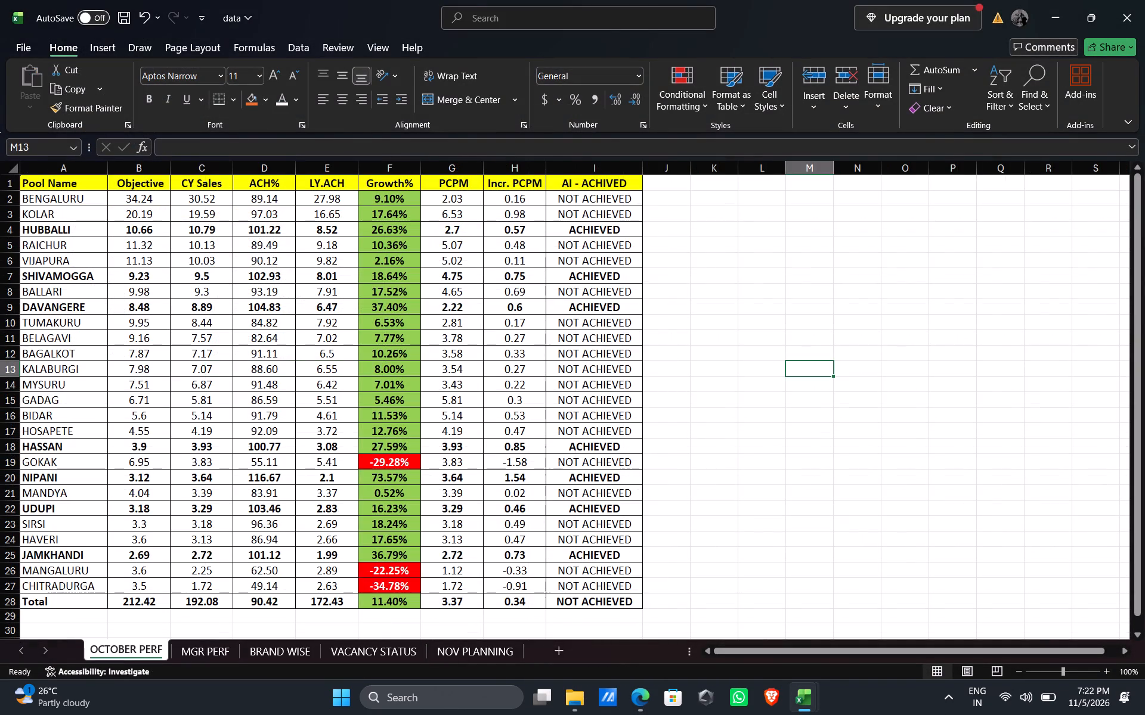
left_click(450, 649)
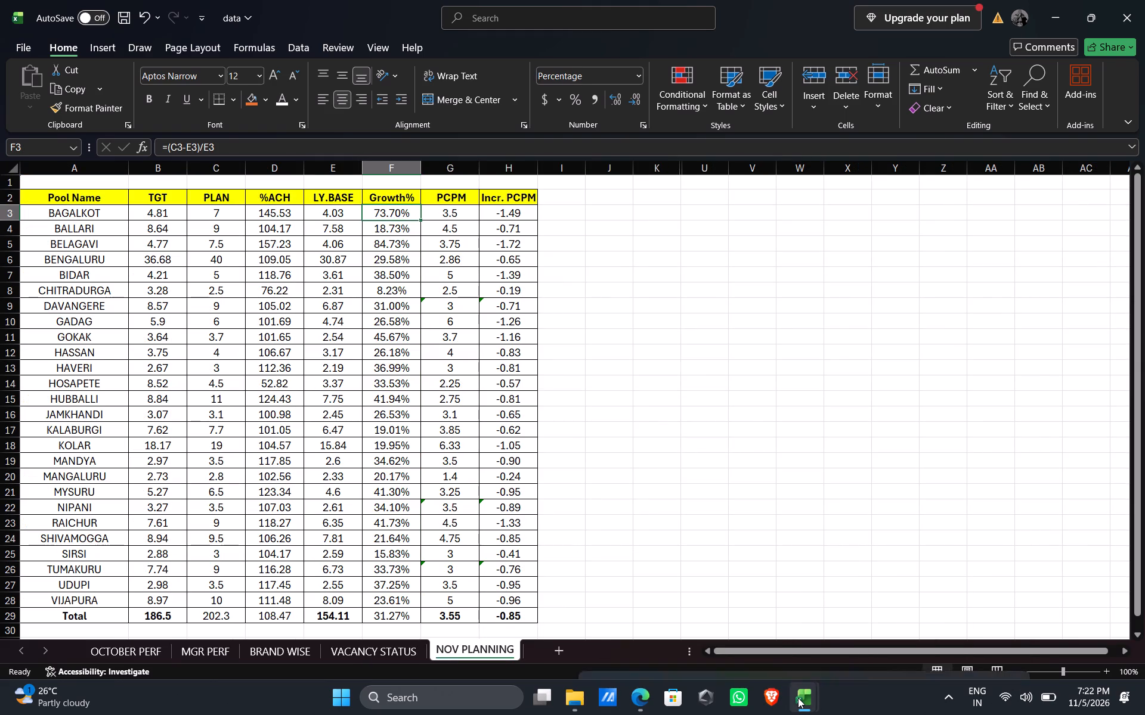
Switch to the MGR WISE HQ WISE Sales DATA YTD workbook and close it.
left_click(797, 648)
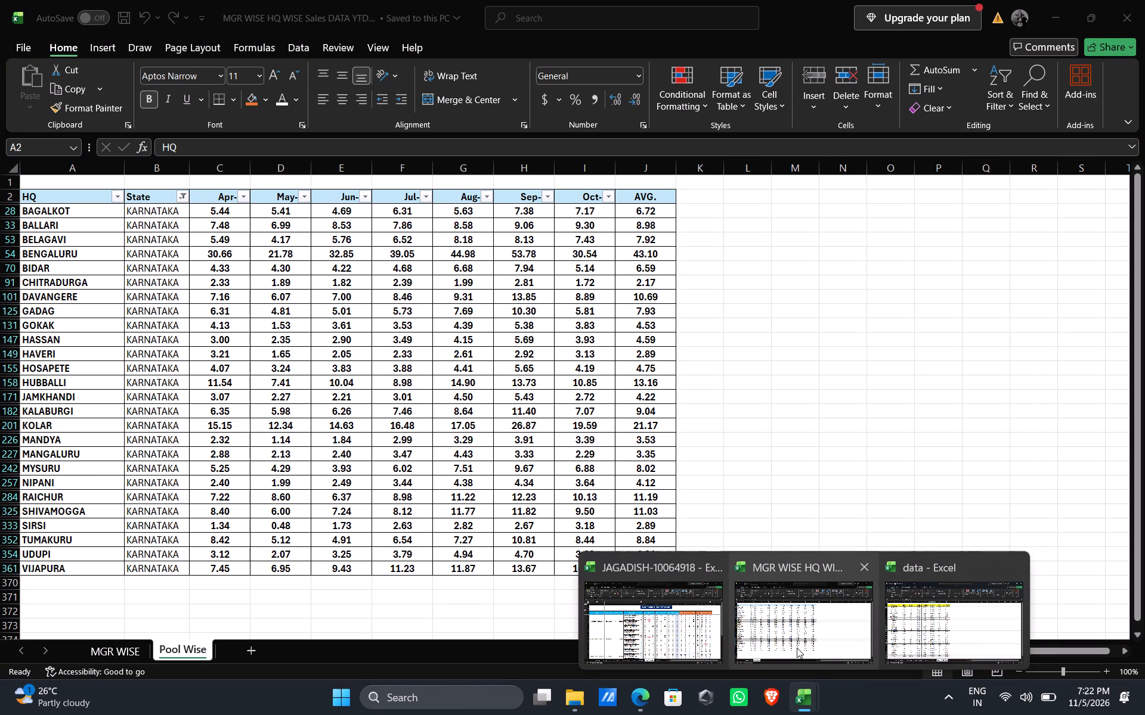
left_click(1129, 17)
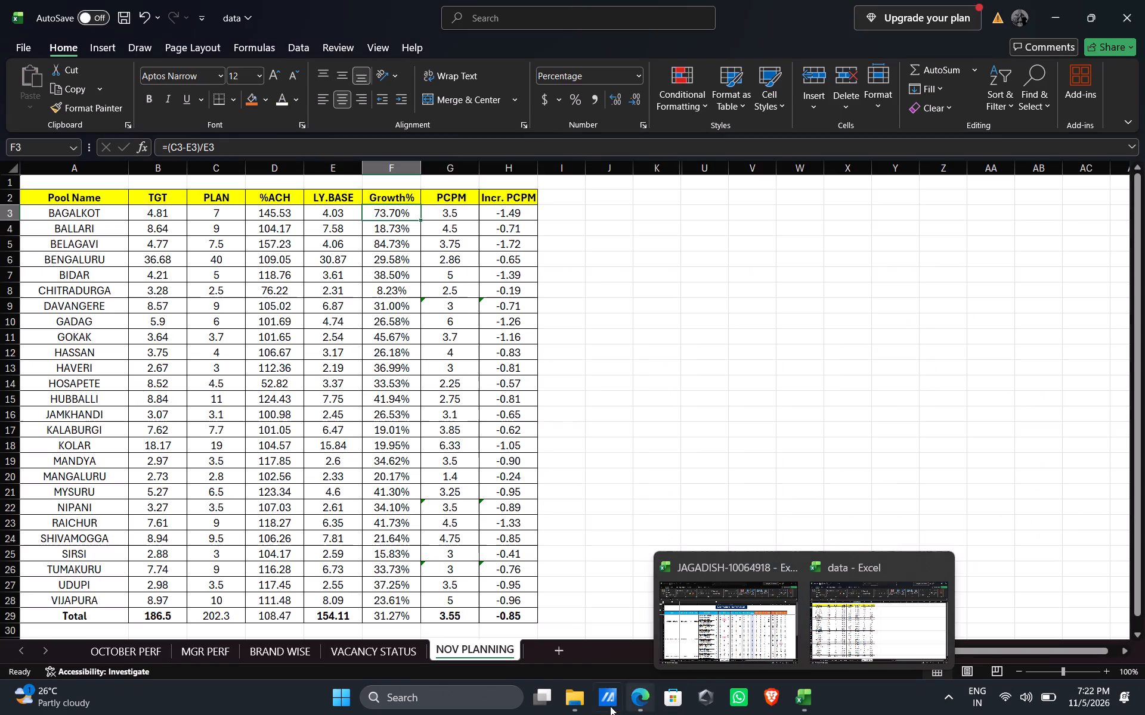
Open the NOV BUS PLANNING workbook dated today from the Downloads folder in File Explorer.
left_click(577, 698)
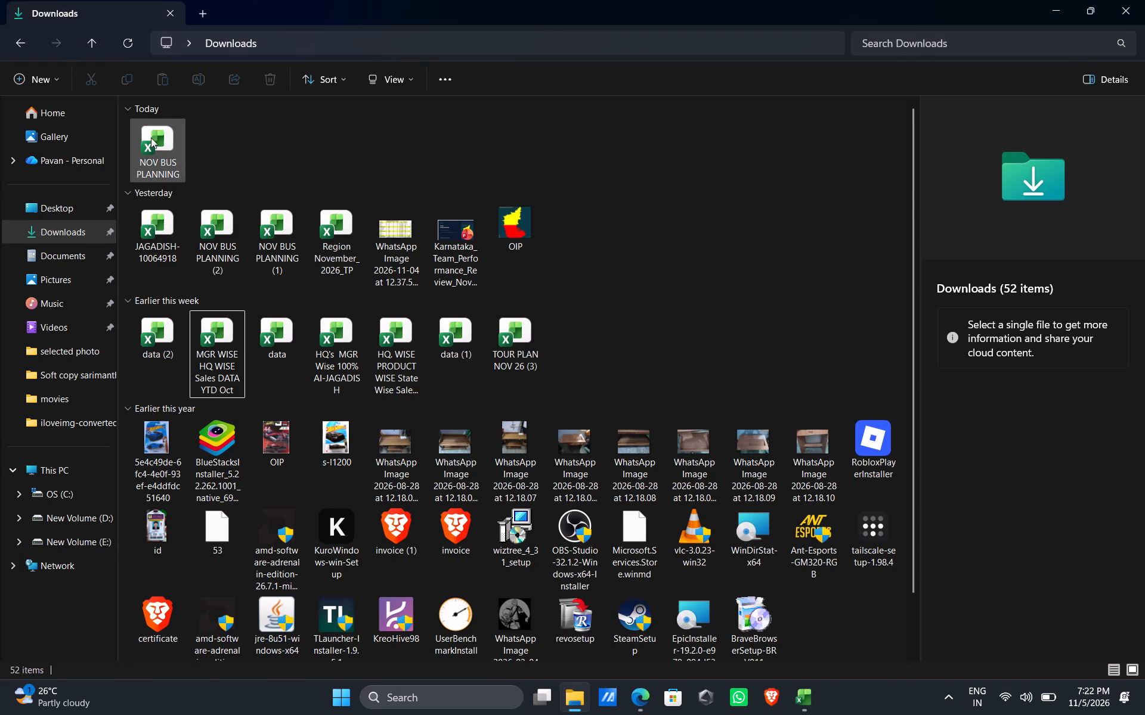
double_click(155, 151)
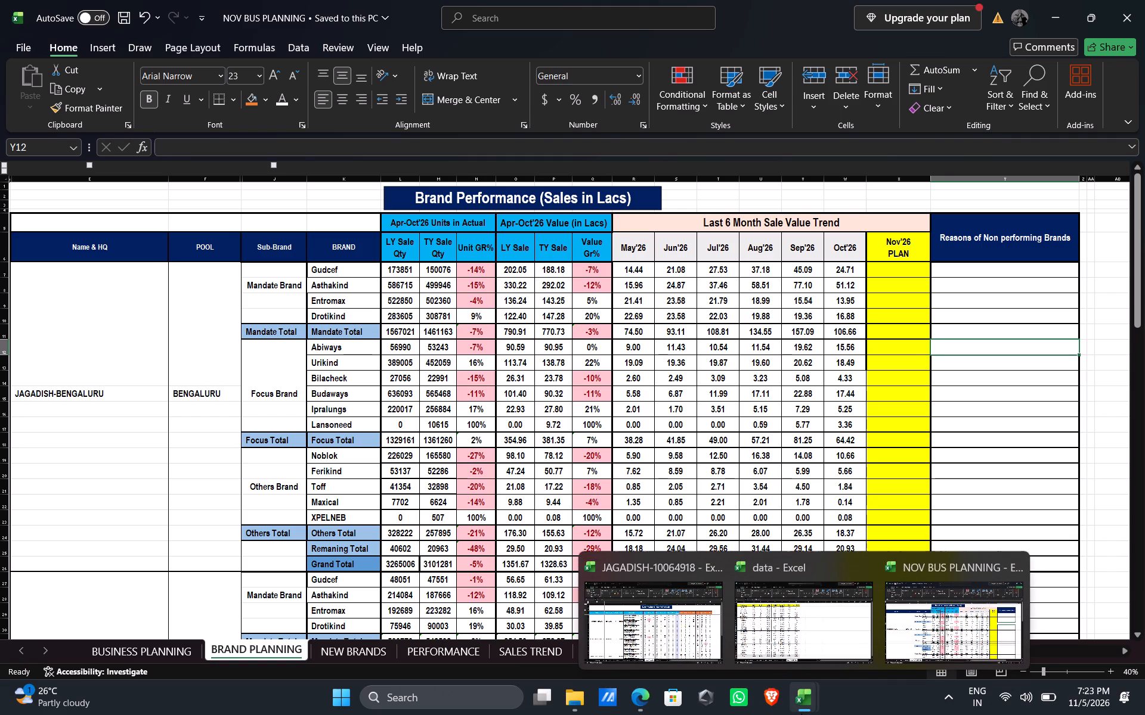
left_click(900, 646)
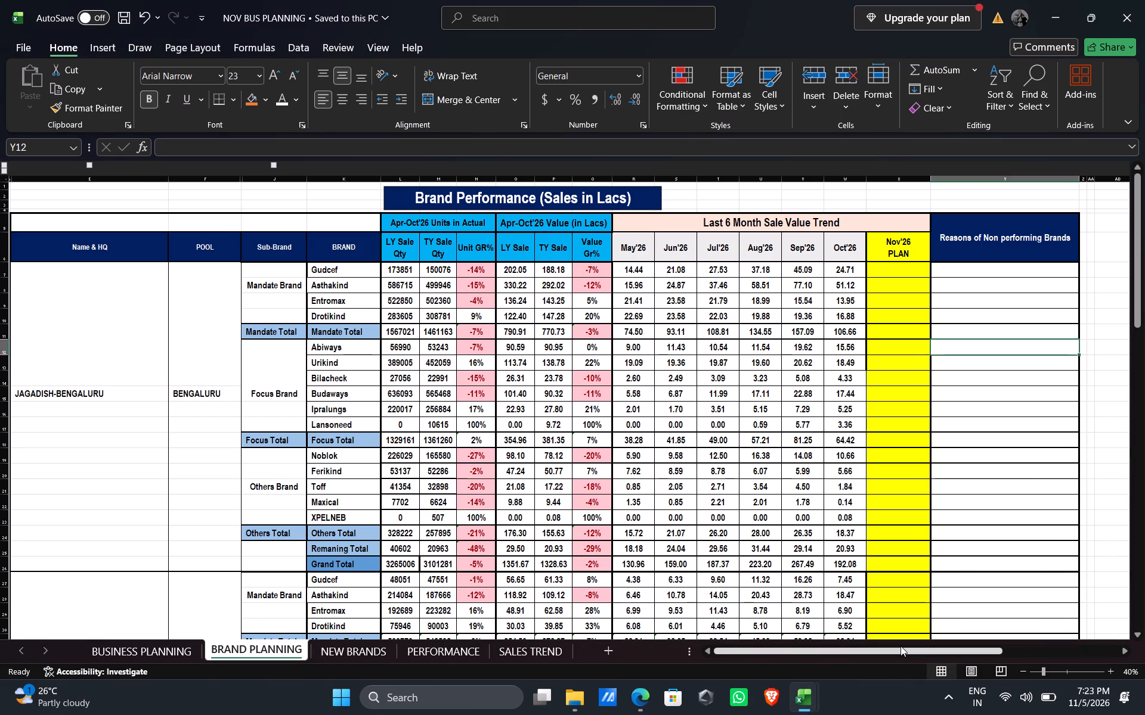
On the BUSINESS PLANNING sheet, set BANGALORE's November objective in P4 to 34.23.
left_click(125, 654)
left_click(619, 213)
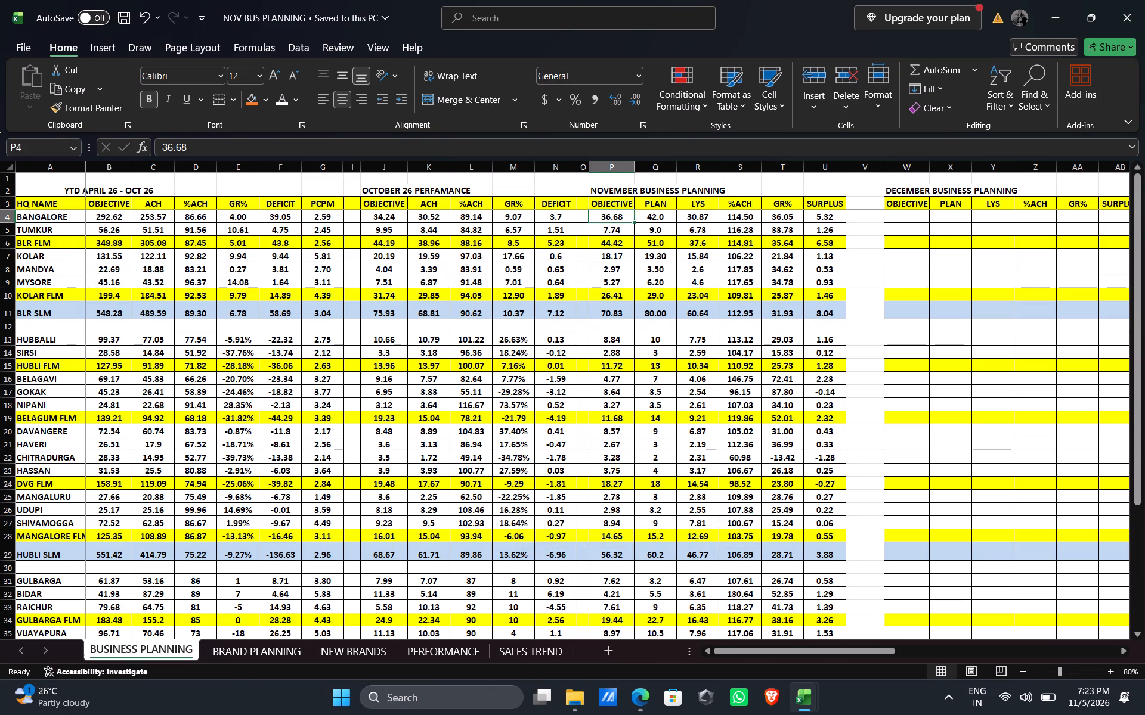
type("34.23")
key("Down")
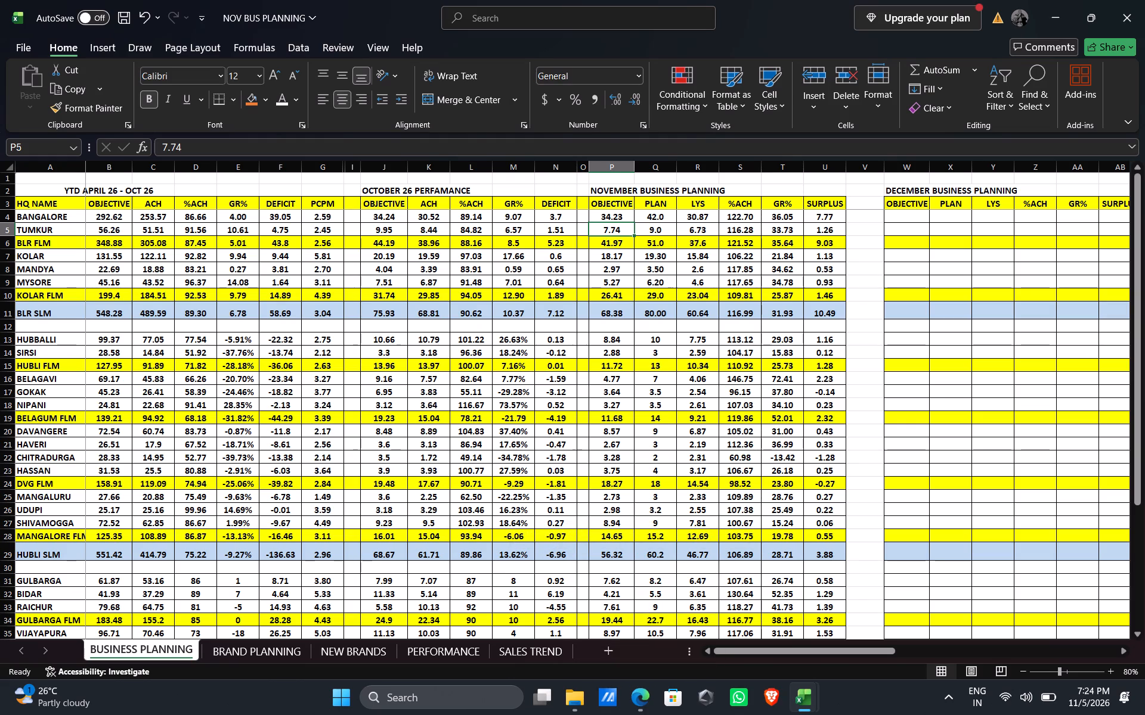
Compare the KARNATAKA November objective total with the Objective total in the Geography Sales Trend report in Edge.
left_click_drag(1135, 251, 1129, 487)
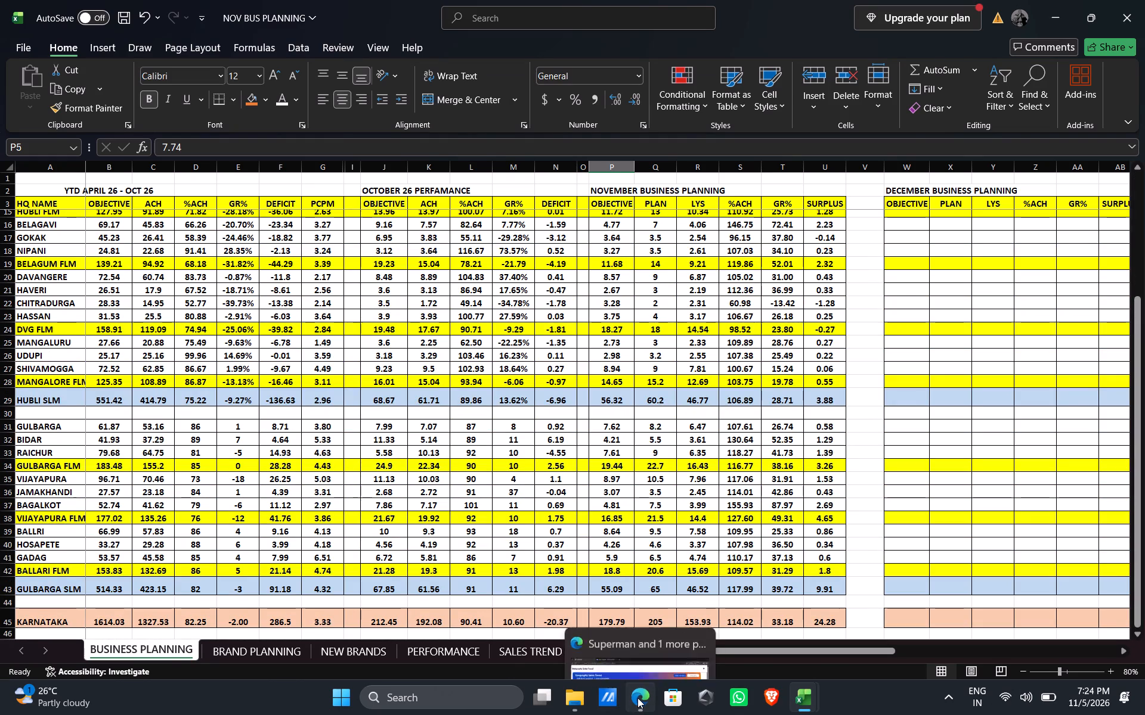
left_click(655, 639)
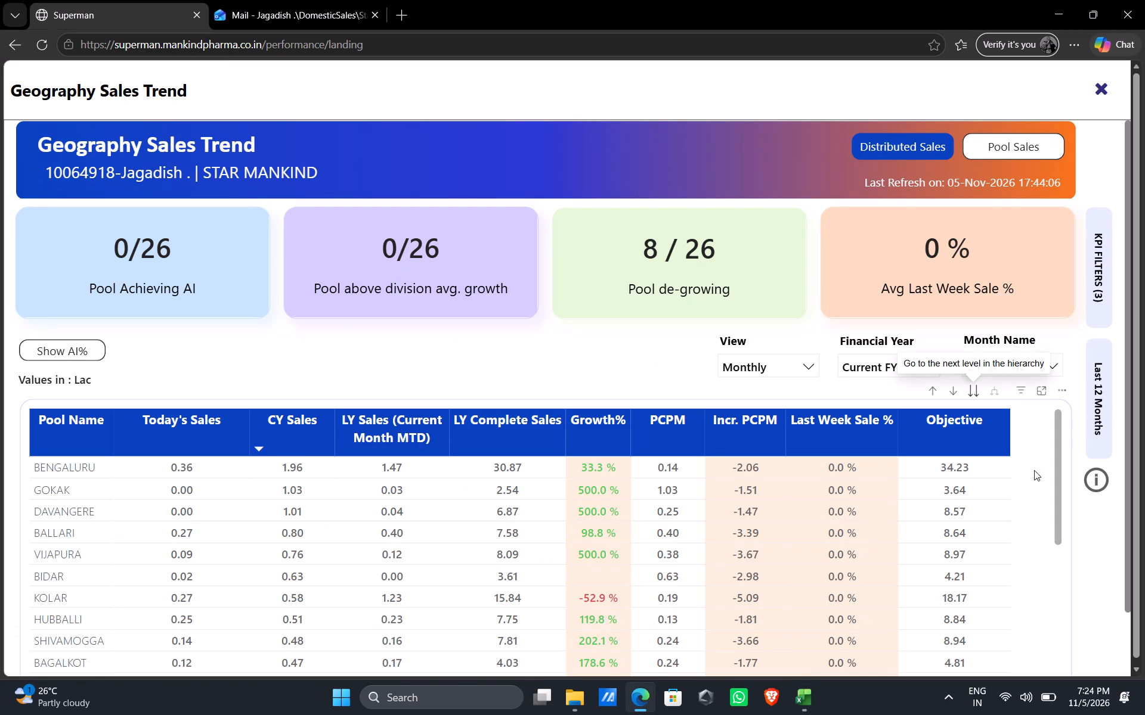
left_click_drag(1129, 301, 1143, 501)
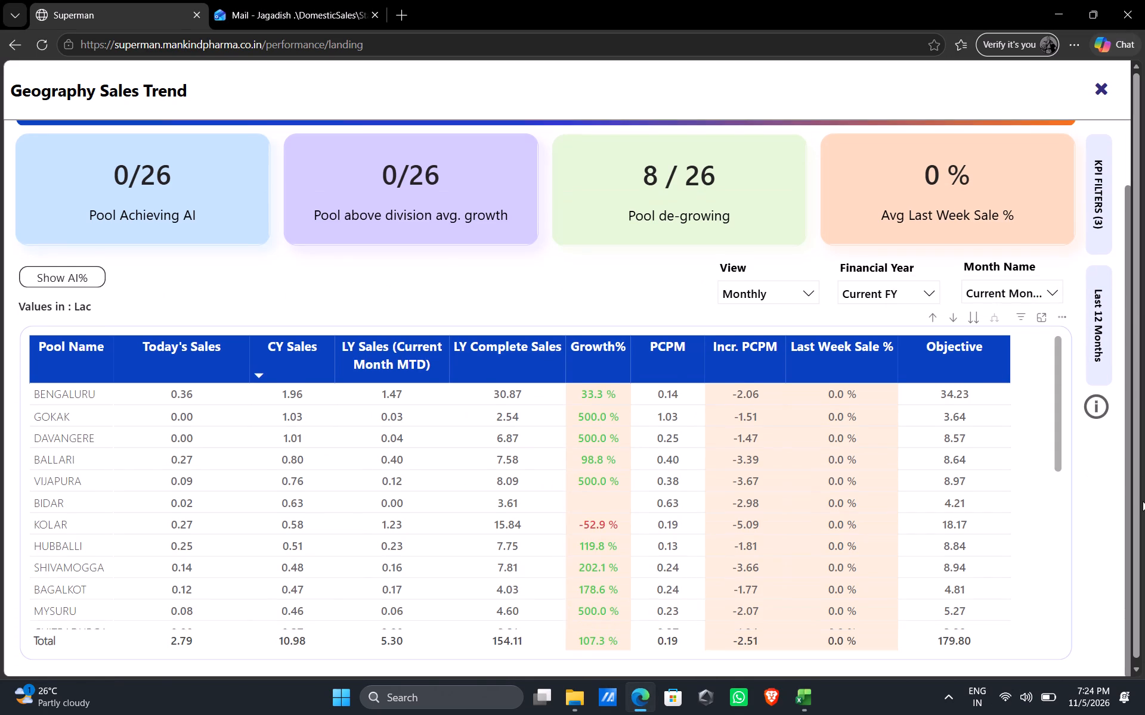
left_click_drag(1055, 428, 1069, 664)
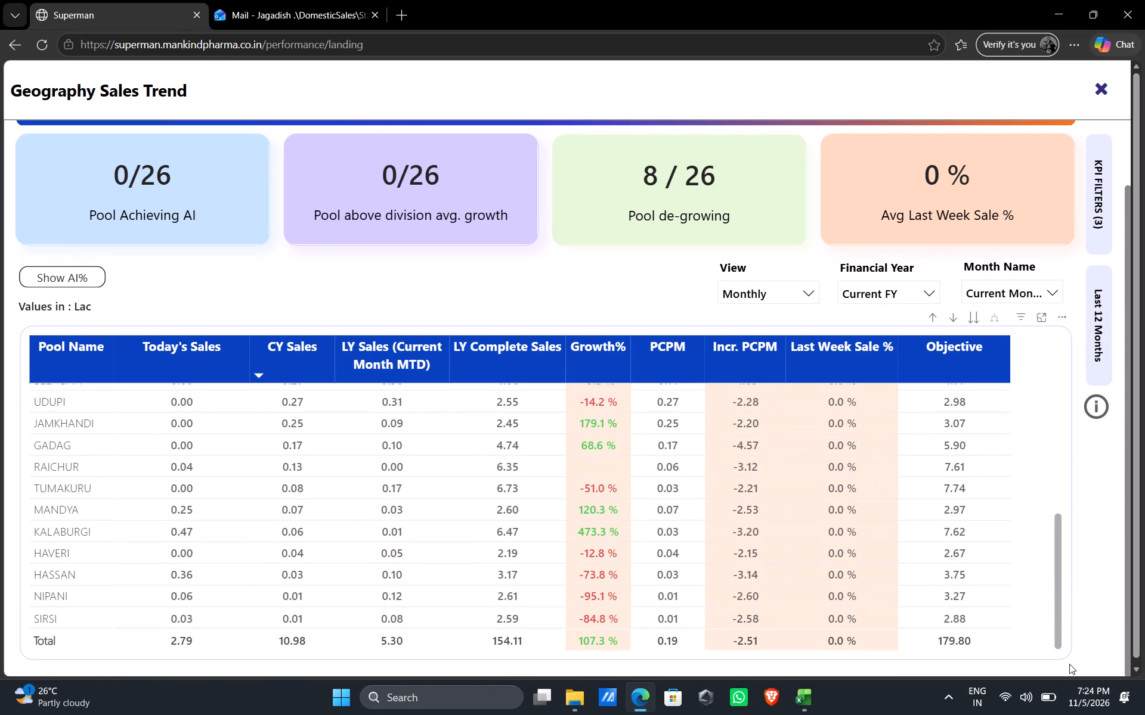
left_click_drag(1069, 664, 1072, 650)
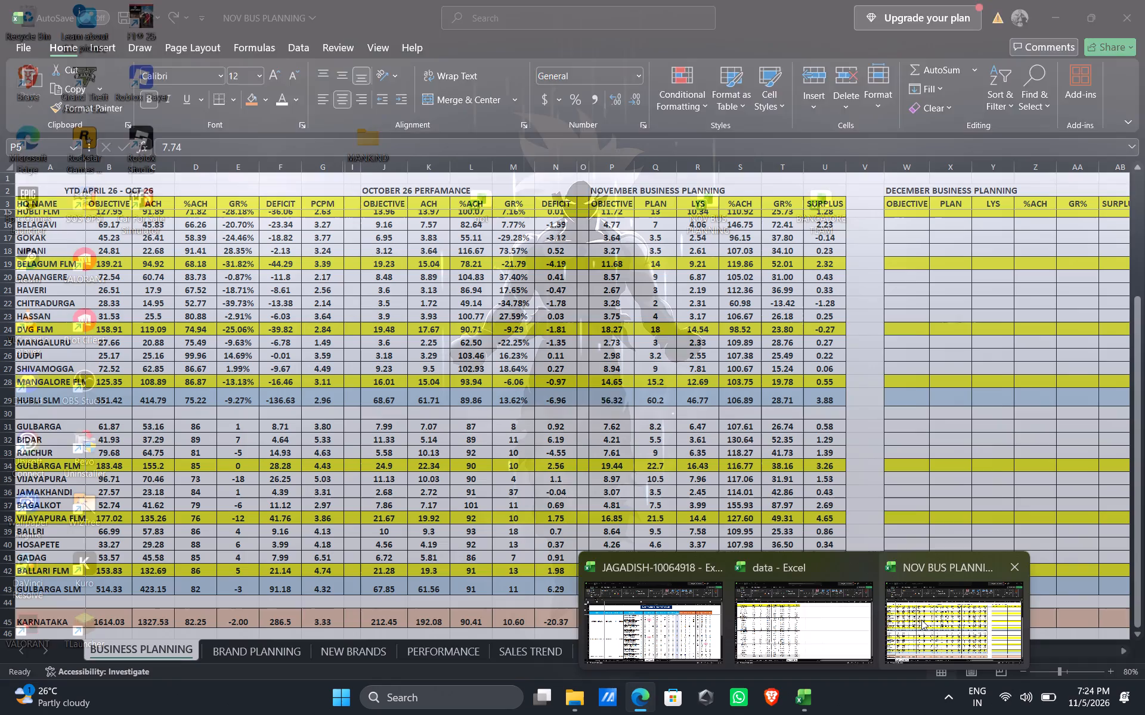
Return to the NOV BUS PLANNING workbook in Excel and save it.
left_click(921, 620)
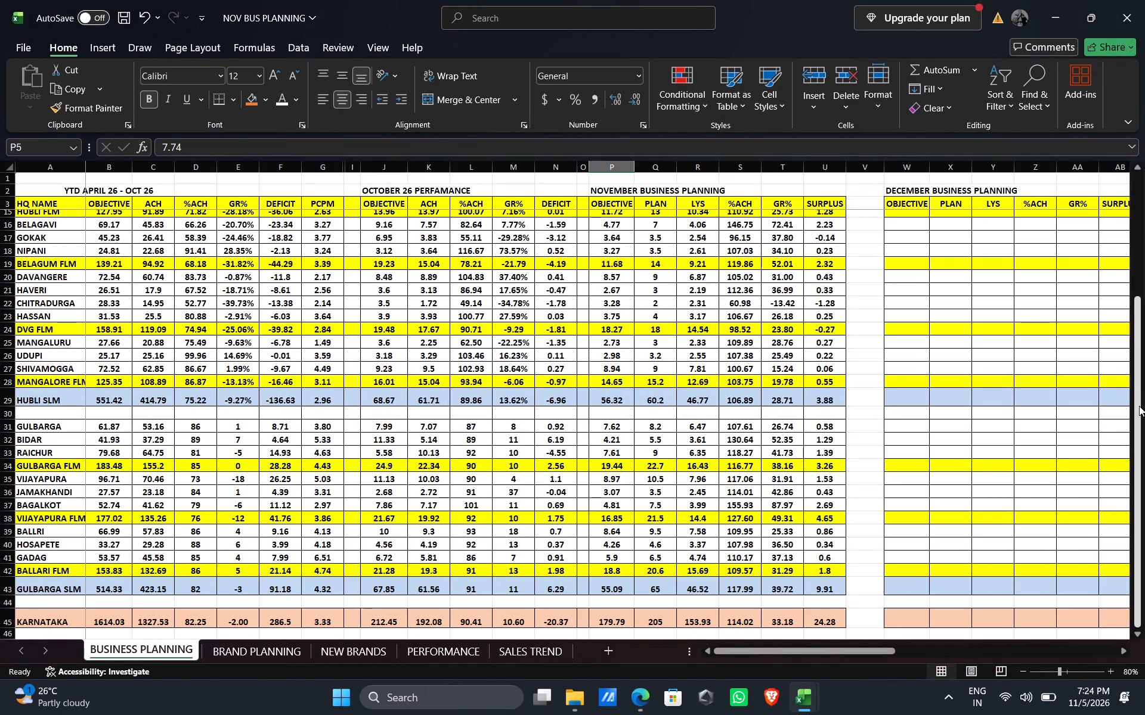
left_click_drag(1138, 409, 1135, 217)
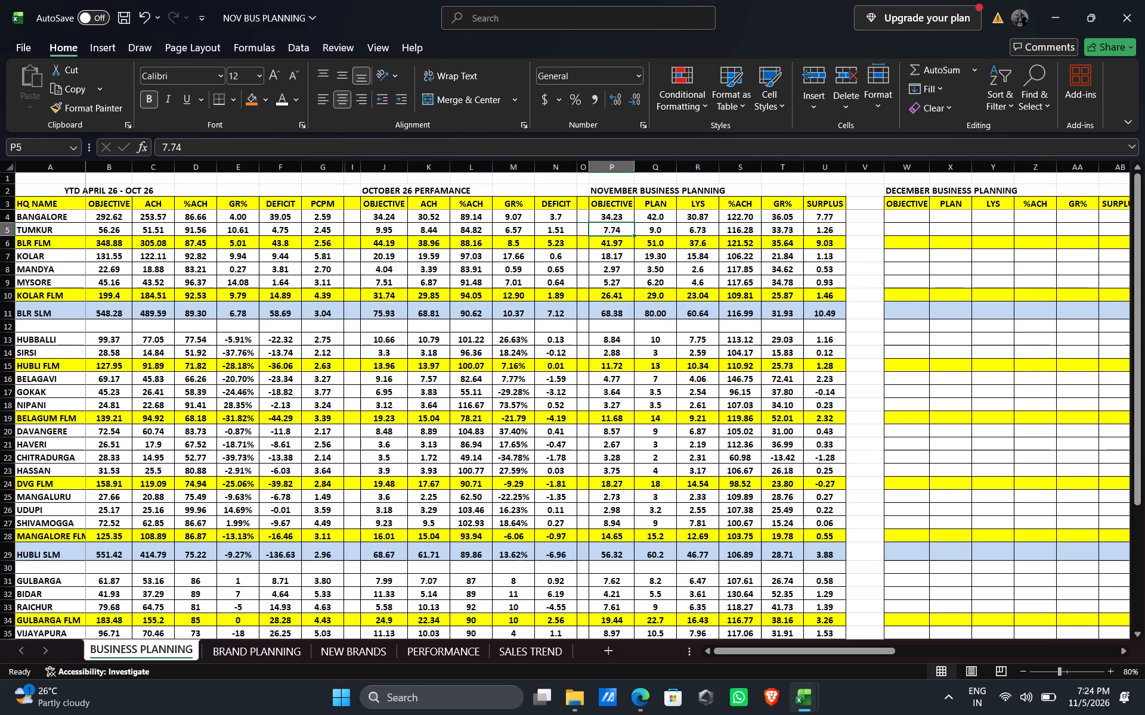
left_click(907, 231)
key("ctrl+s")
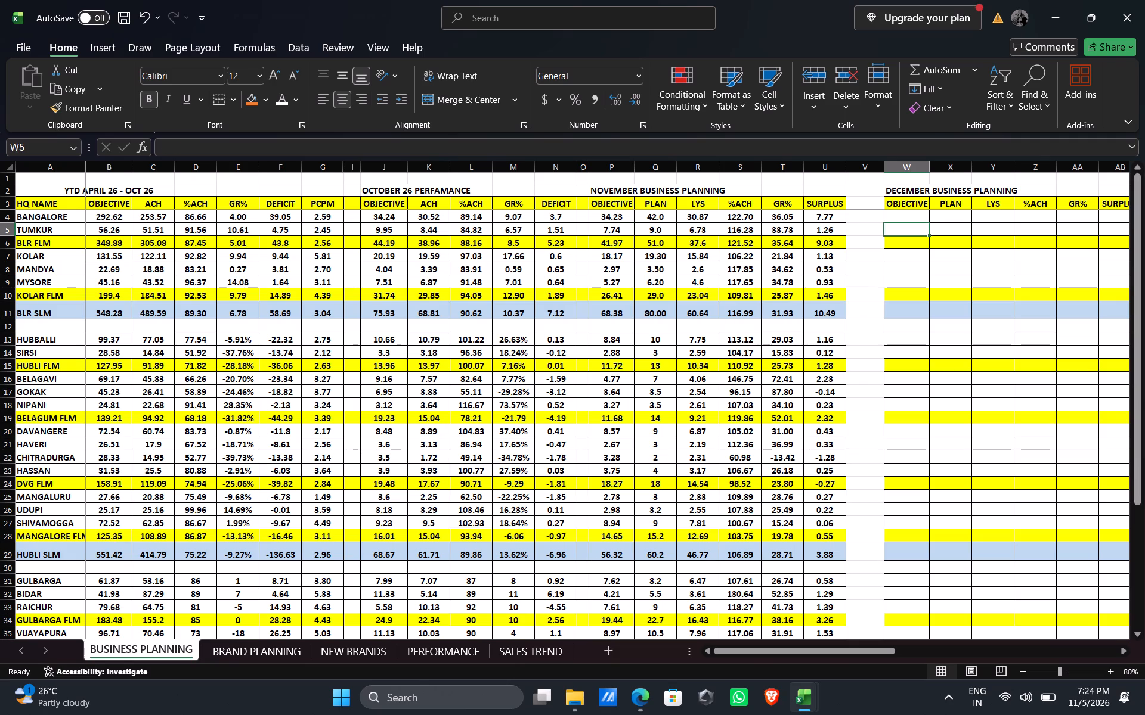
key("ctrl+s")
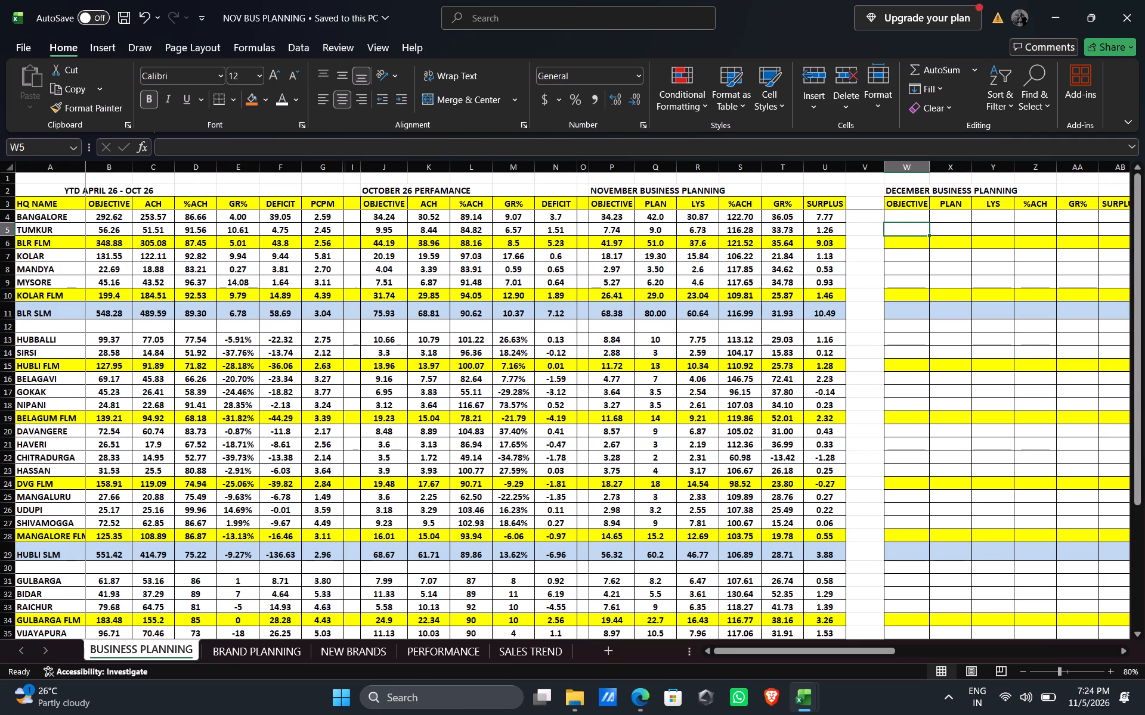
key("Return")
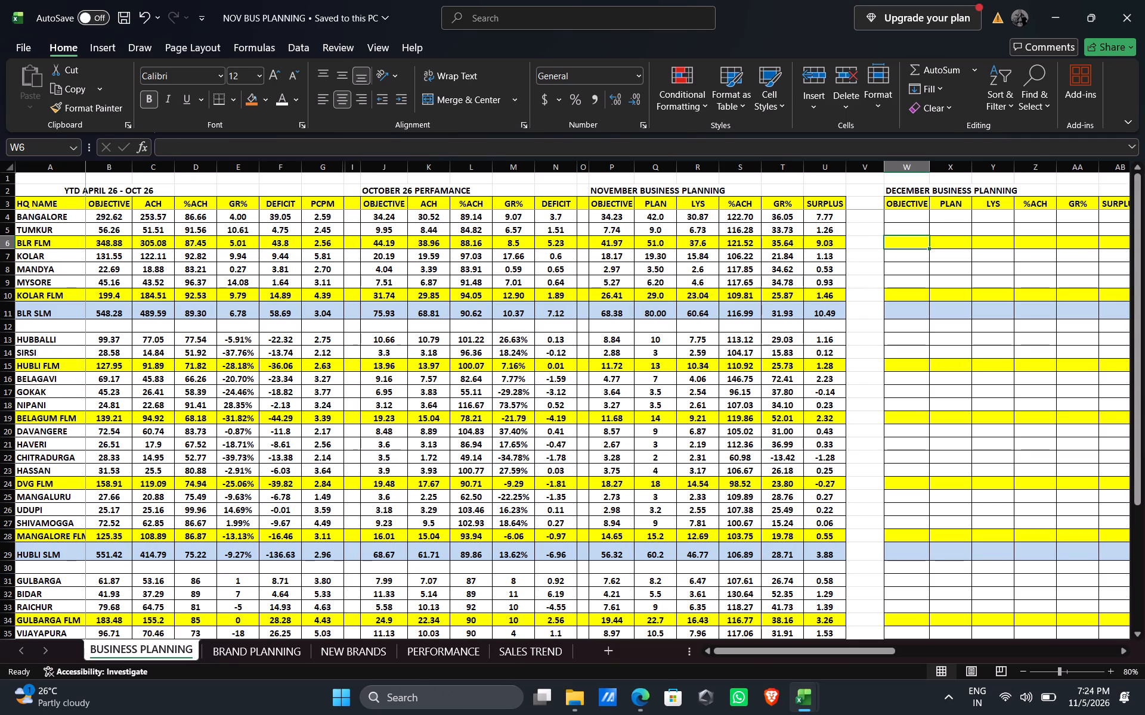
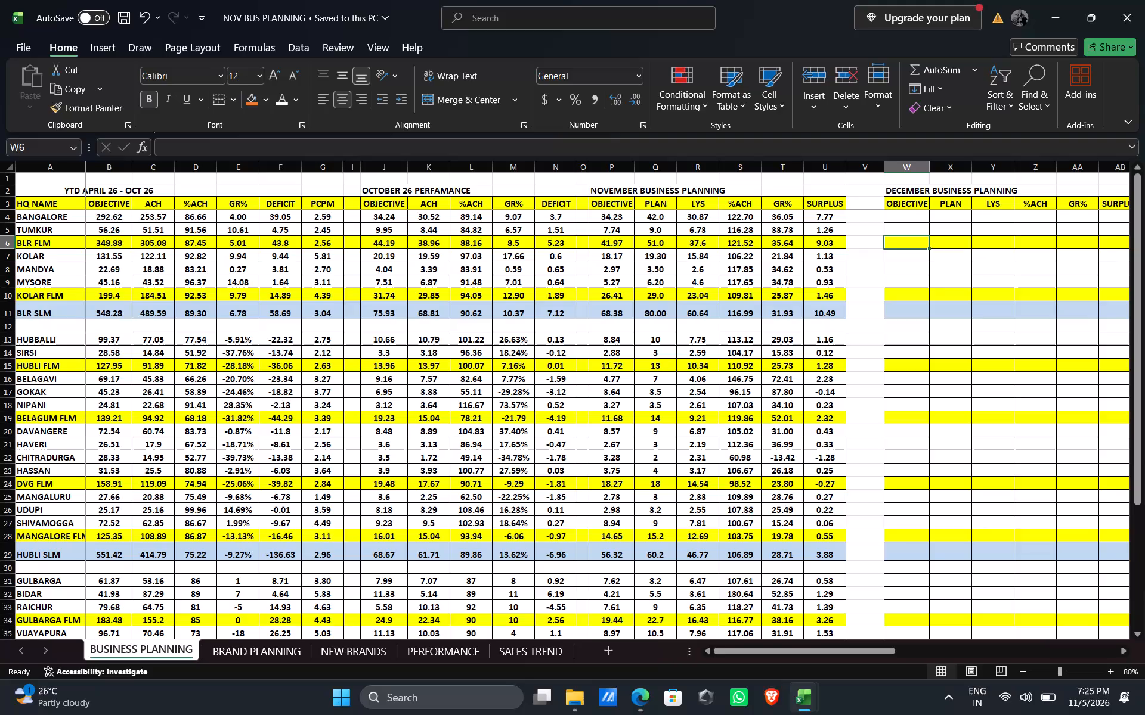
Switch to Edge and look over the Geography Sales Trend report again.
left_click(642, 696)
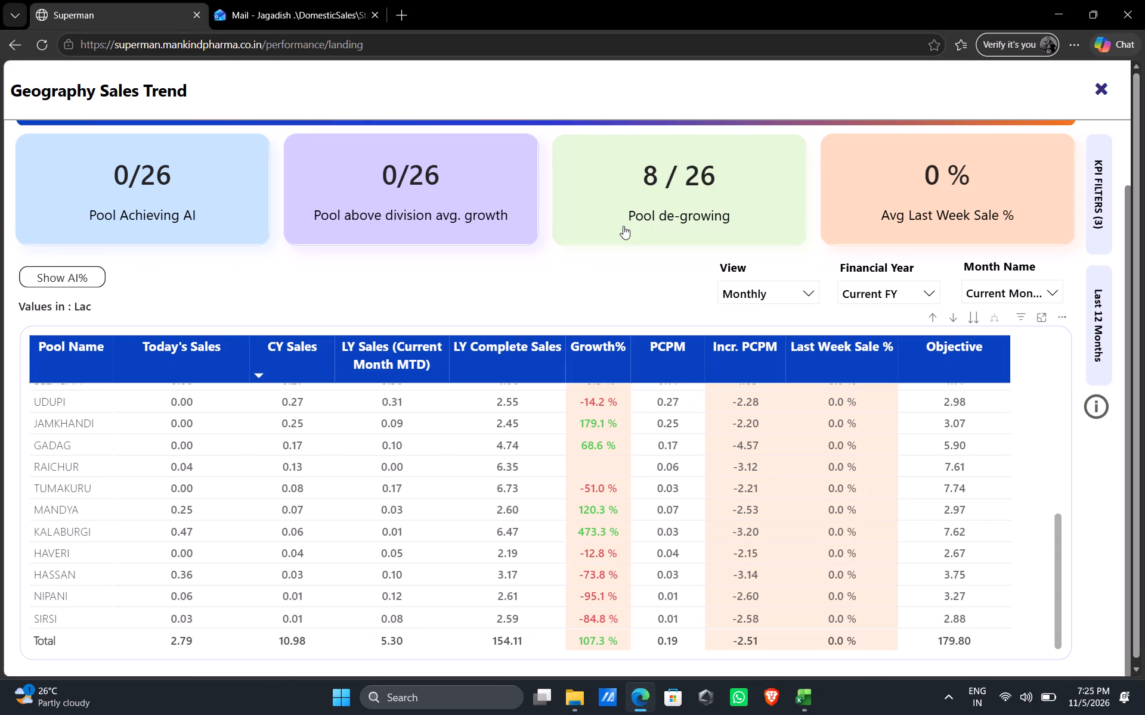
scroll(561, 629, "up", 1)
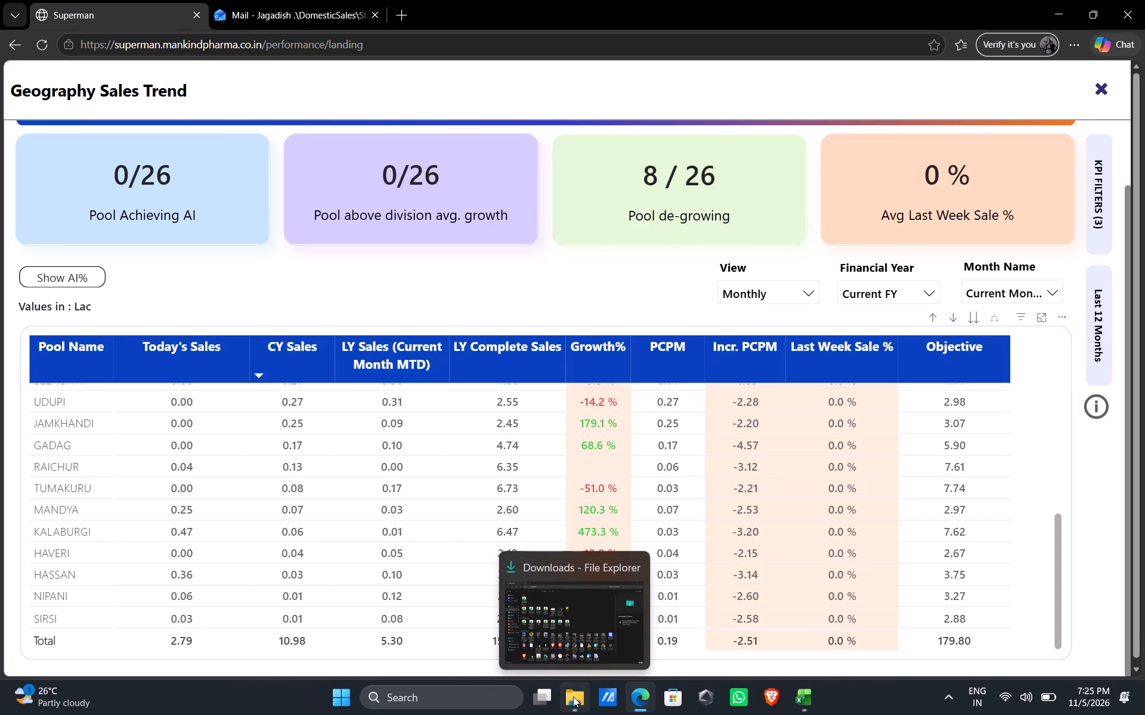
Switch to the Downloads folder in File Explorer and look over the files listed there.
left_click(573, 697)
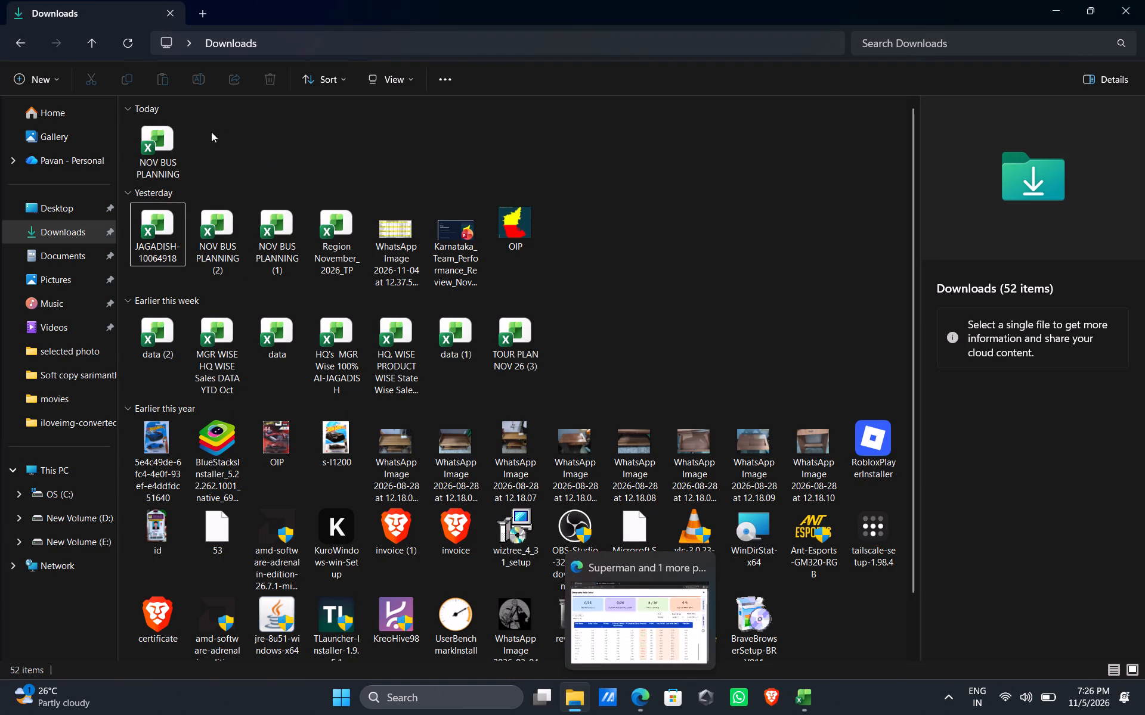
scroll(602, 666, "up", 1)
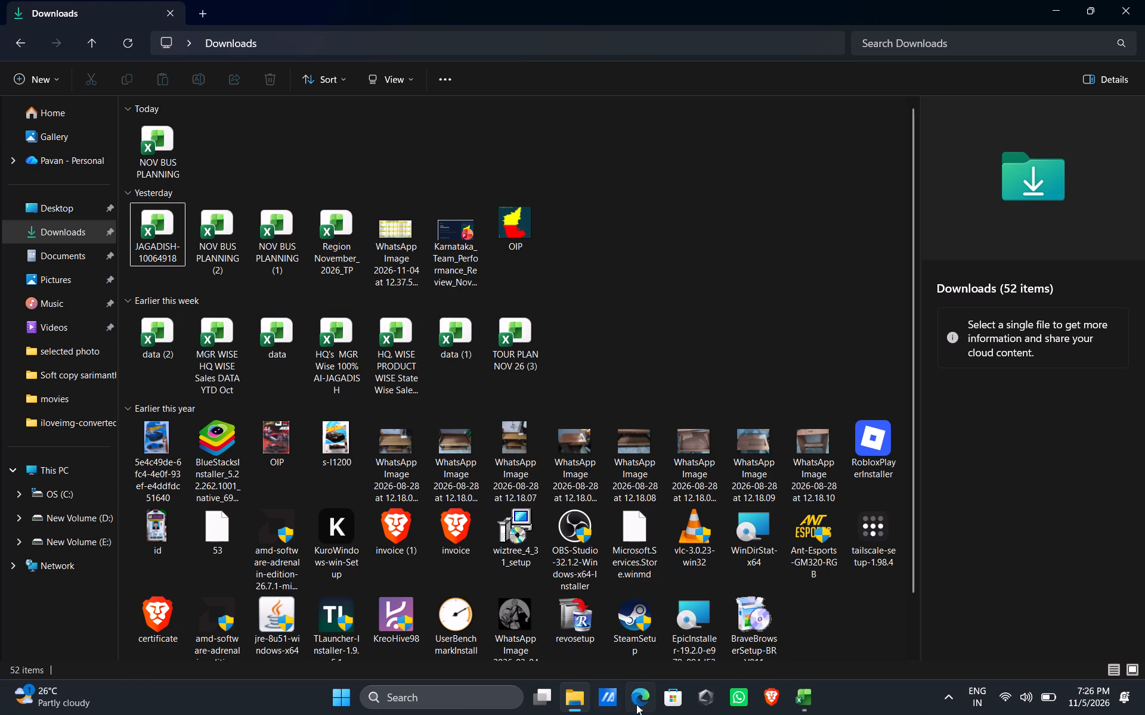
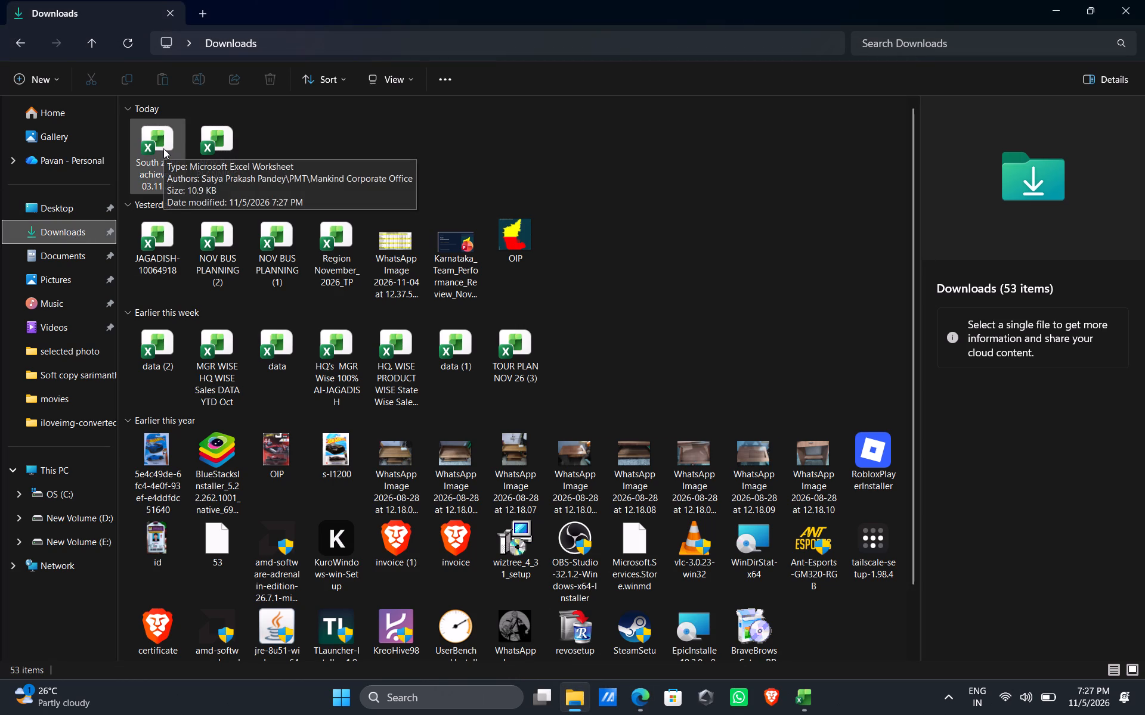
Switch from the Downloads folder to Edge, back to the Target sheet email in Outlook.
left_click(636, 701)
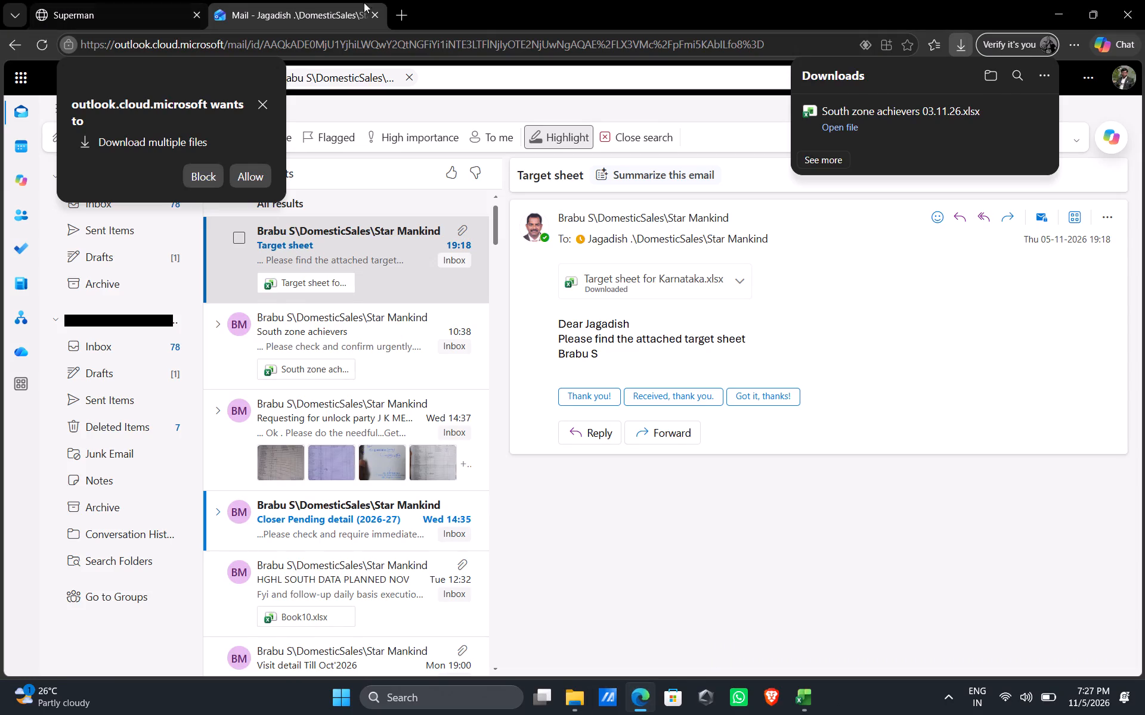
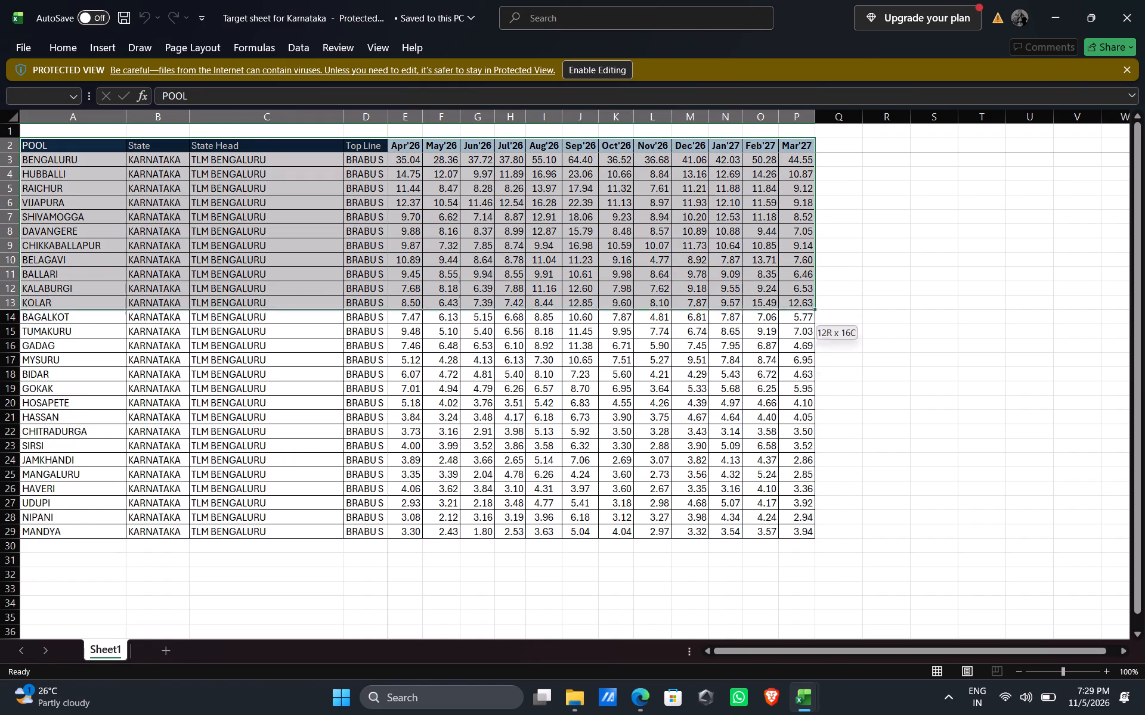
Copy the Karnataka target table, from the POOL header row to MANDYA, into a new sheet of the NOV BUS PLANNING workbook.
left_click_drag(799, 326, 785, 473)
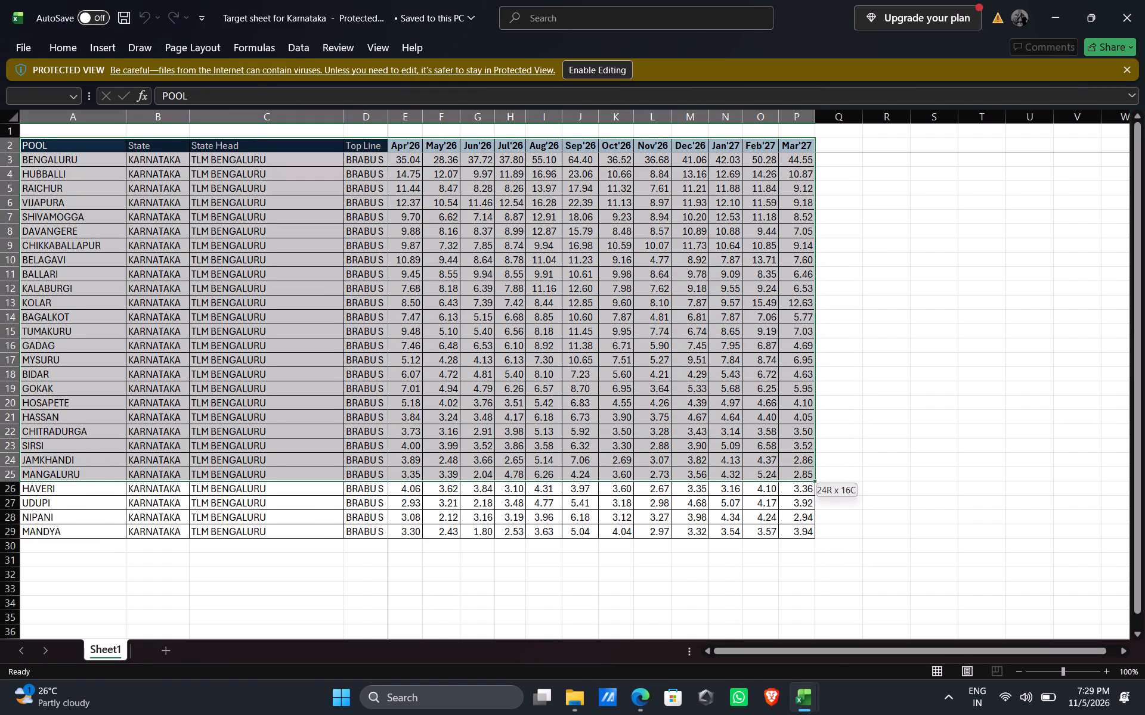
left_click_drag(785, 473, 785, 532)
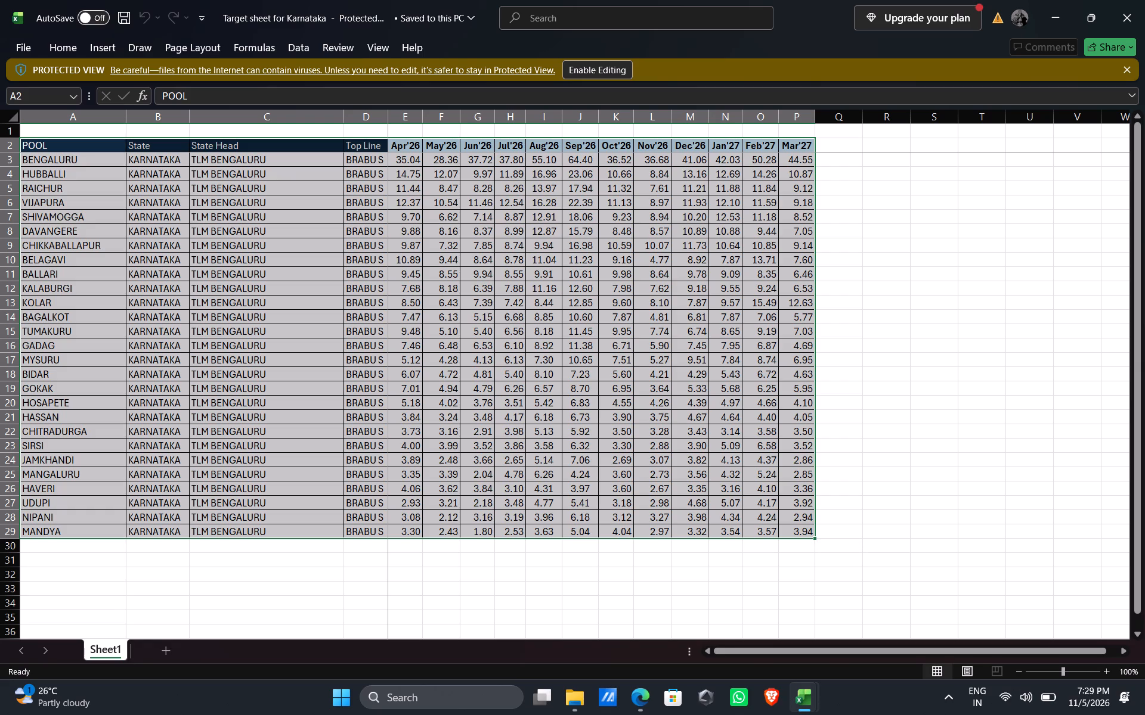
key("ctrl+c")
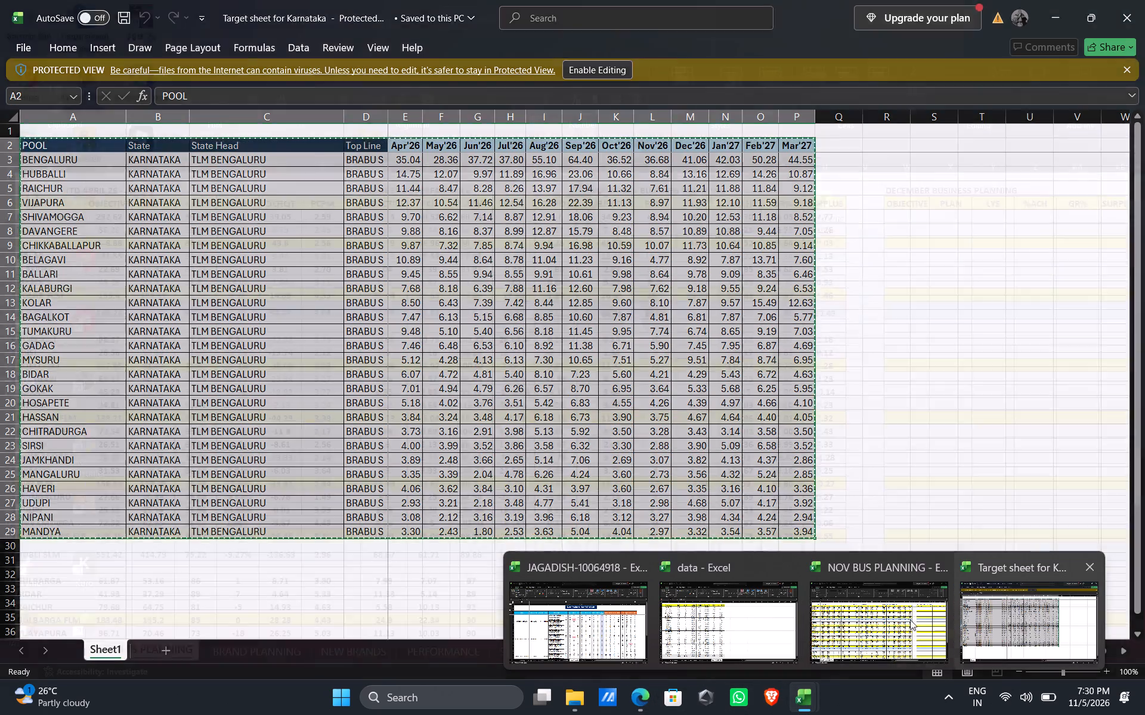
left_click(886, 620)
left_click(611, 652)
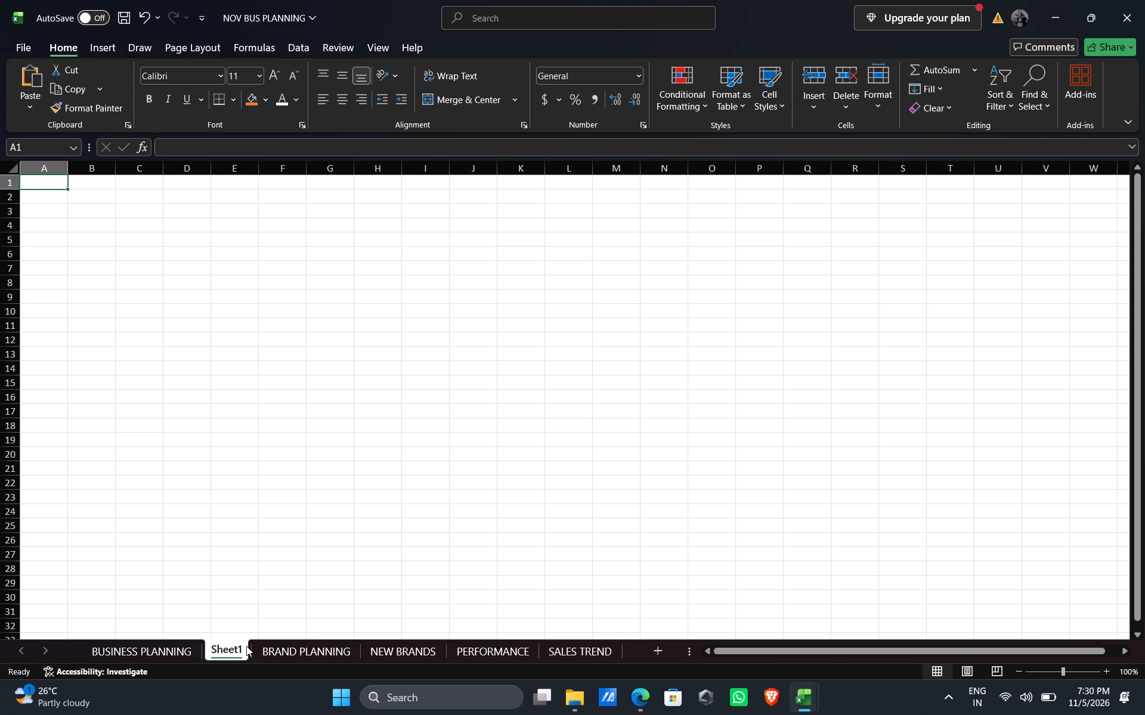
key("ctrl+v")
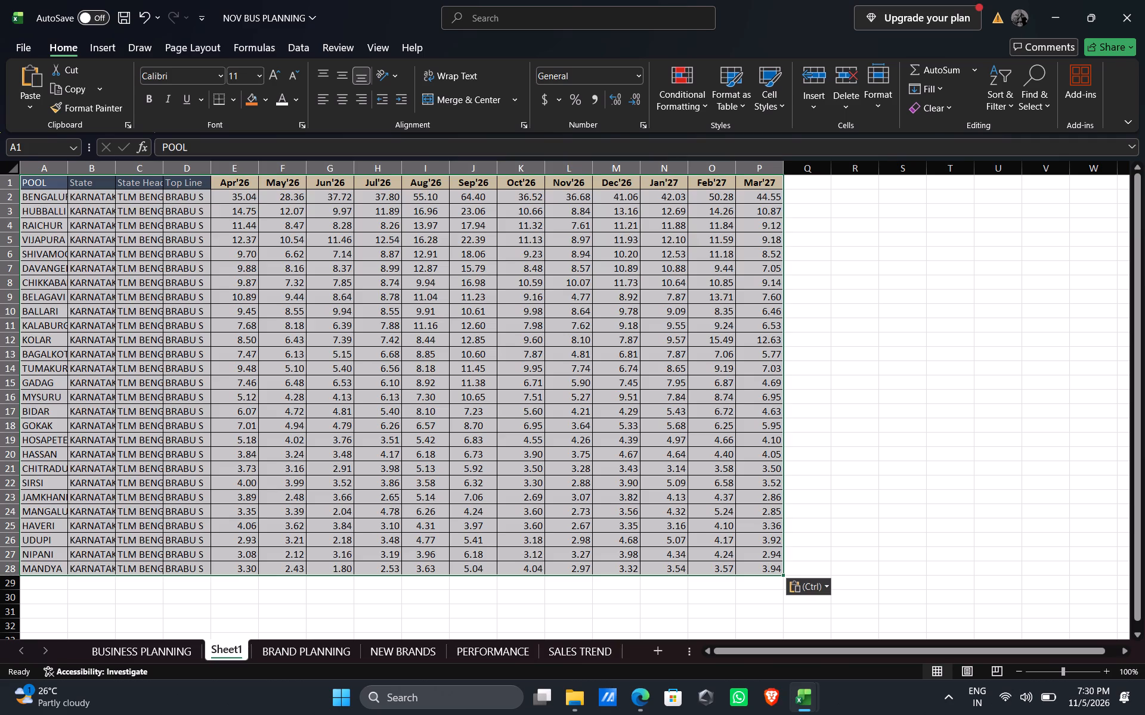
Widen the POOL, State and State Head columns so their entries show in full.
left_click_drag(68, 162, 141, 167)
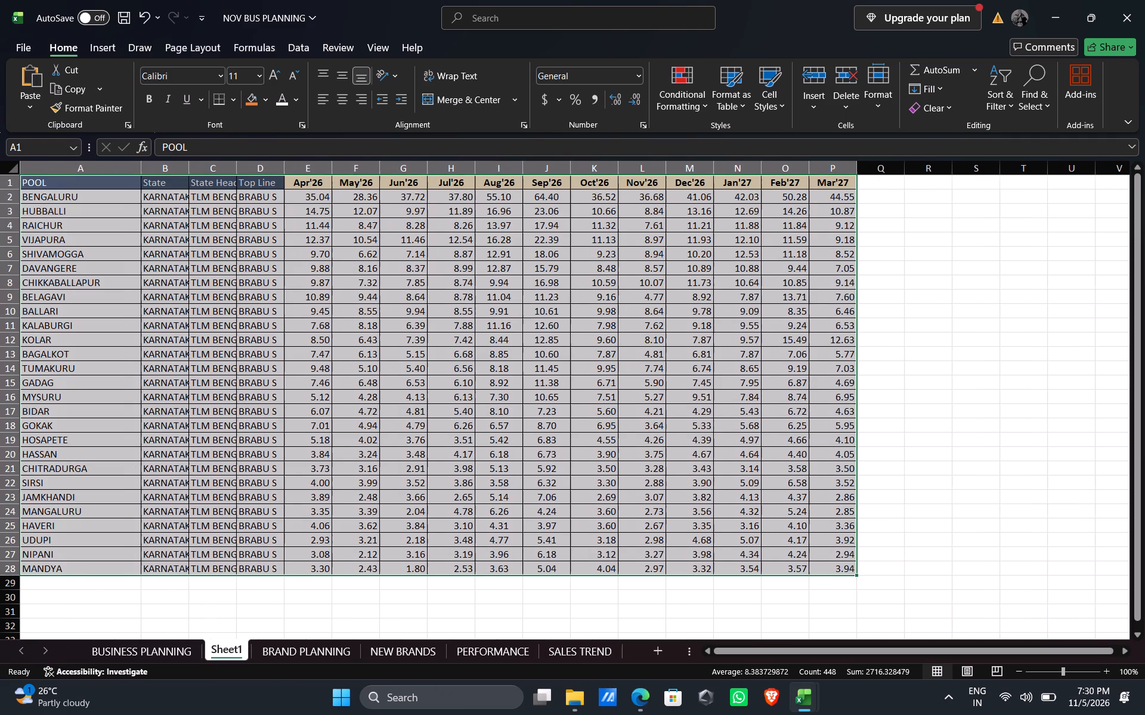
left_click_drag(191, 167, 229, 169)
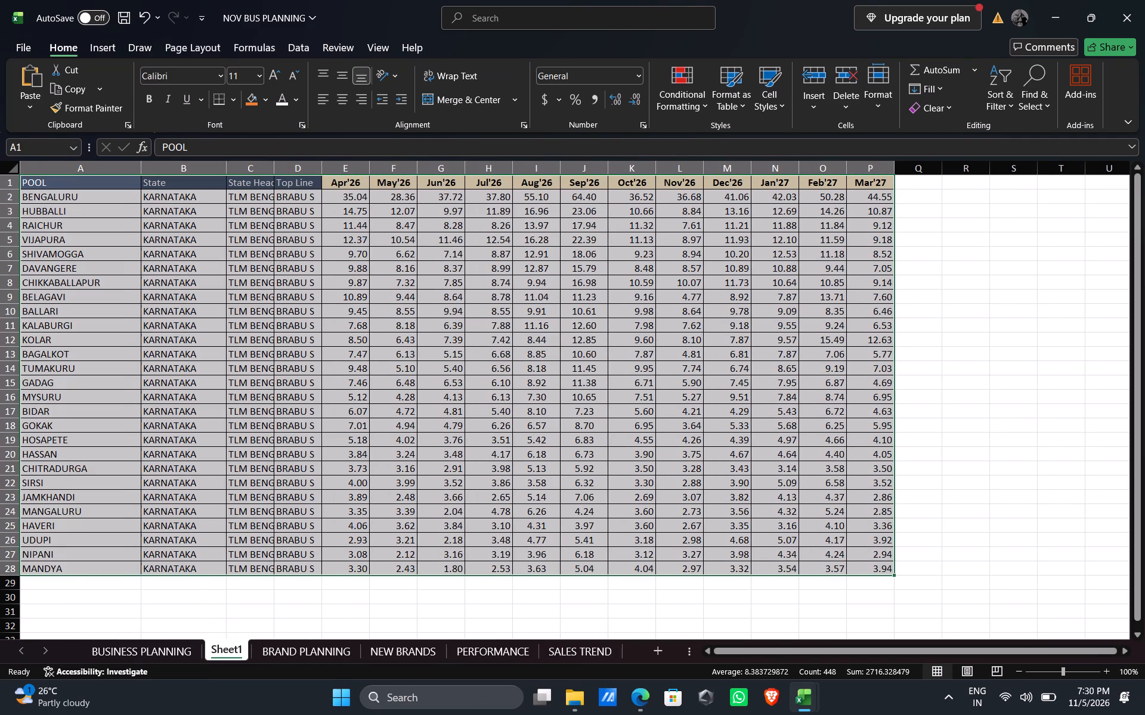
left_click_drag(271, 173, 317, 178)
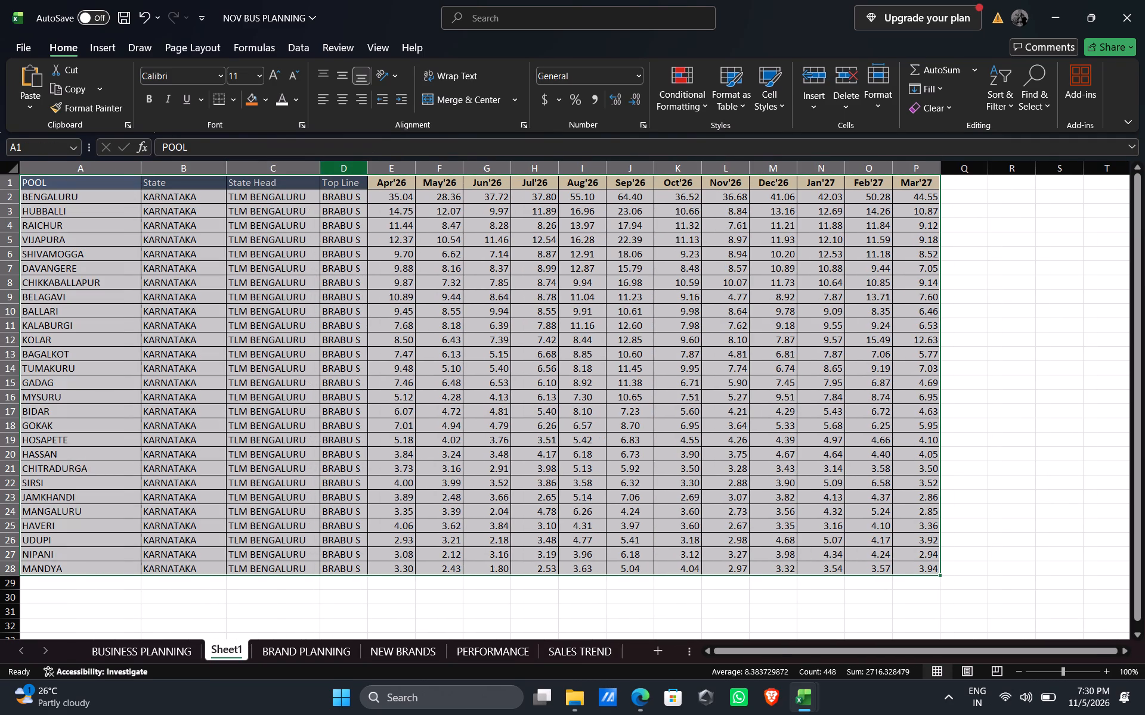
Delete the State Head and Top Line columns from the pasted target table.
left_click_drag(349, 167, 283, 169)
right_click(283, 169)
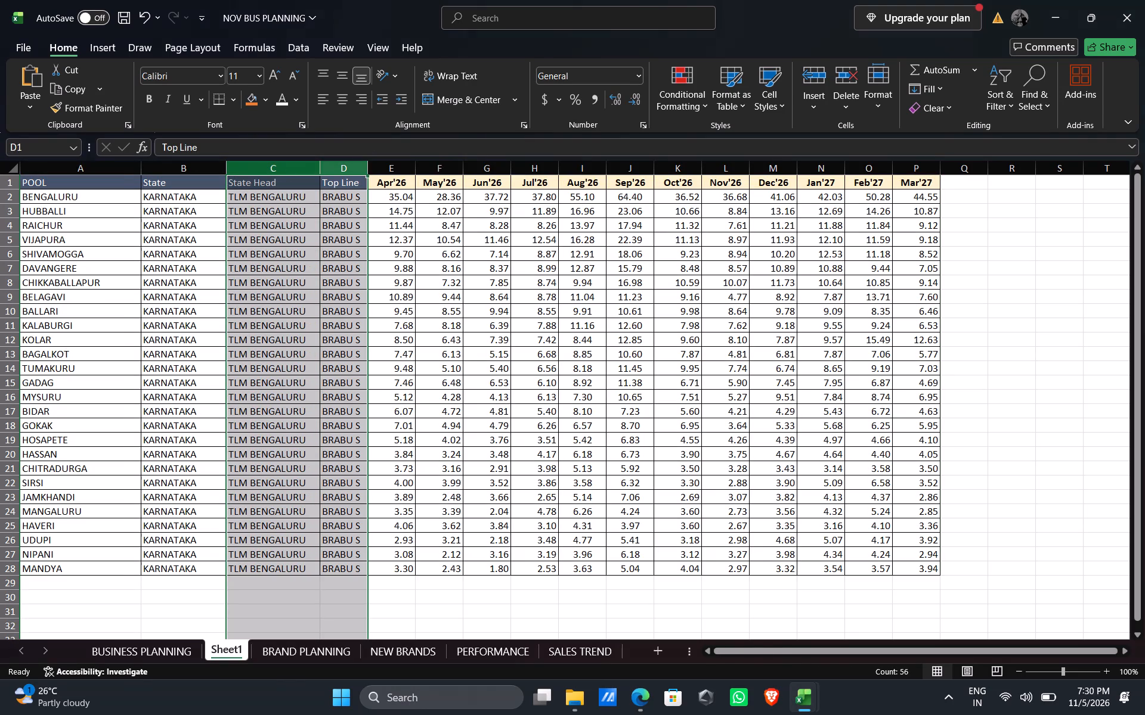
left_click(324, 336)
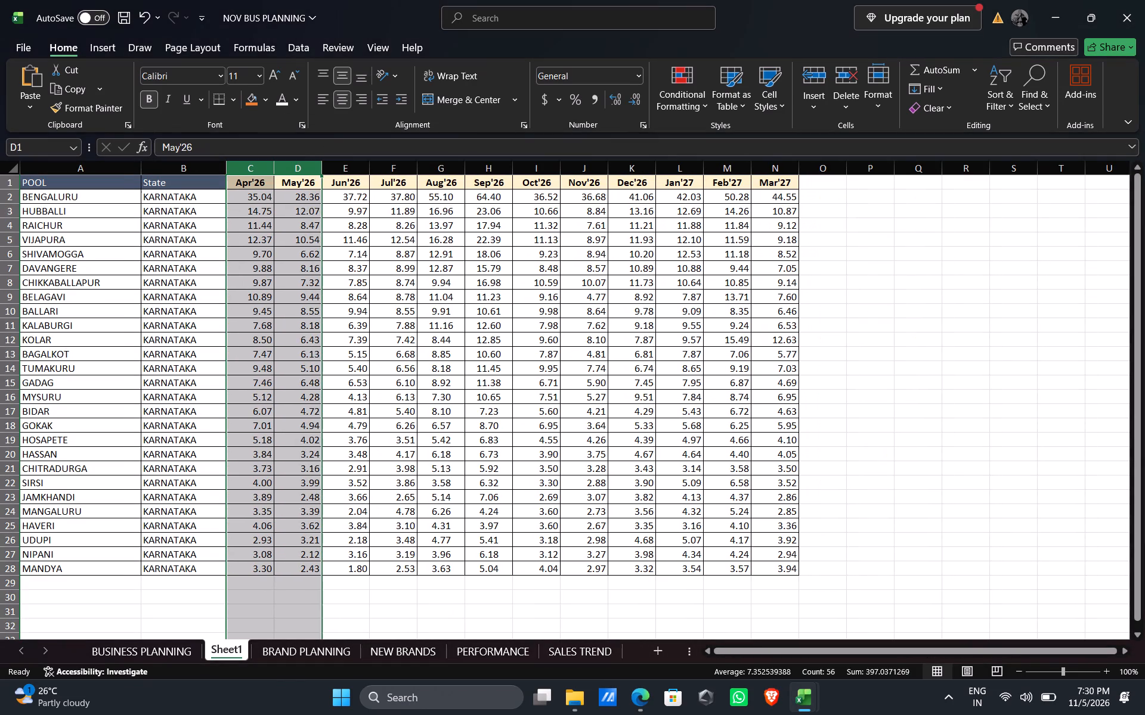
Move the State column ahead of POOL by inserting a copy before it and deleting the original State column.
left_click(182, 172)
key("ctrl+c")
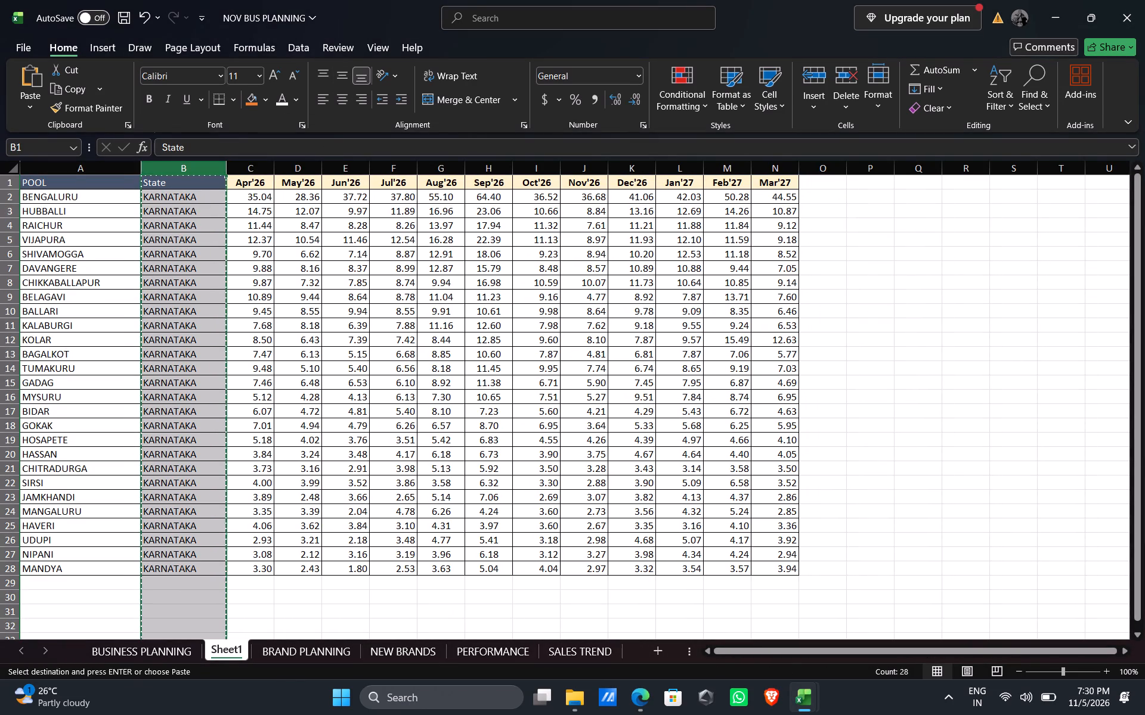
left_click(83, 167)
right_click(83, 167)
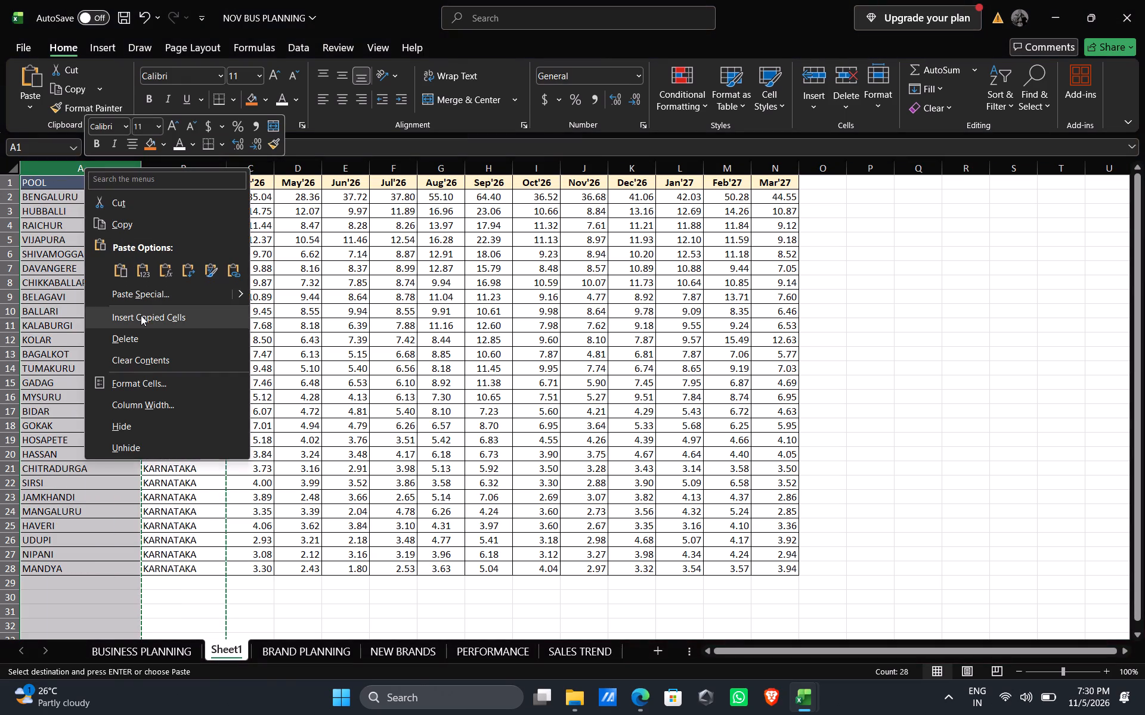
left_click(141, 315)
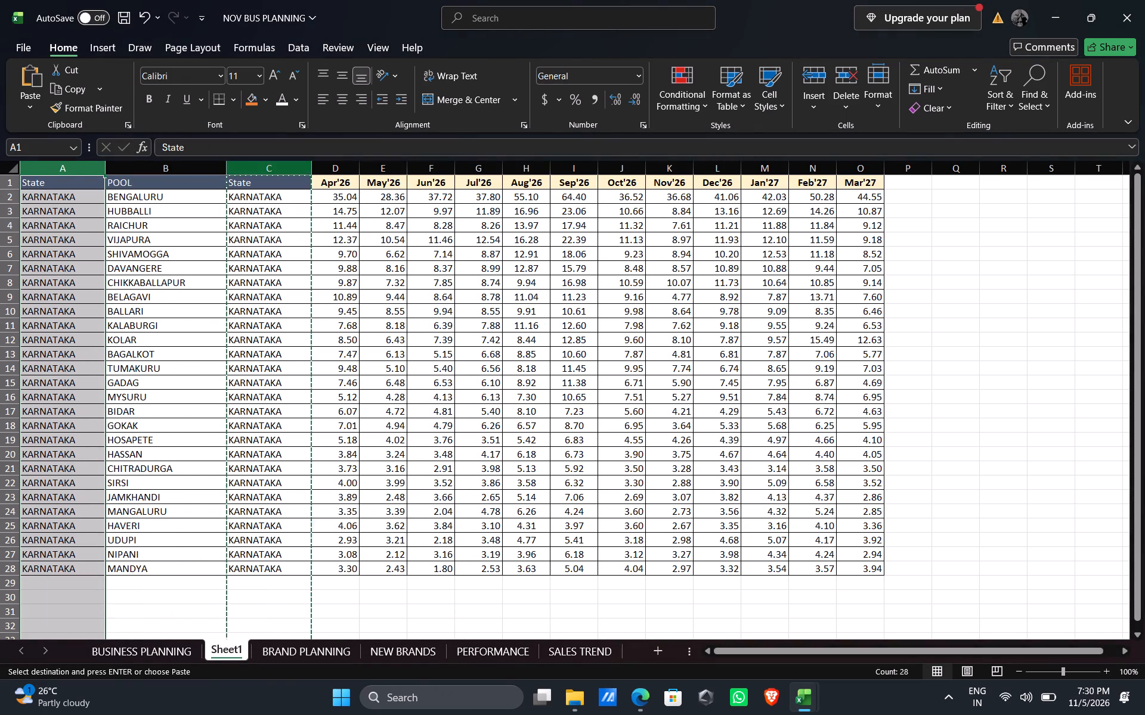
left_click(249, 169)
right_click(249, 169)
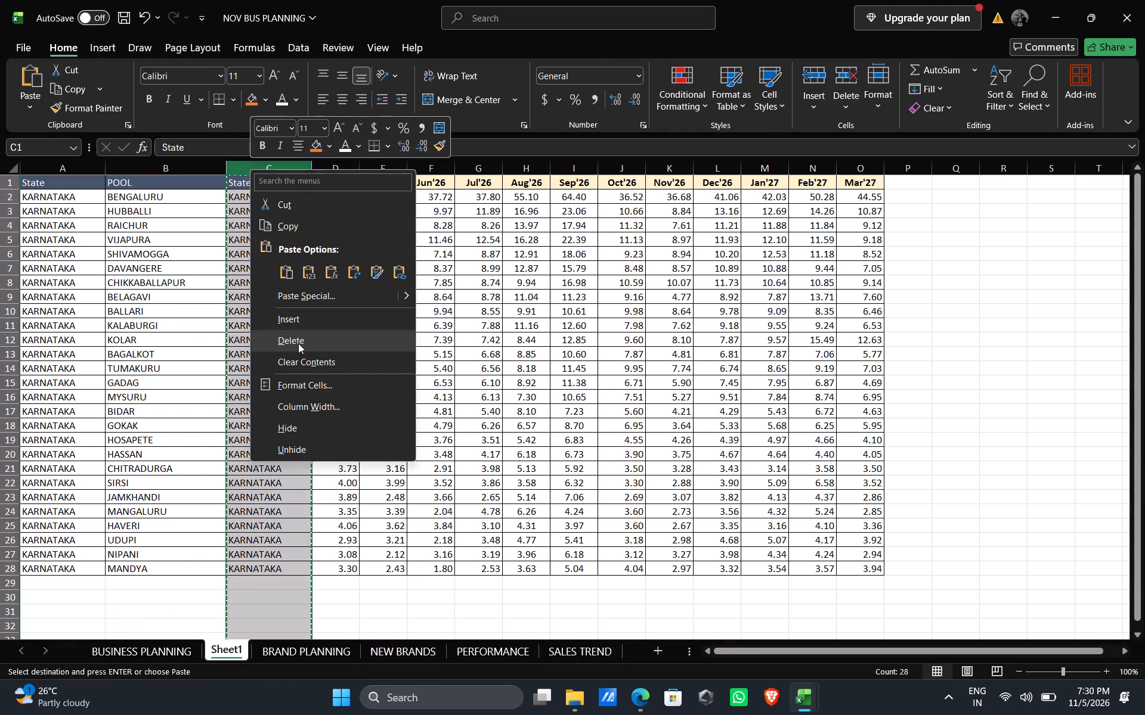
left_click(298, 343)
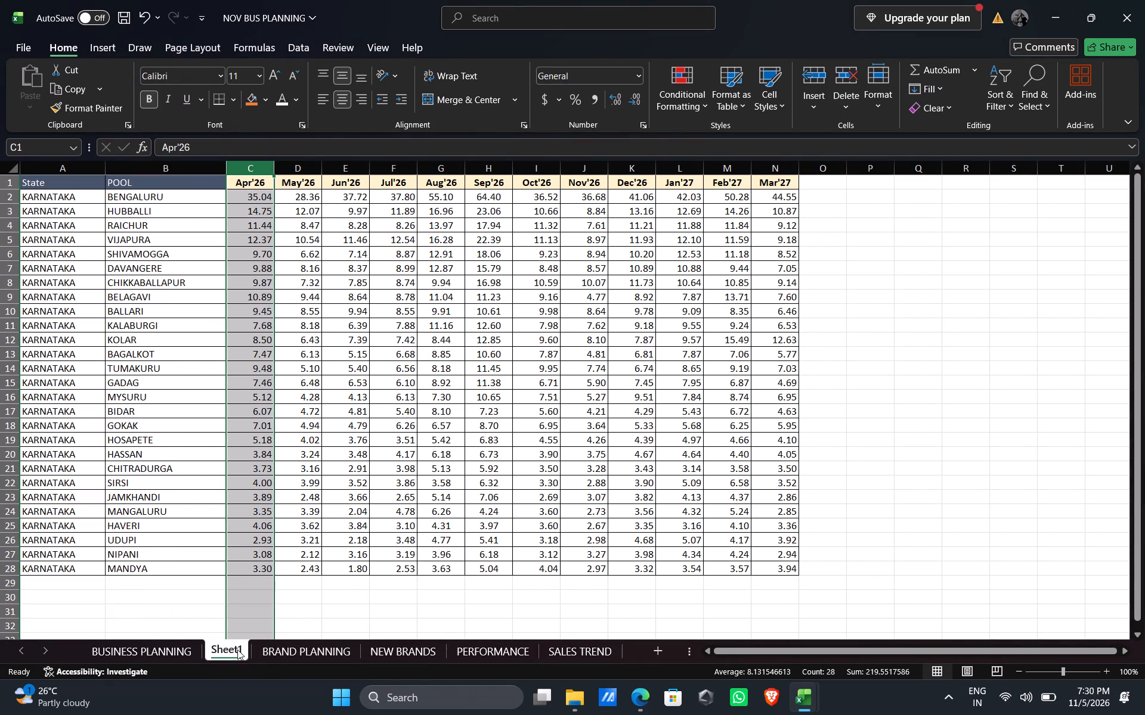
Rename the new target sheet as TGT26-27FY and save the workbook.
right_click(228, 646)
left_click(262, 484)
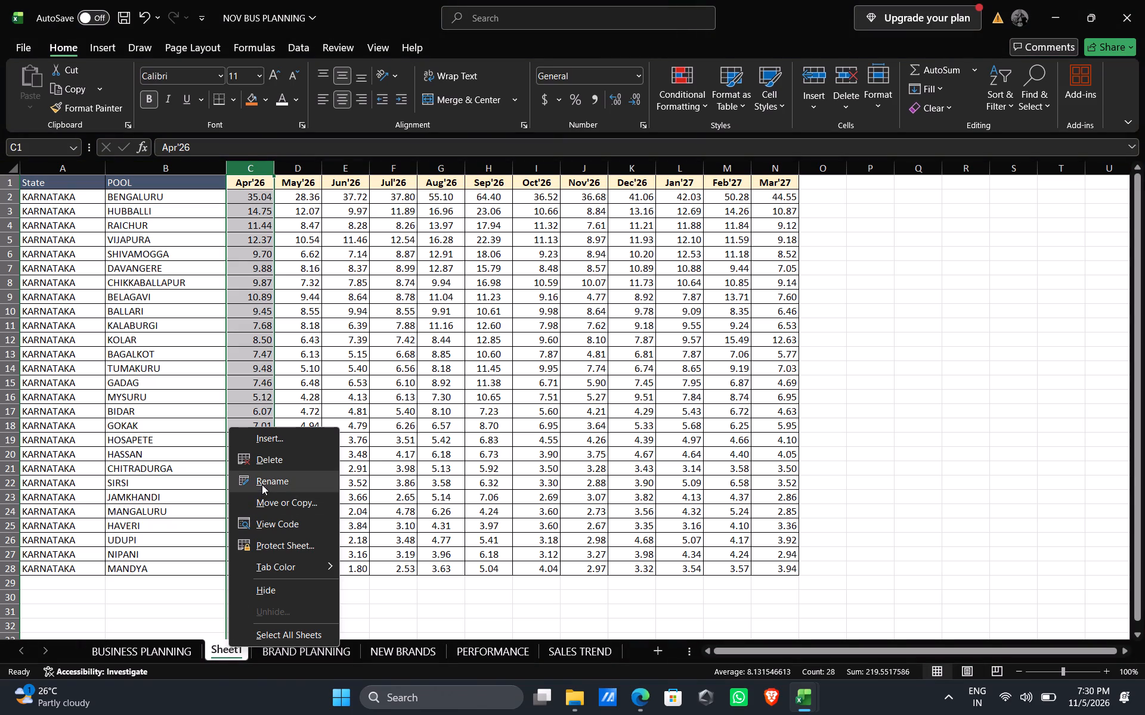
type("TGT")
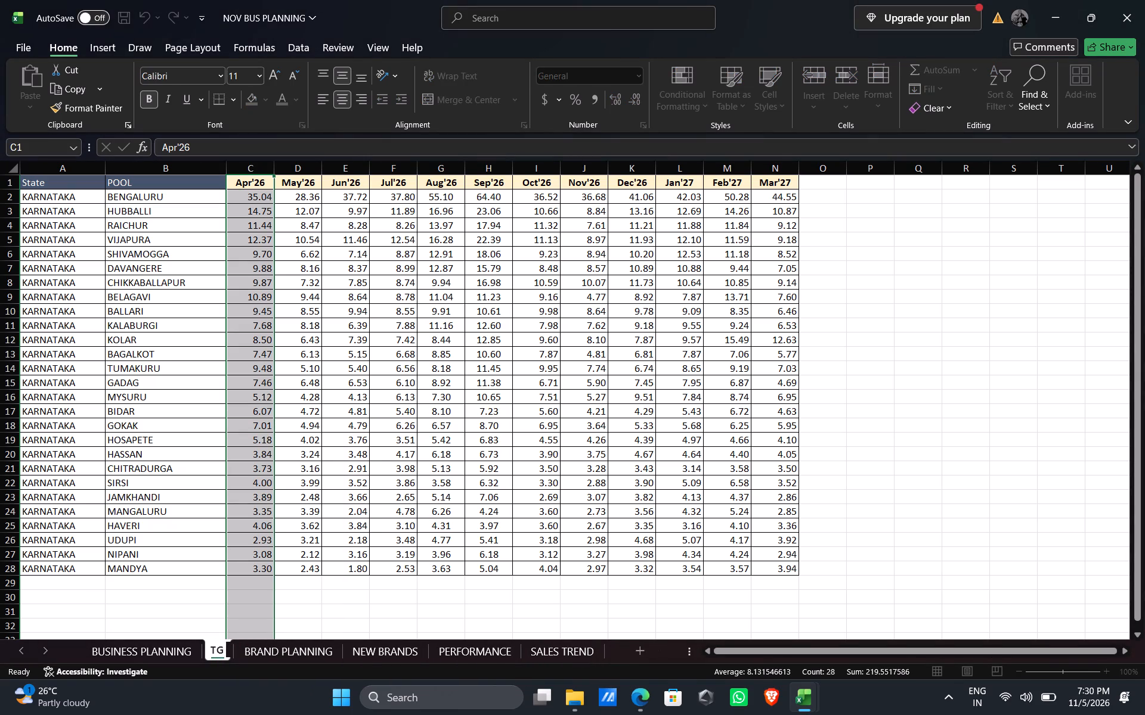
type("26")
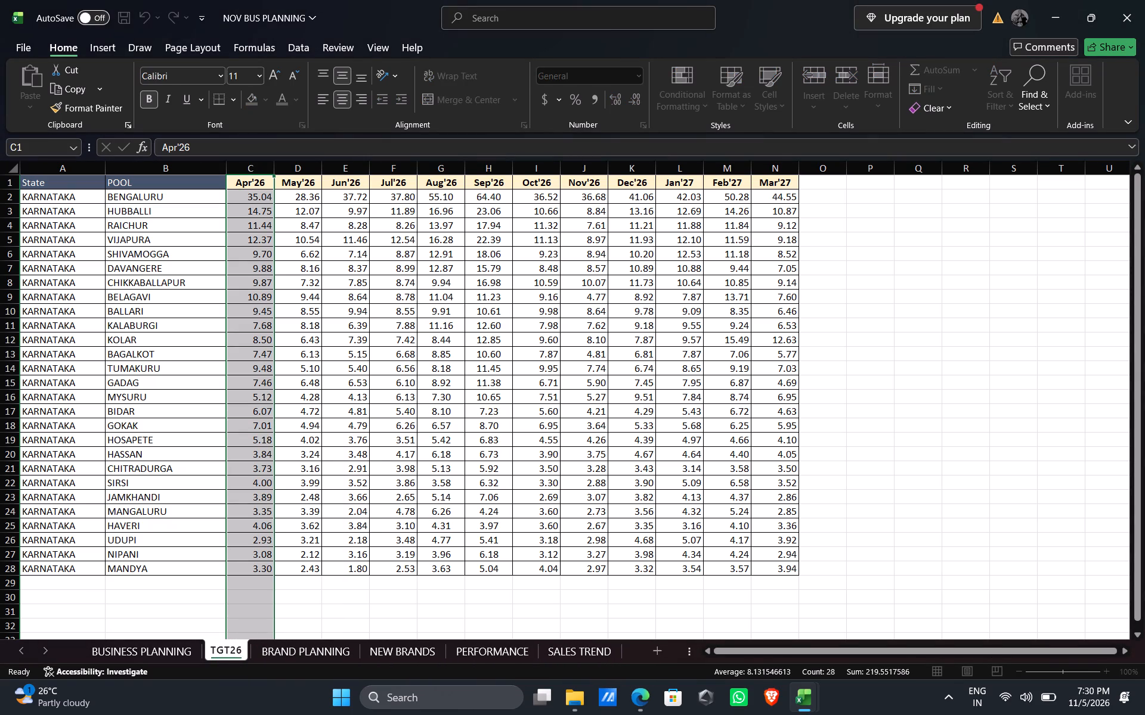
type("-2")
key("7")
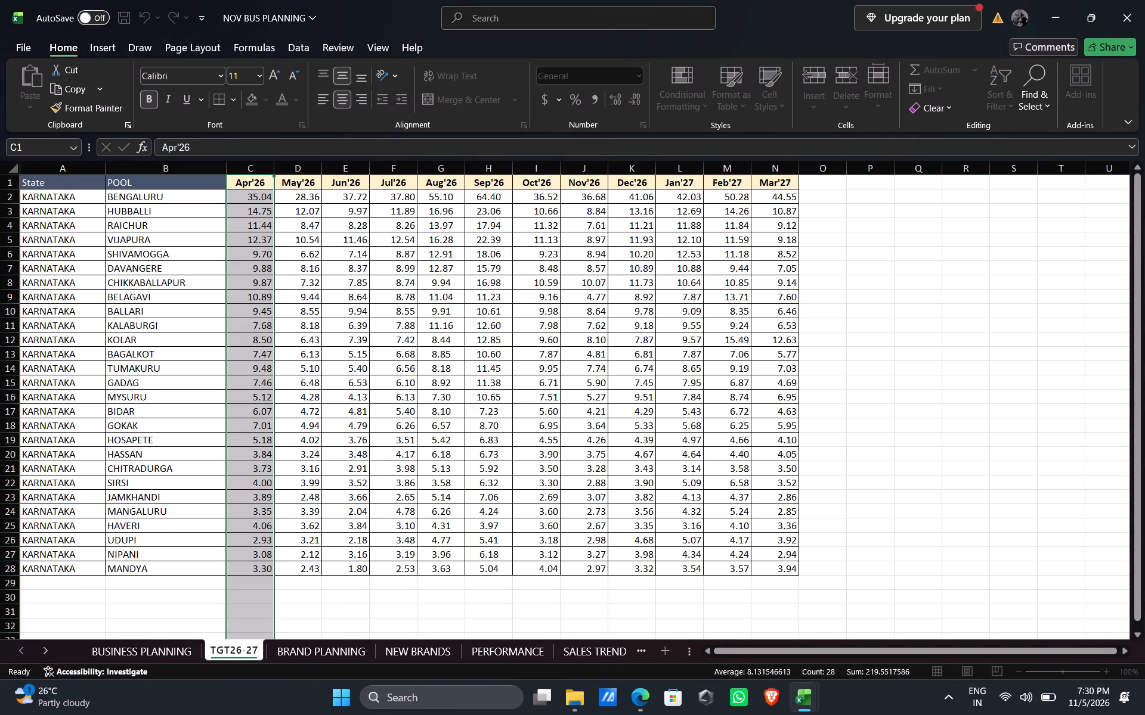
type("FY")
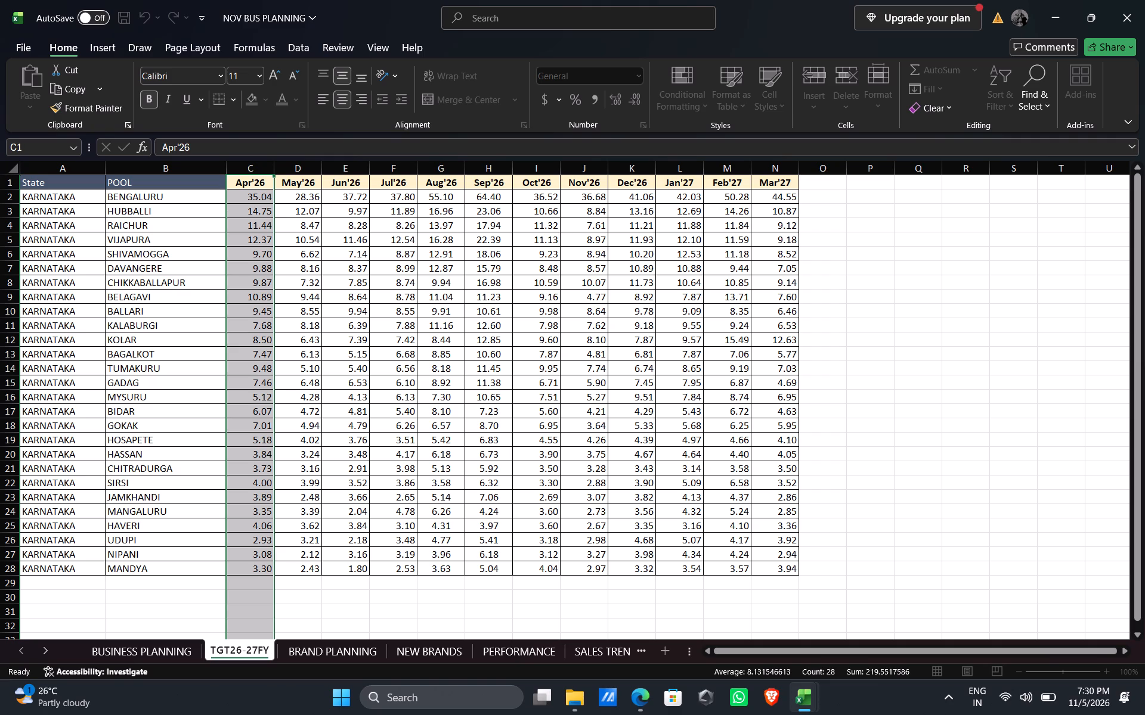
left_click(867, 453)
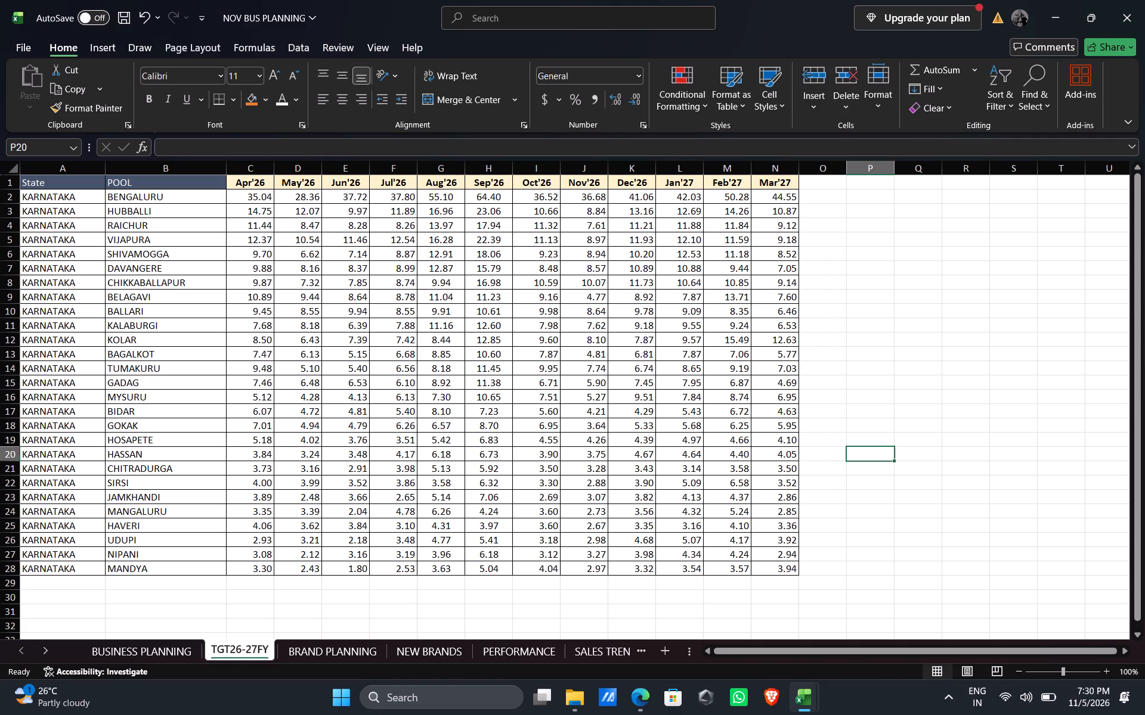
key("ctrl+s")
Move the TGT26-27FY sheet to the end of the workbook, after SALES TREND.
left_click_drag(245, 649, 645, 632)
left_click_drag(253, 648, 298, 634)
left_click_drag(298, 634, 320, 630)
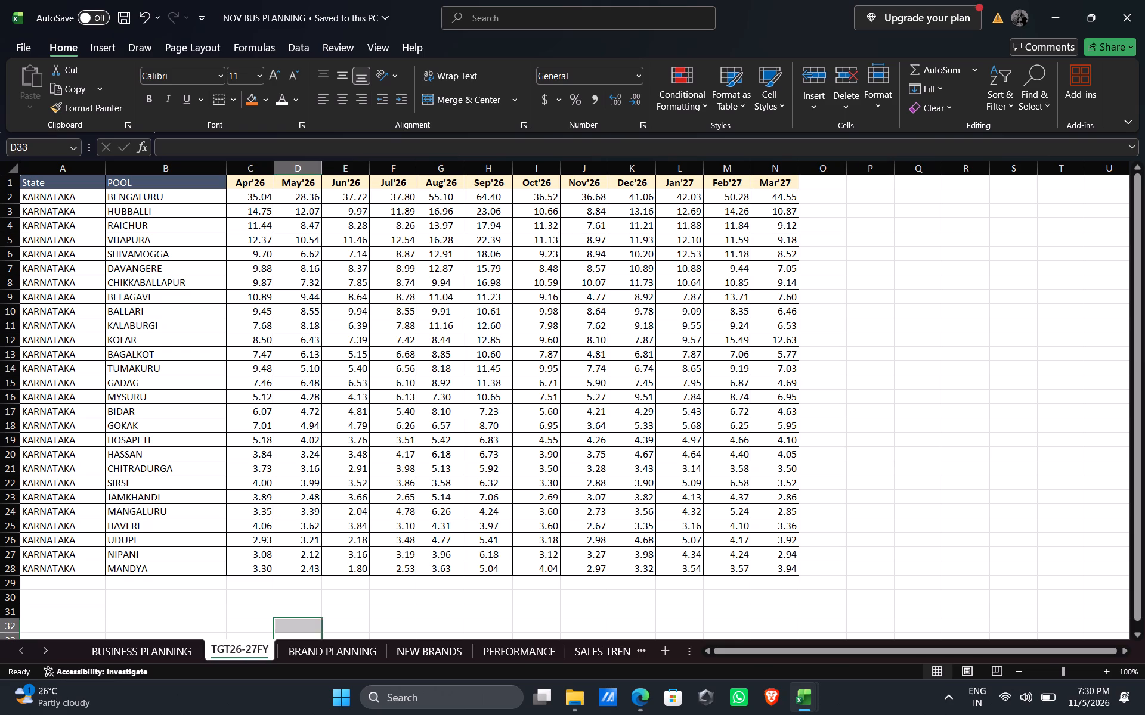
left_click_drag(320, 630, 357, 630)
left_click(243, 601)
left_click_drag(246, 650, 616, 629)
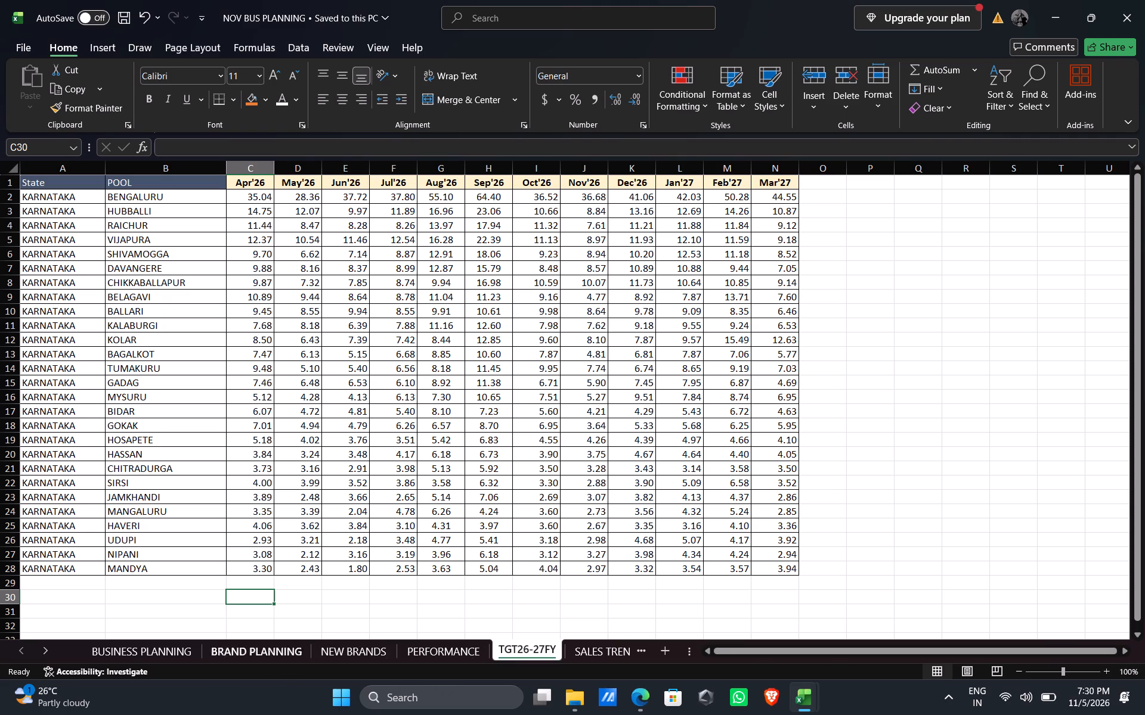
left_click_drag(586, 652, 547, 640)
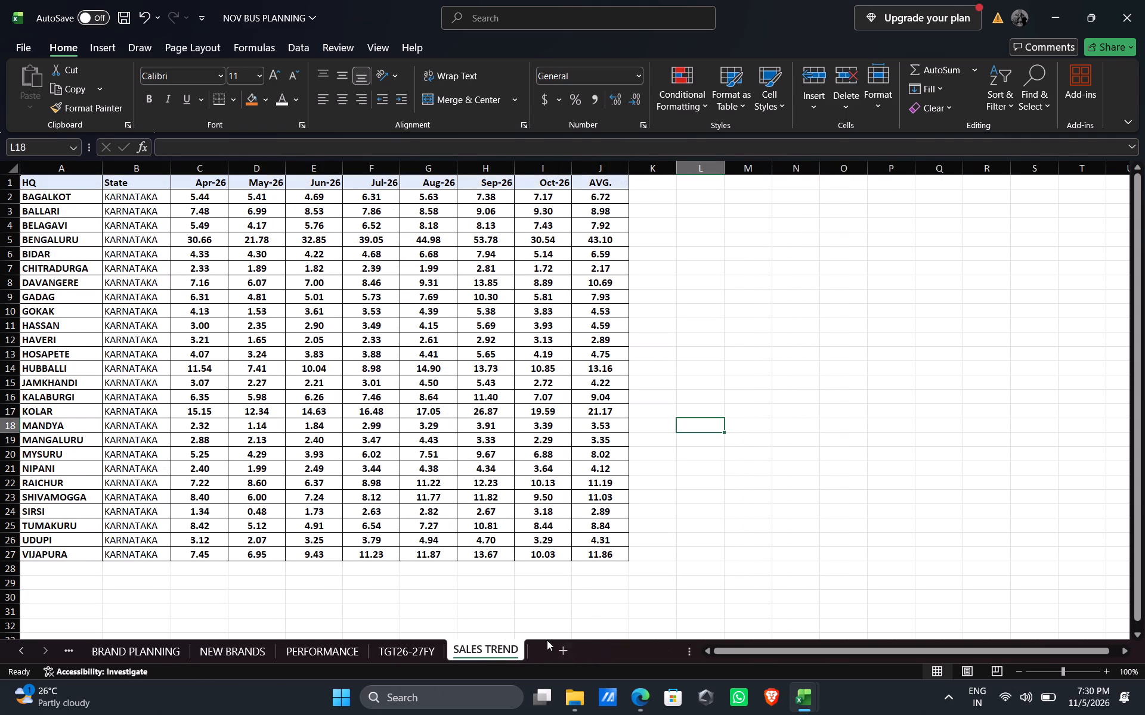
left_click_drag(547, 640, 546, 639)
left_click_drag(491, 650, 401, 623)
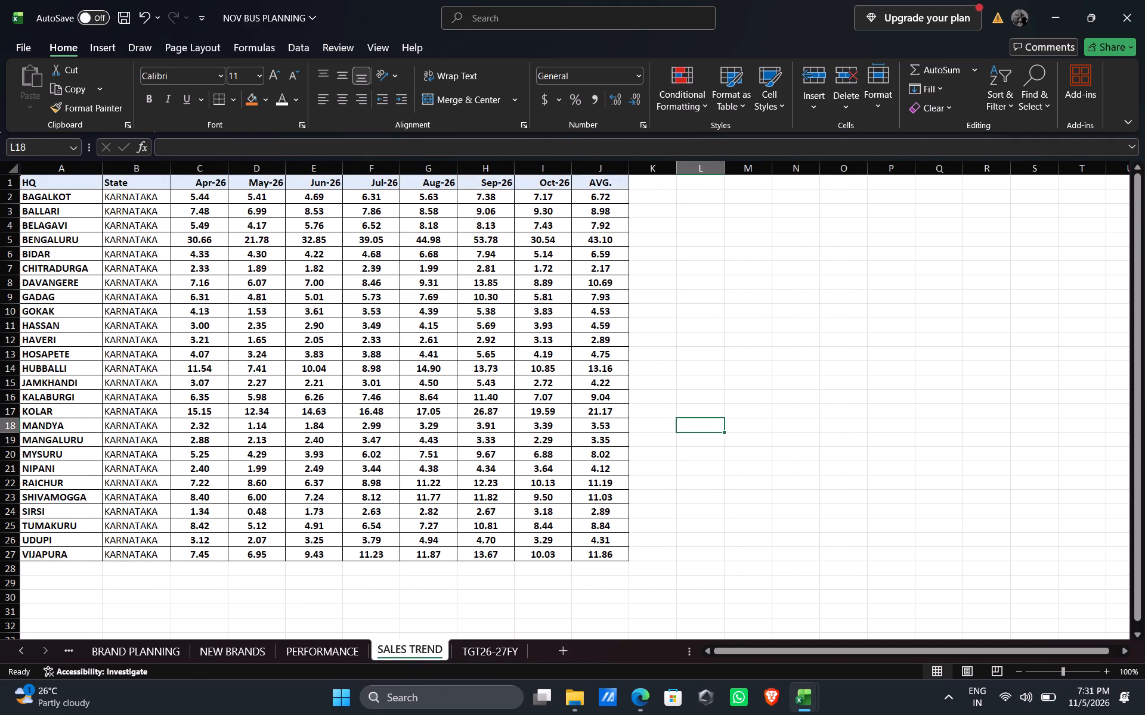
Look over the TGT26-27FY, SALES TREND and PERFORMANCE sheets, viewing PERFORMANCE at 70% zoom.
left_click(491, 649)
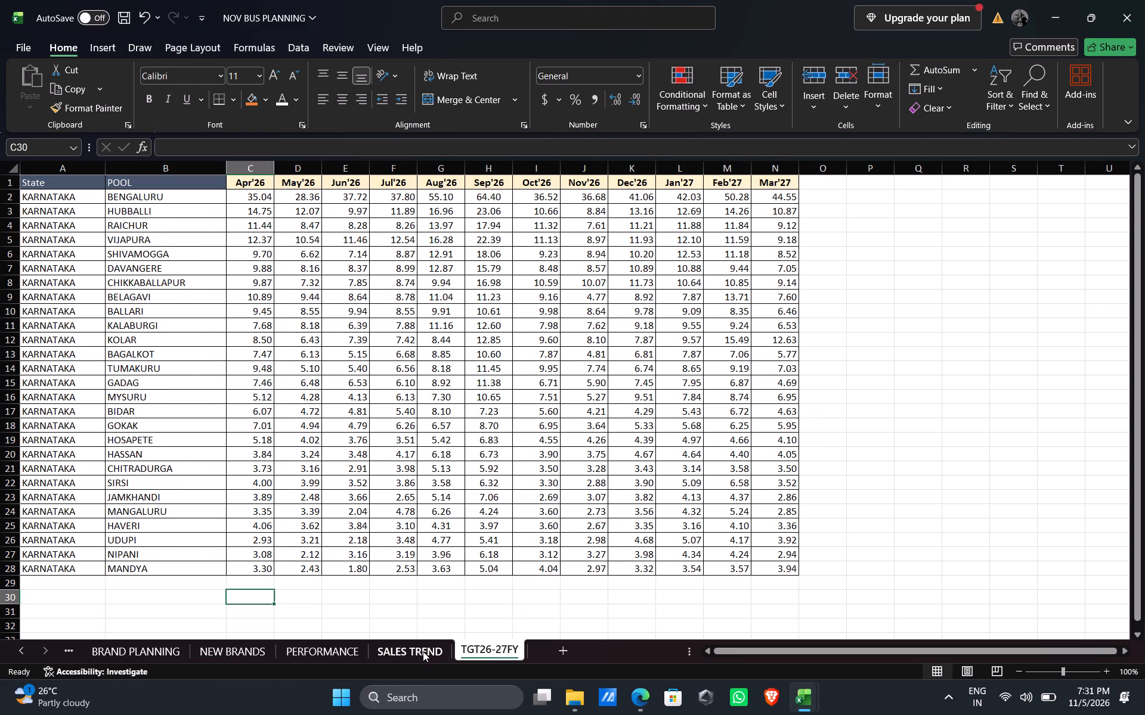
left_click(420, 651)
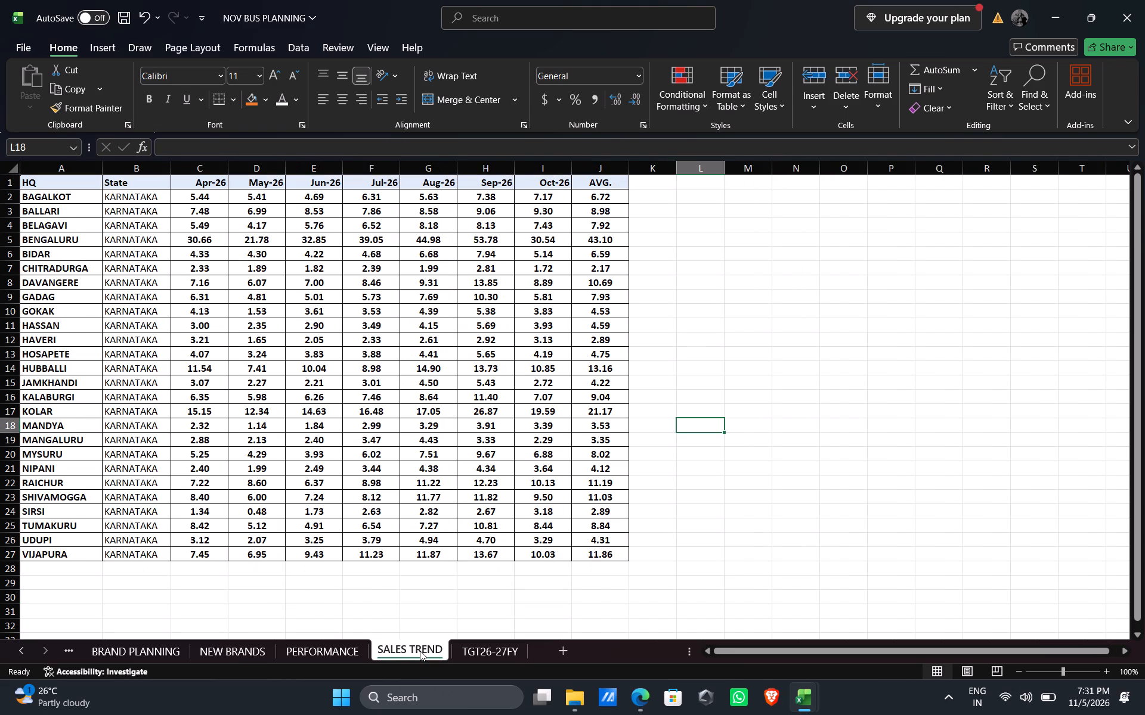
left_click(343, 654)
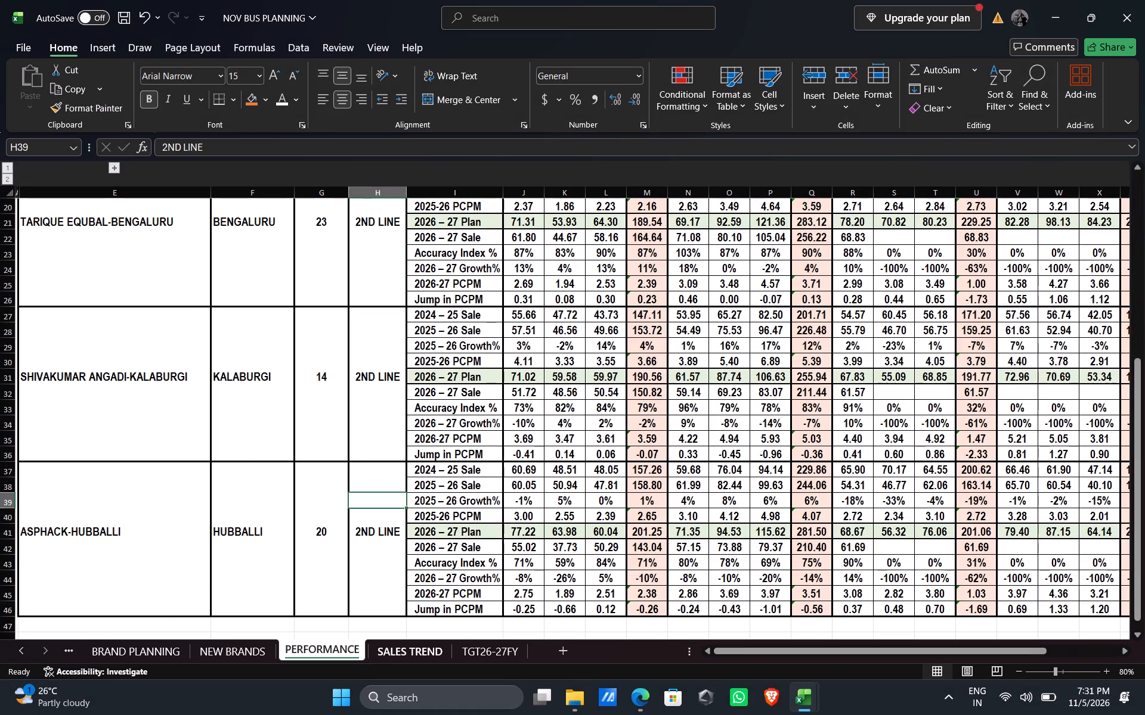
left_click(1017, 669)
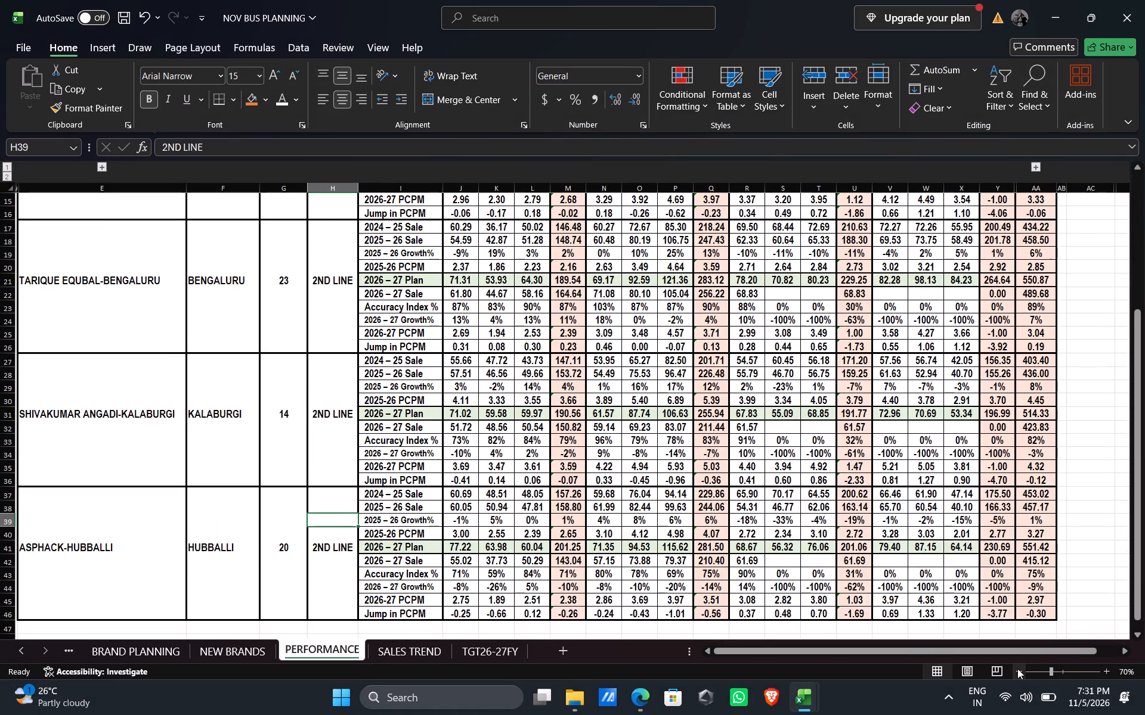
Look over the PERFORMANCE sheet from its top at 60% zoom, along with the NEW BRANDS and BRAND PLANNING sheets.
left_click(1017, 669)
left_click_drag(1137, 469, 1129, 321)
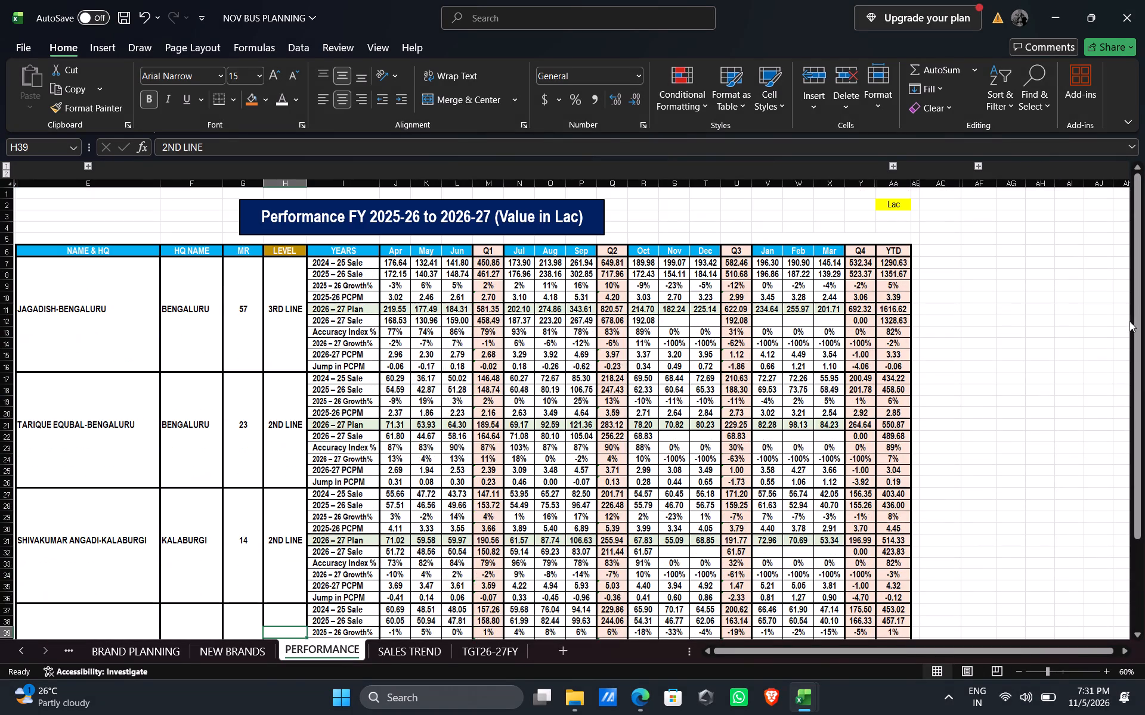
left_click(233, 653)
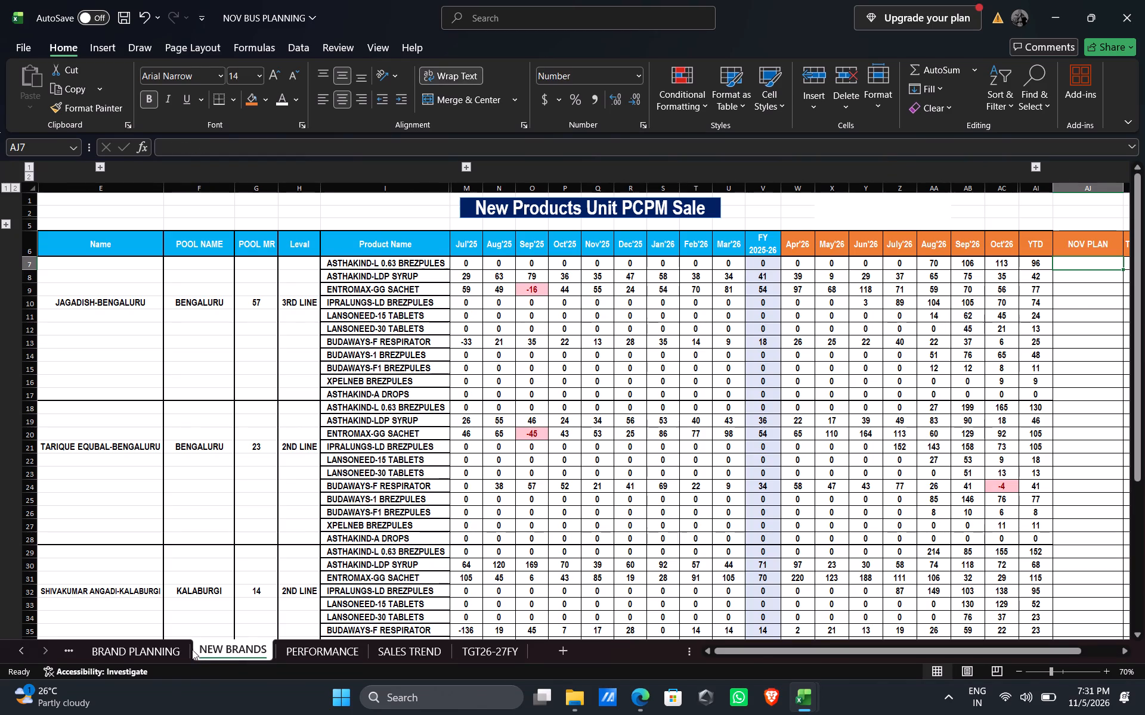
left_click(163, 648)
left_click(24, 651)
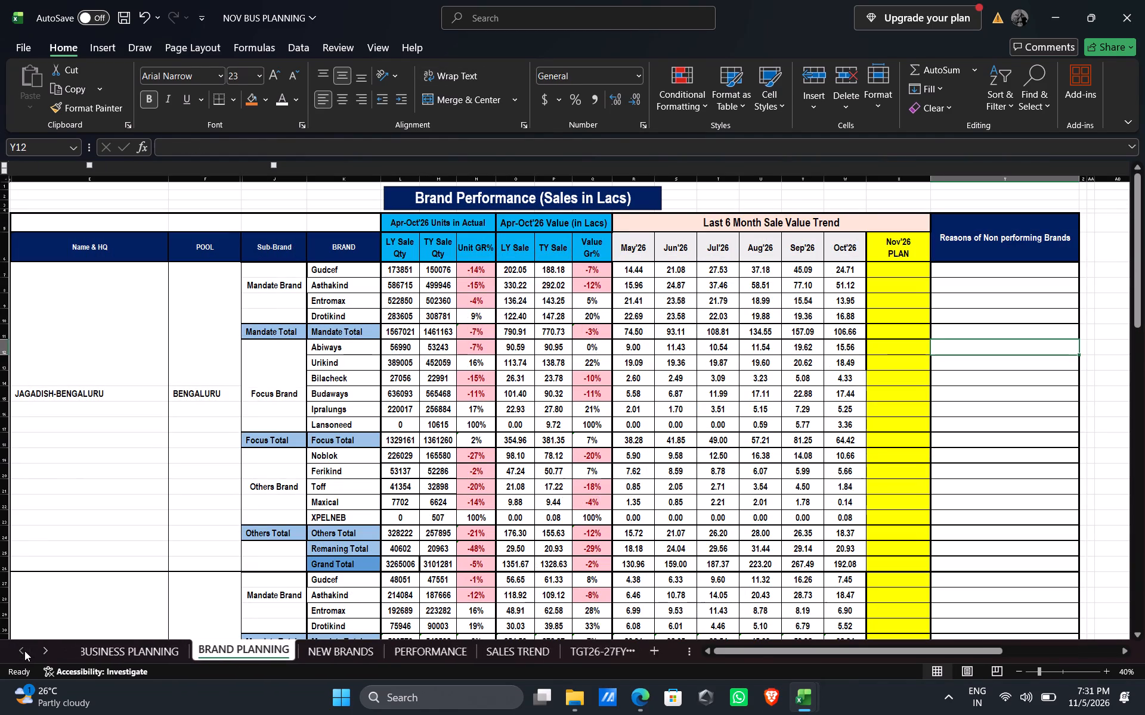
Return to the BUSINESS PLANNING sheet and save the NOV BUS PLANNING workbook.
left_click(125, 656)
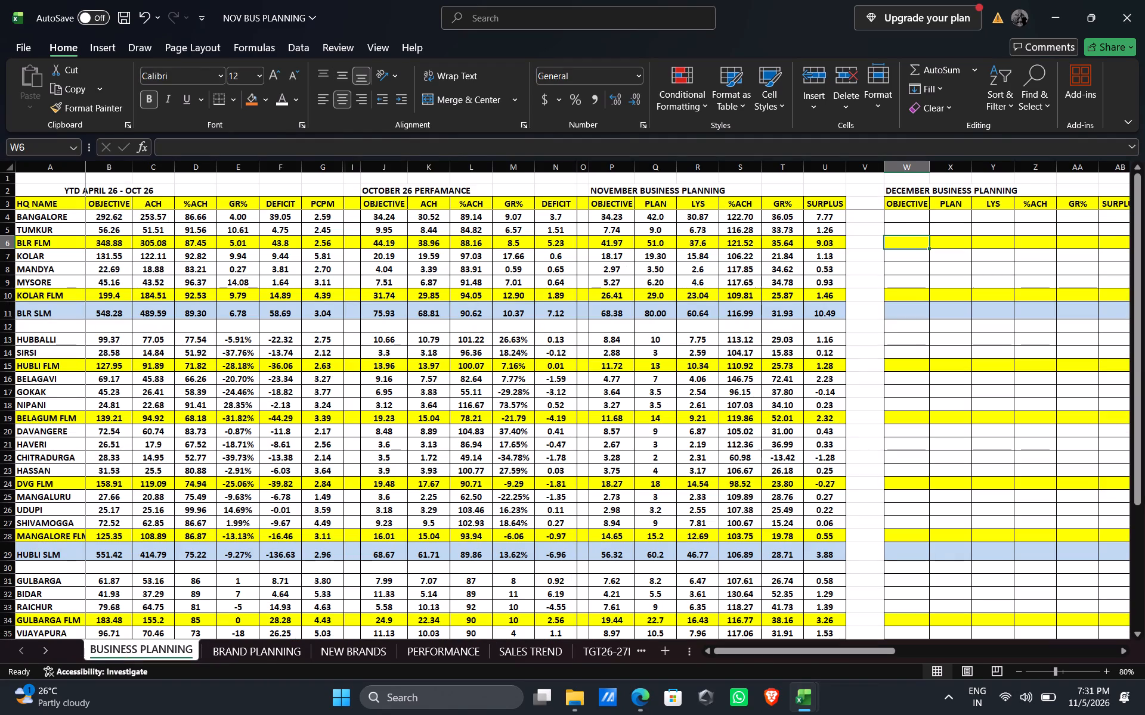
left_click(937, 347)
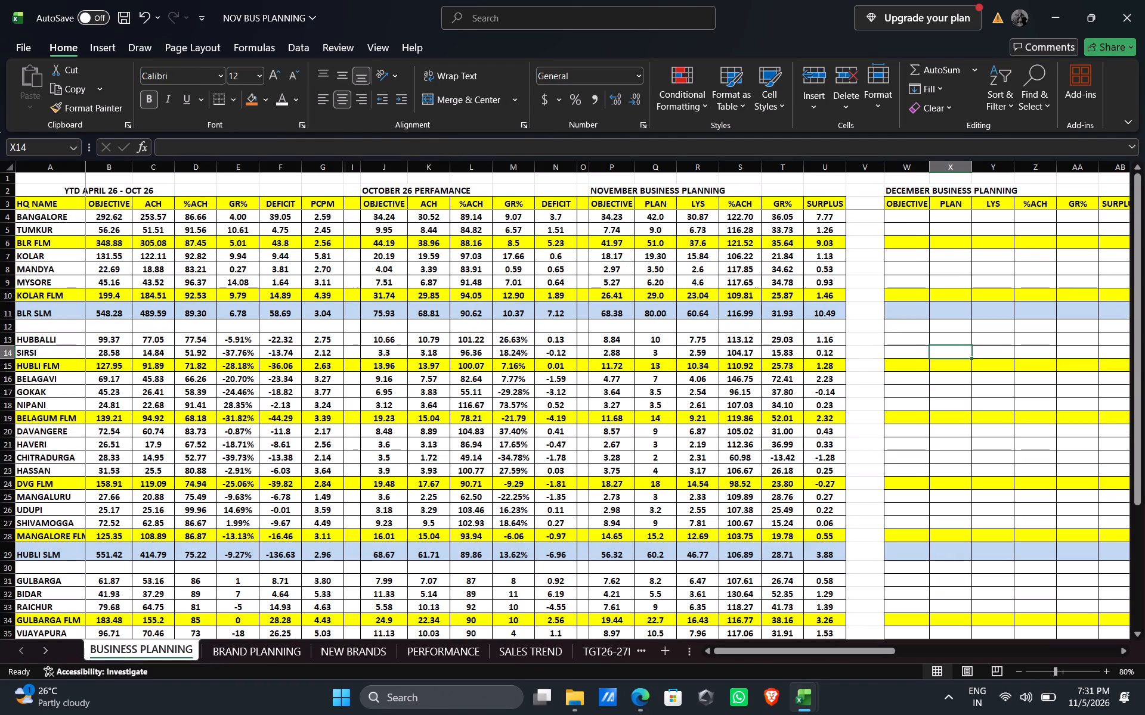
key("ctrl+s")
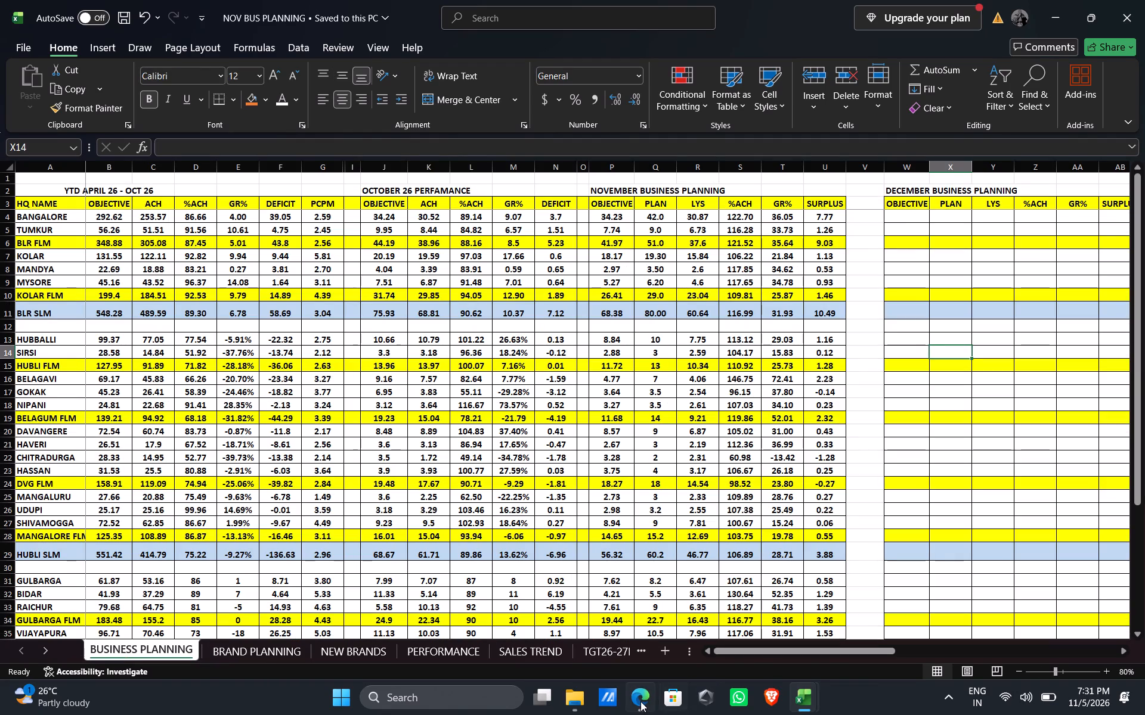
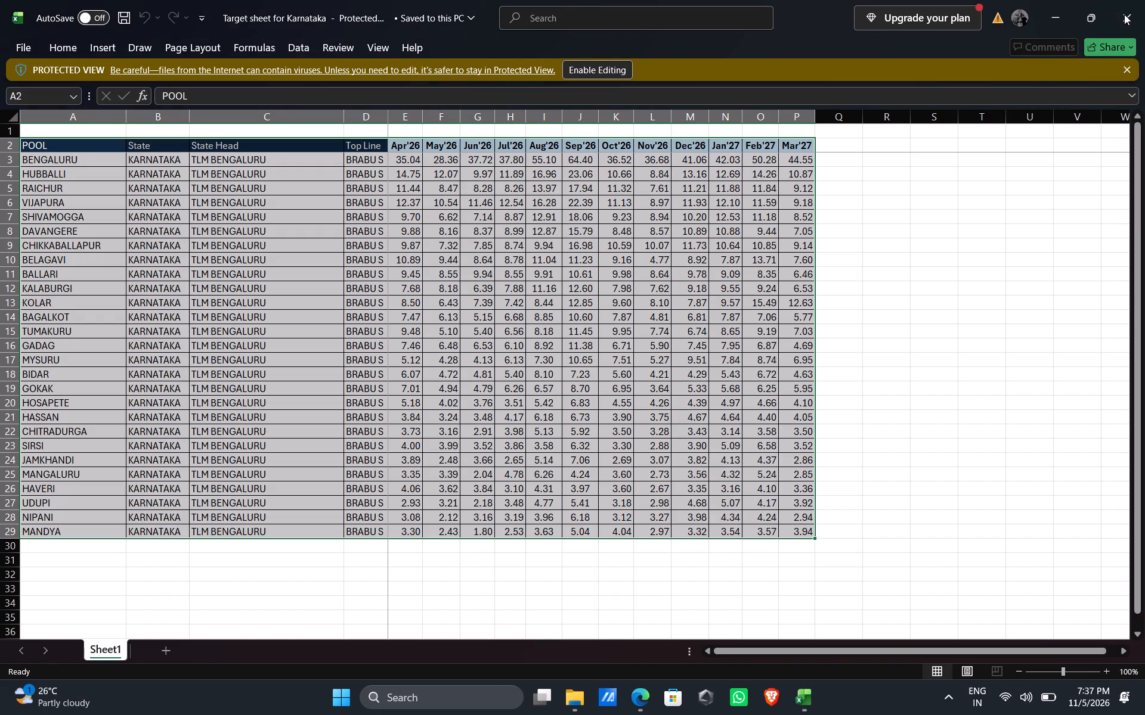
Enable editing in the Karnataka target workbook and check the sums of the Dec'26 and Jan'27 target columns for all pools.
left_click(607, 70)
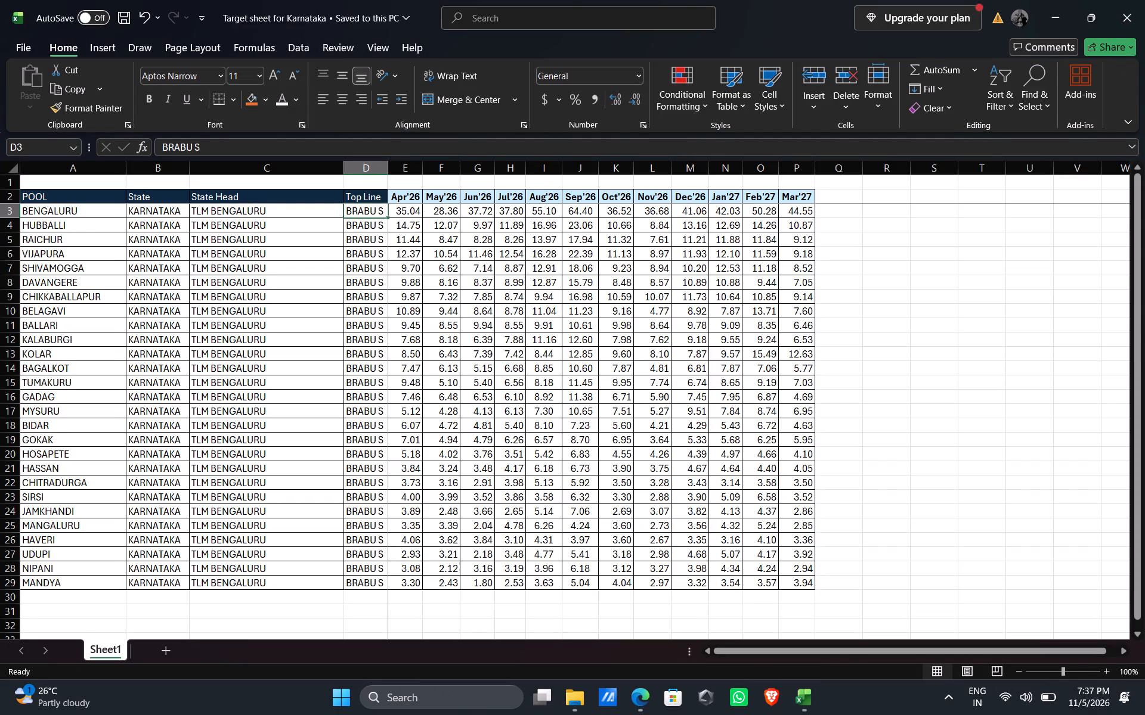
left_click_drag(687, 210, 683, 580)
left_click_drag(728, 212, 725, 589)
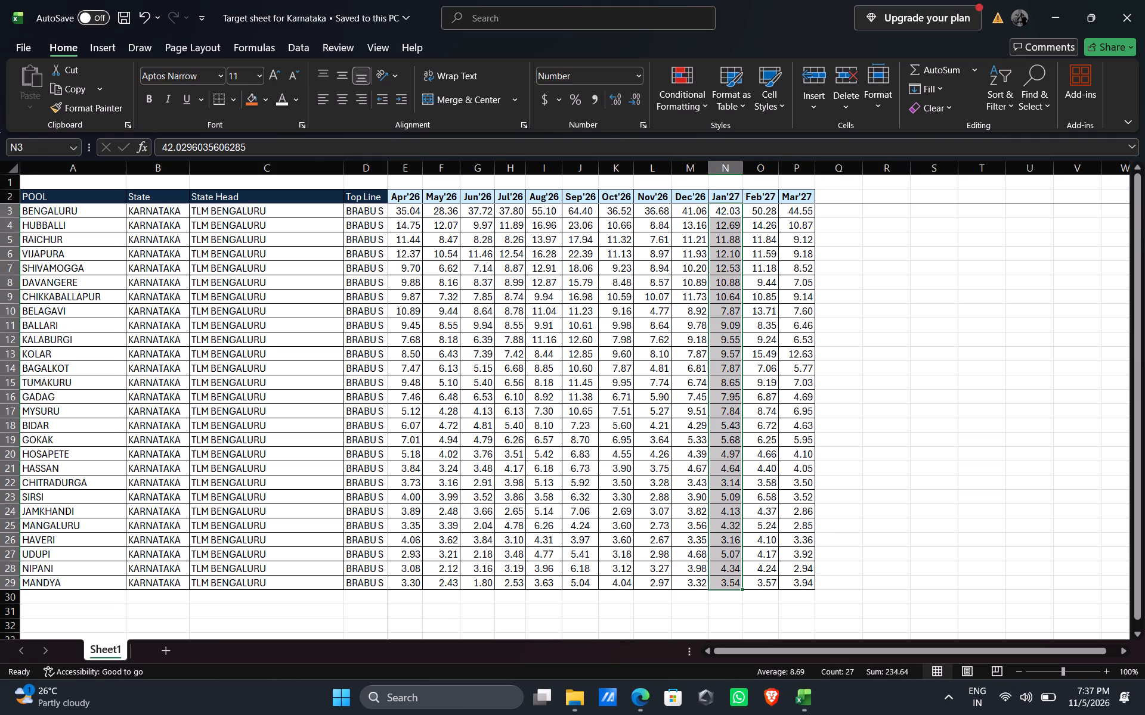
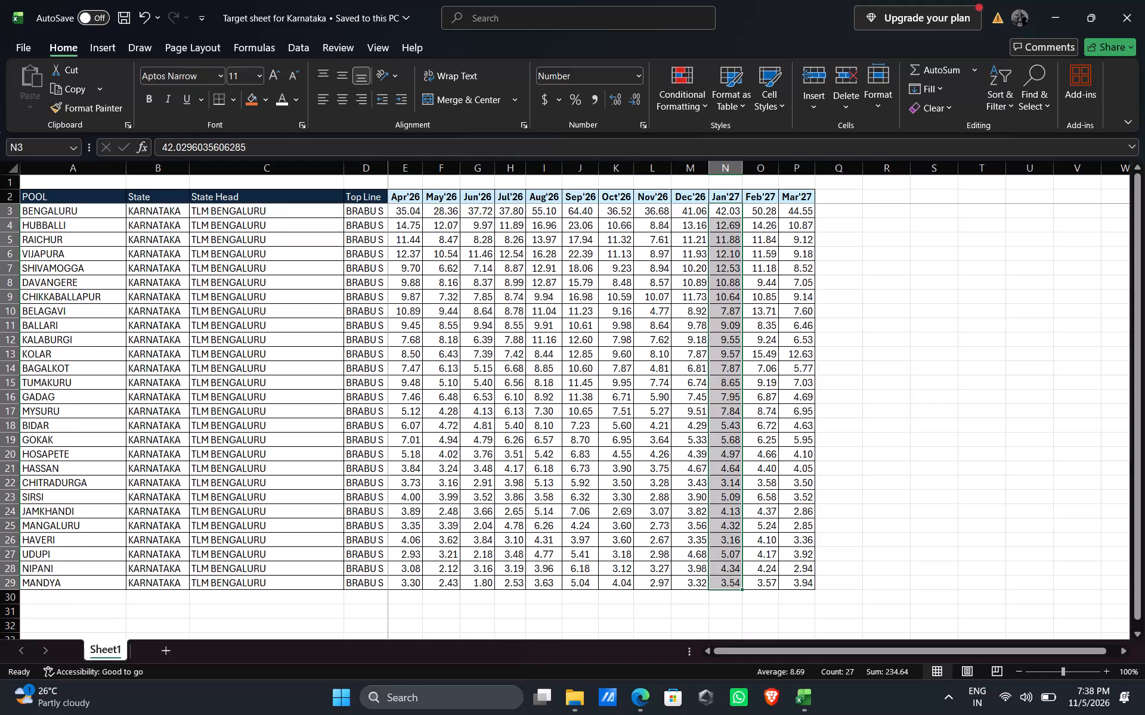
Check the sum of the CHIKKABALLAPUR pool's monthly targets from Apr'26 to Mar'27.
left_click_drag(394, 315, 796, 299)
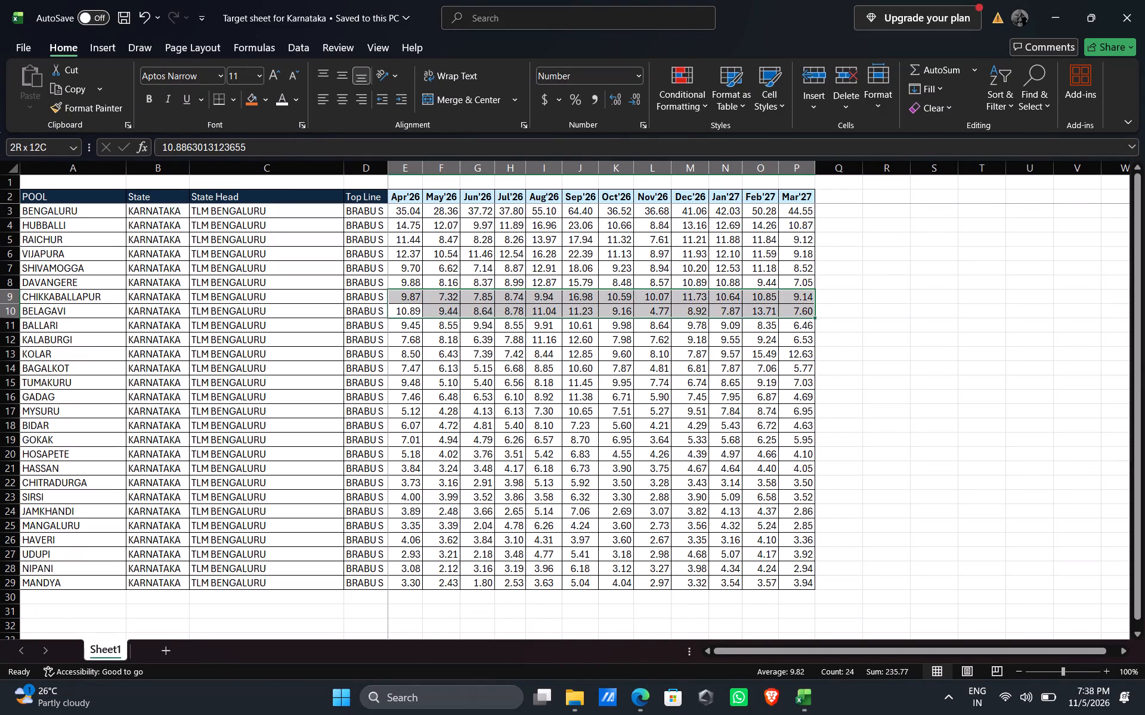
left_click_drag(796, 299, 780, 301)
left_click_drag(780, 301, 713, 306)
left_click_drag(414, 296, 816, 293)
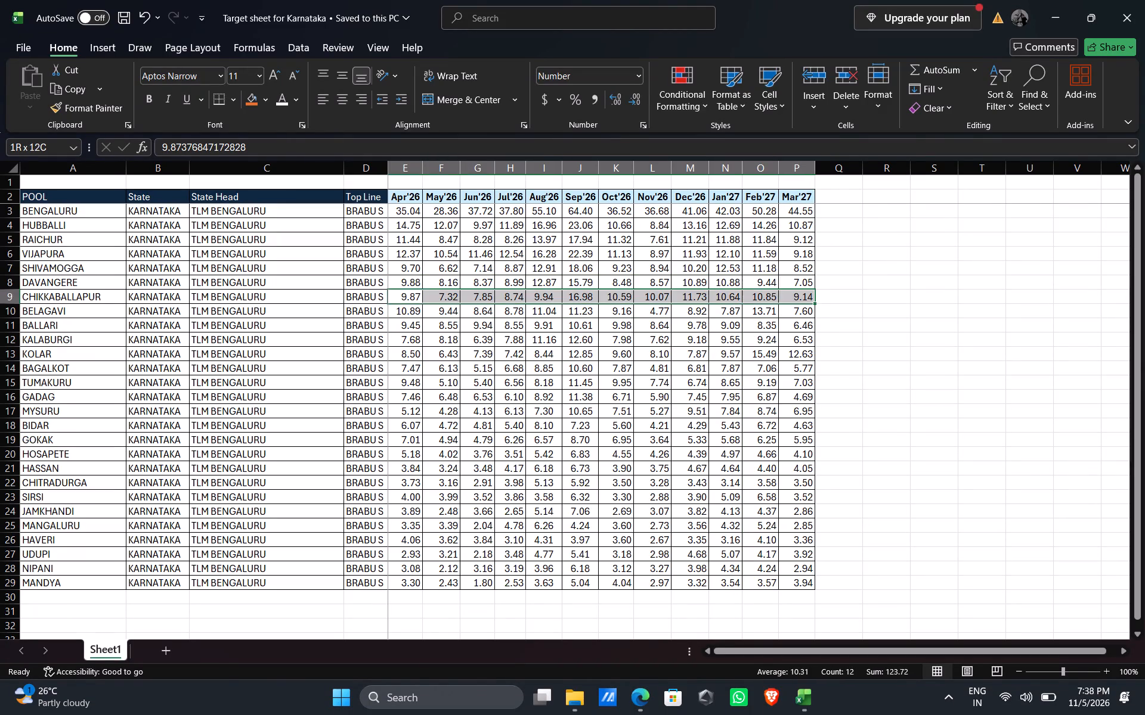
left_click_drag(816, 293, 810, 299)
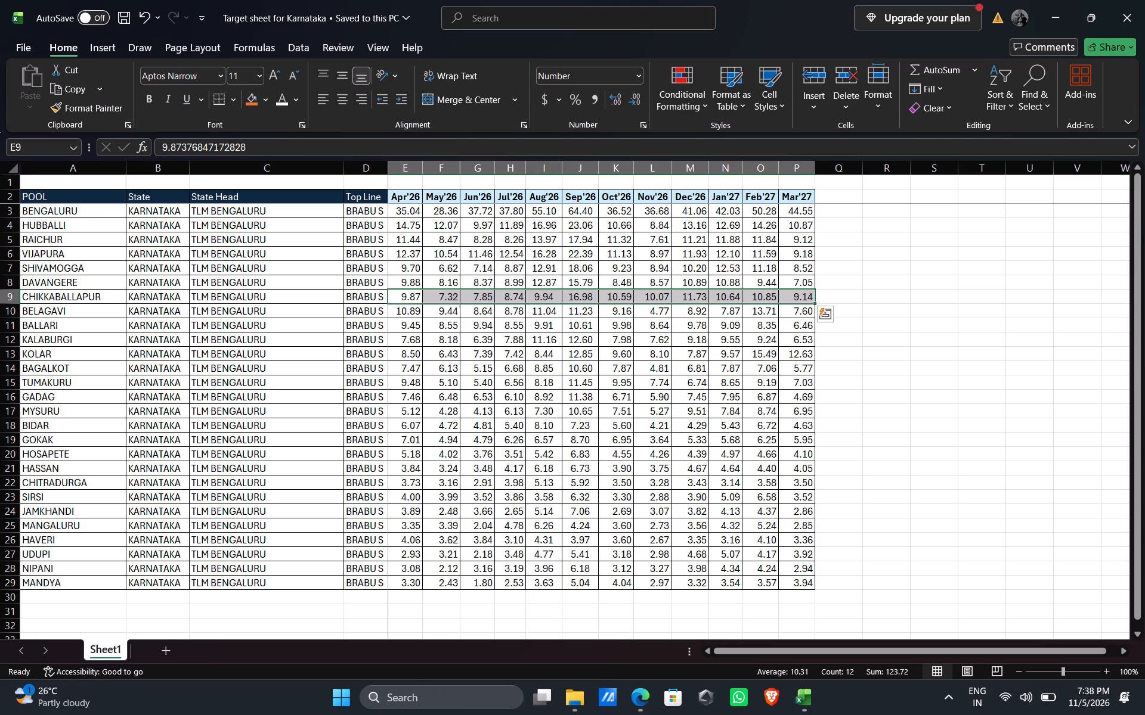
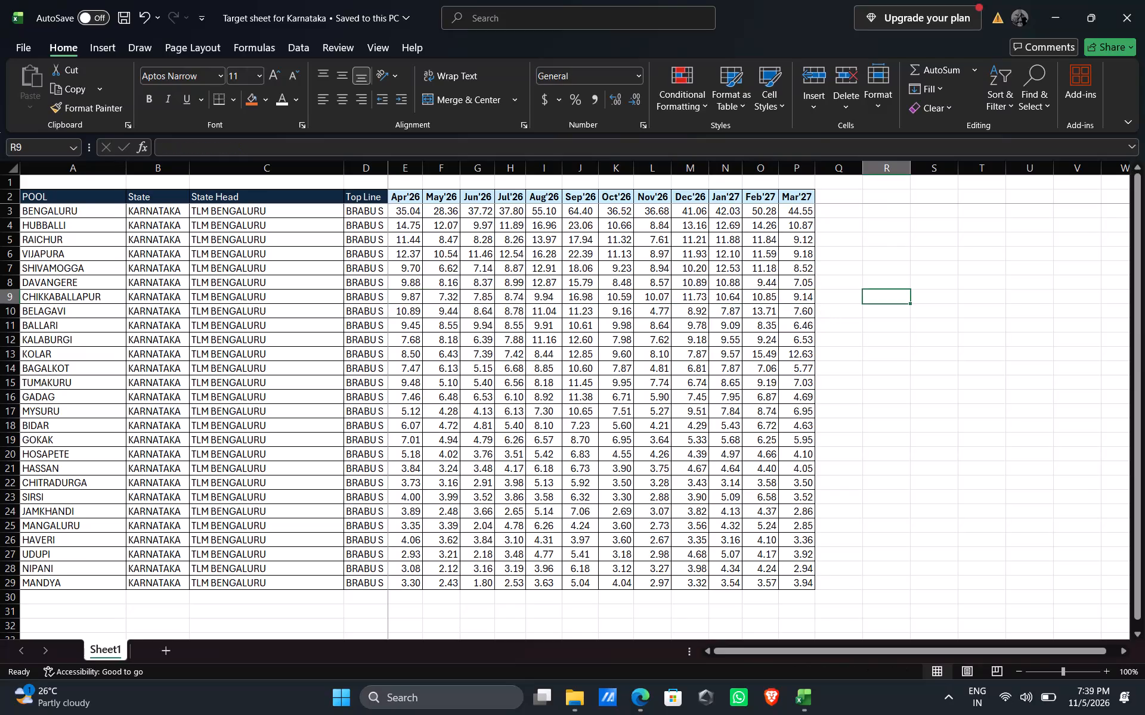
Save and close the Target sheet for Karnataka workbook.
left_click(878, 284)
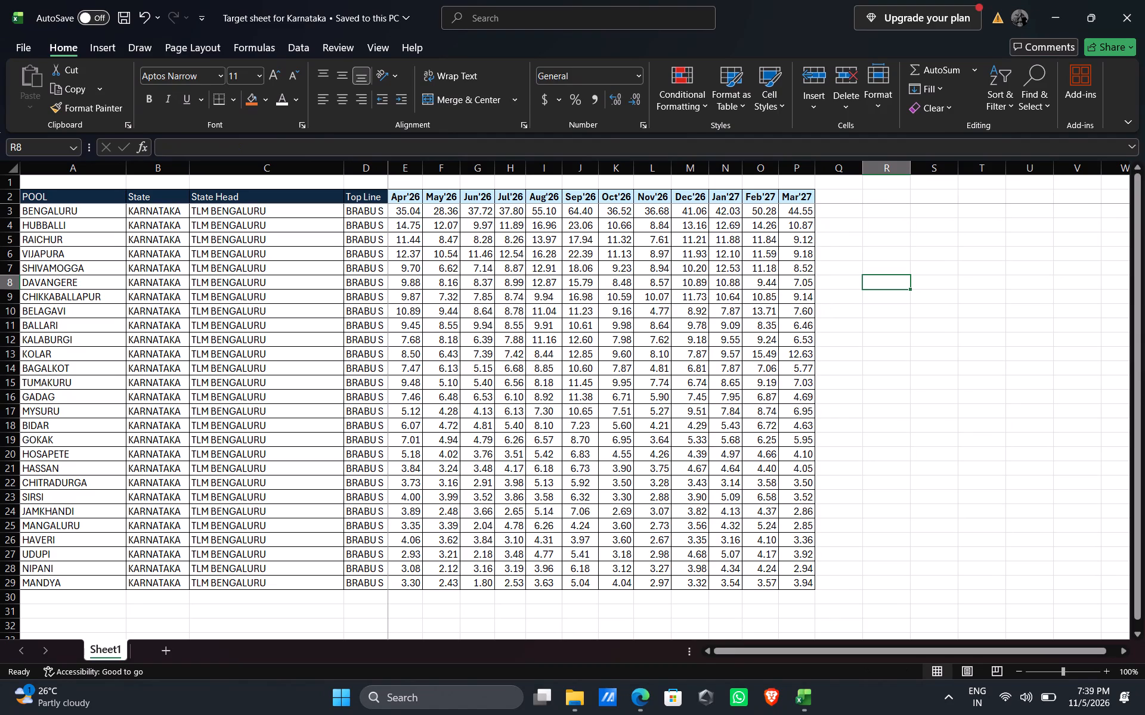
key("ctrl+s")
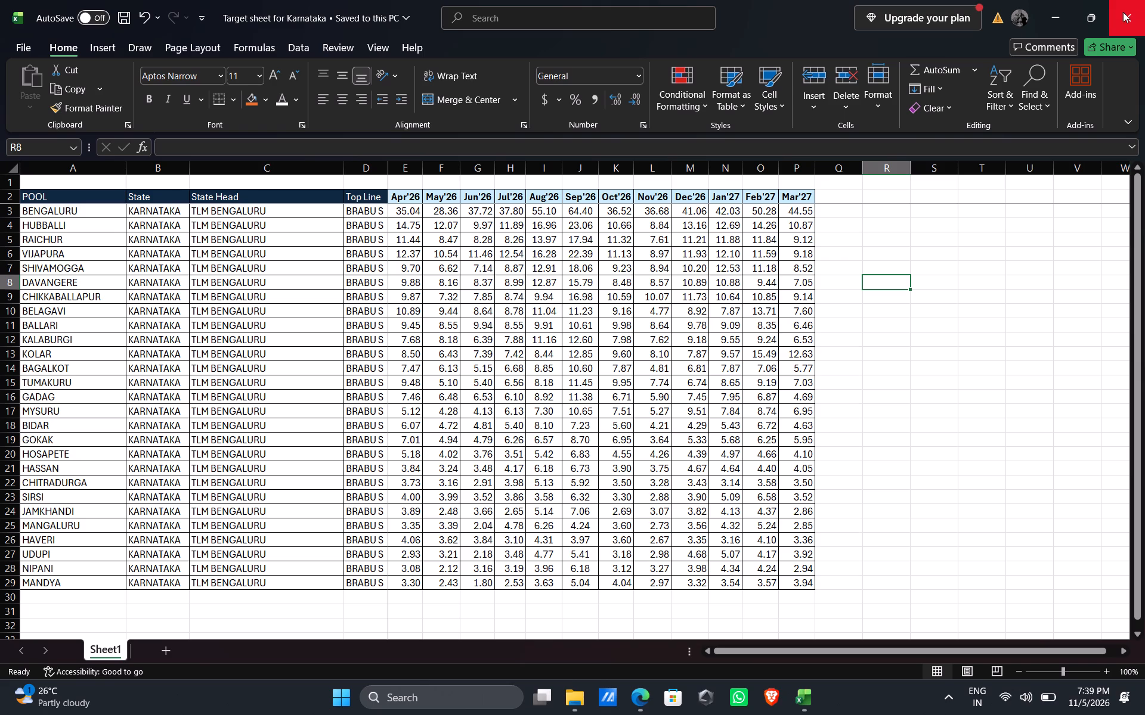
left_click(1131, 15)
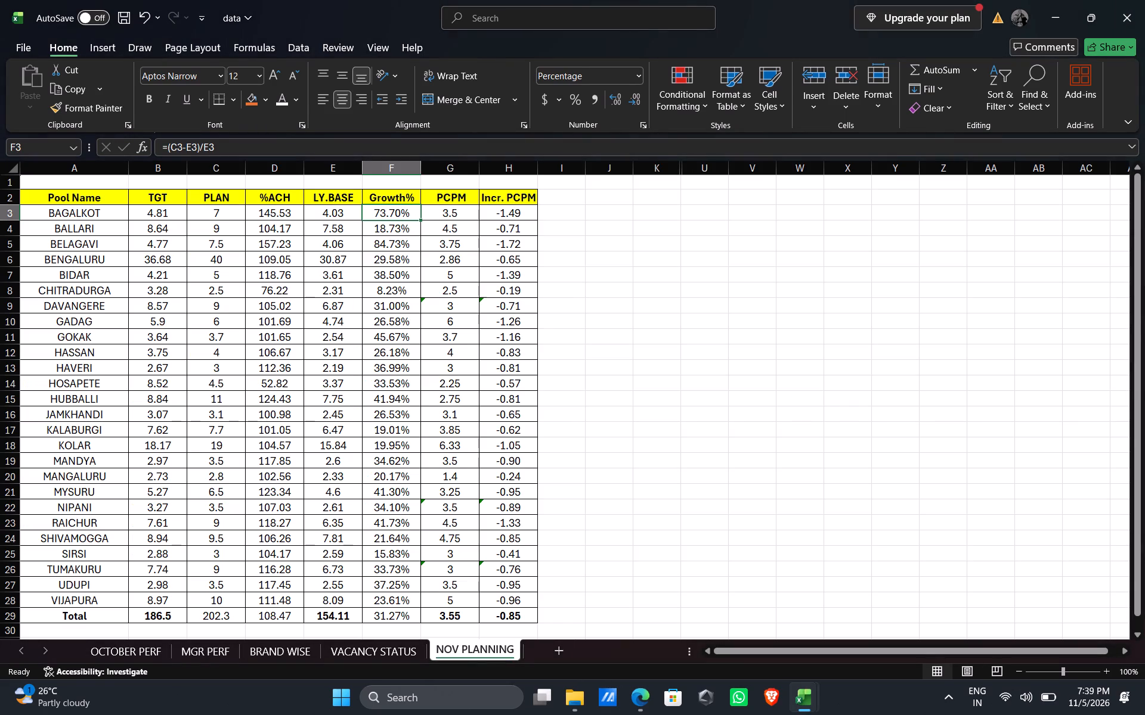
Review the OCTOBER PERF, MGR PERF, BRAND WISE and VACANCY STATUS sheets, checking the number of vacant HQs from GOKAK to SHIVAMOGA.
left_click(123, 652)
left_click(196, 654)
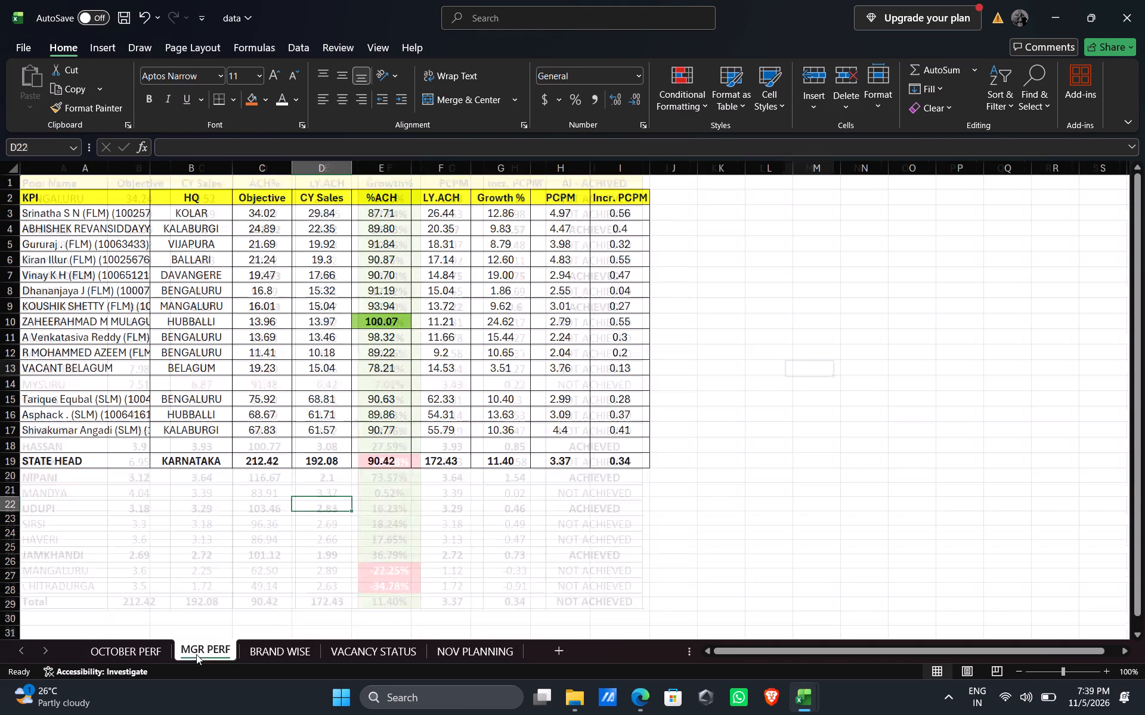
left_click(270, 649)
left_click(352, 654)
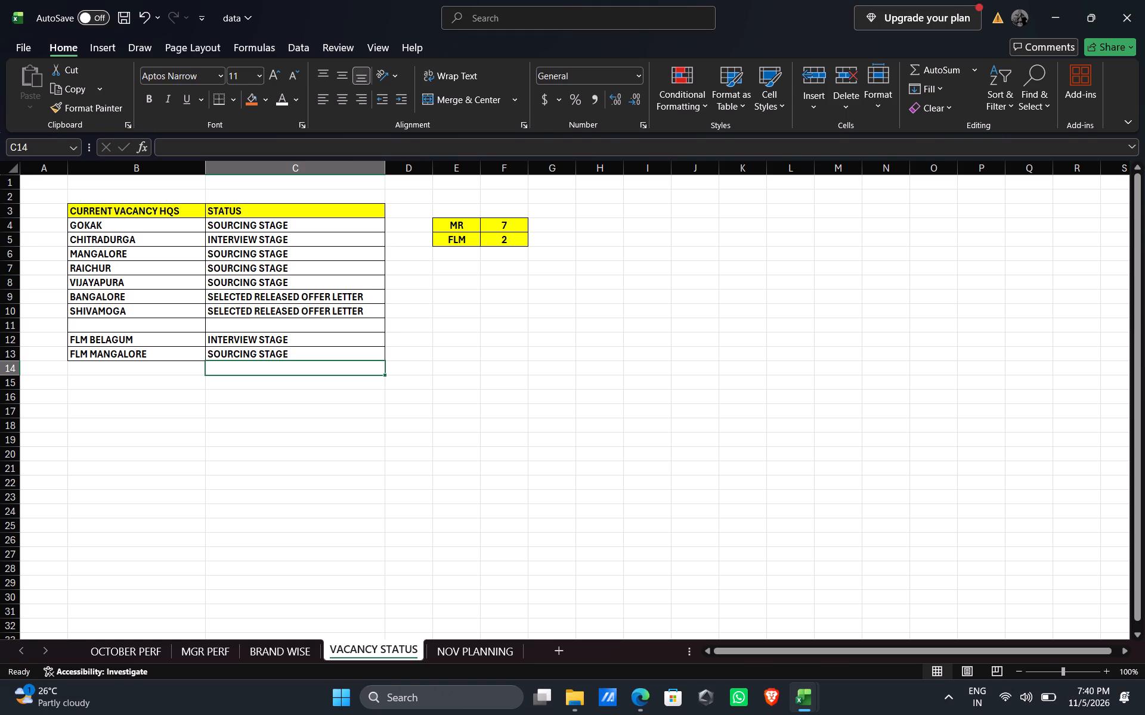
left_click_drag(145, 228, 144, 303)
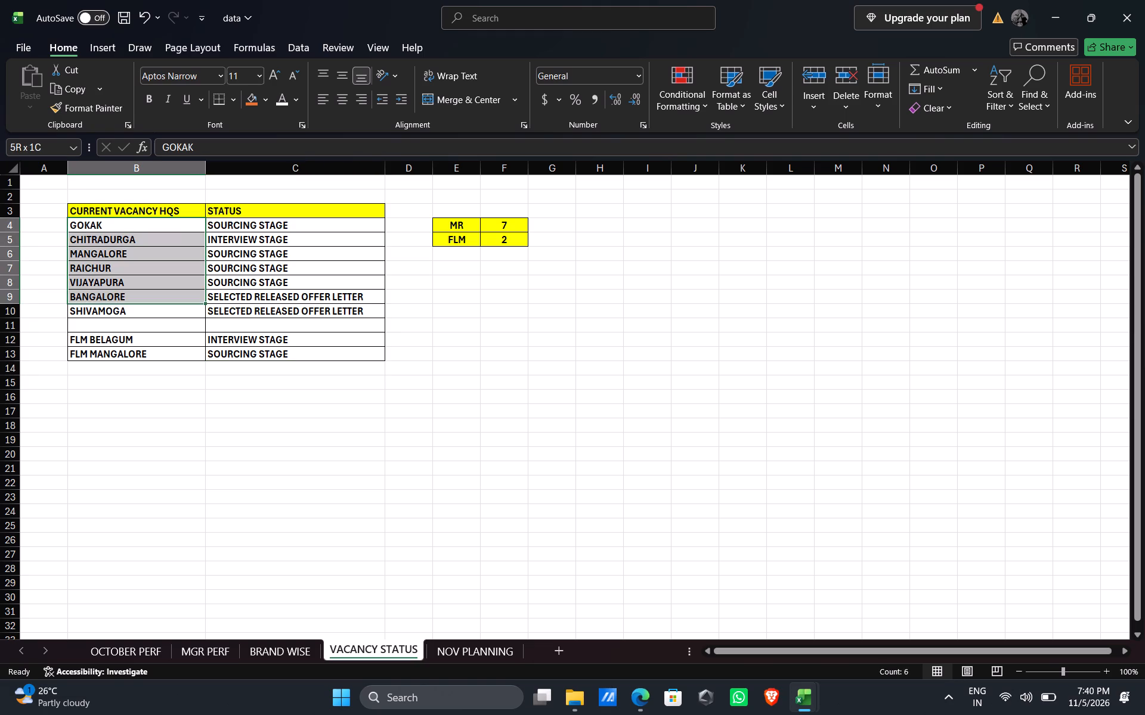
left_click_drag(144, 303, 144, 315)
left_click(407, 309)
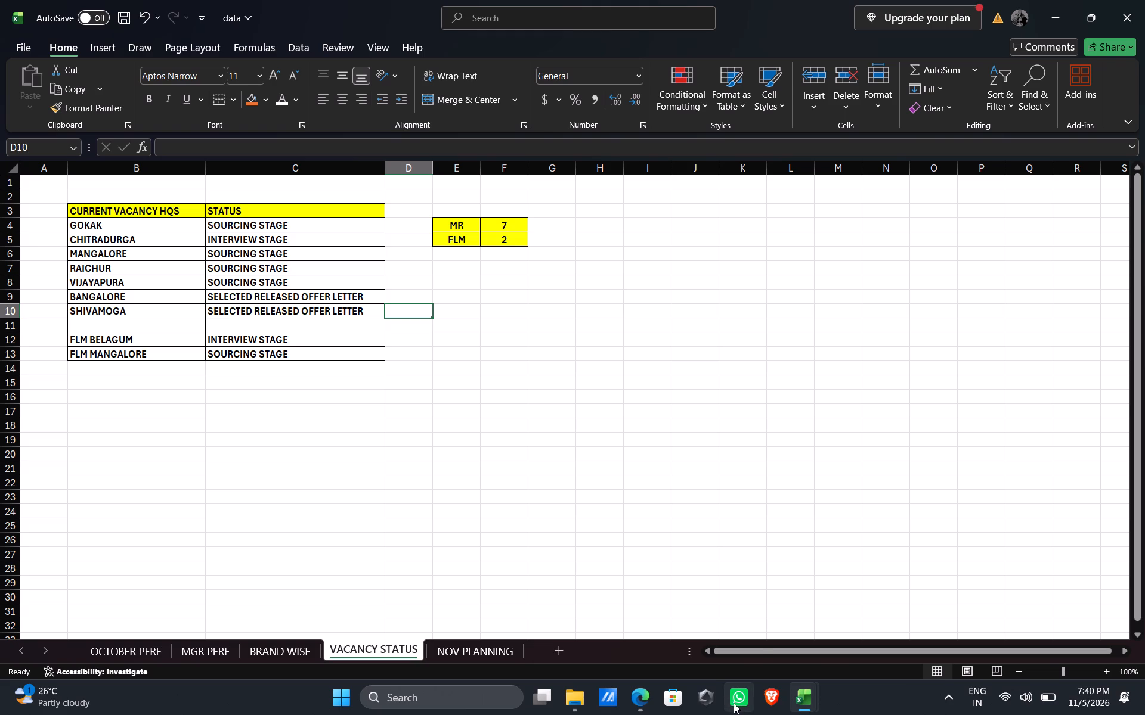
Open the South zone achievers 03.11.26 (1) workbook from the Downloads folder and enable editing.
left_click(578, 701)
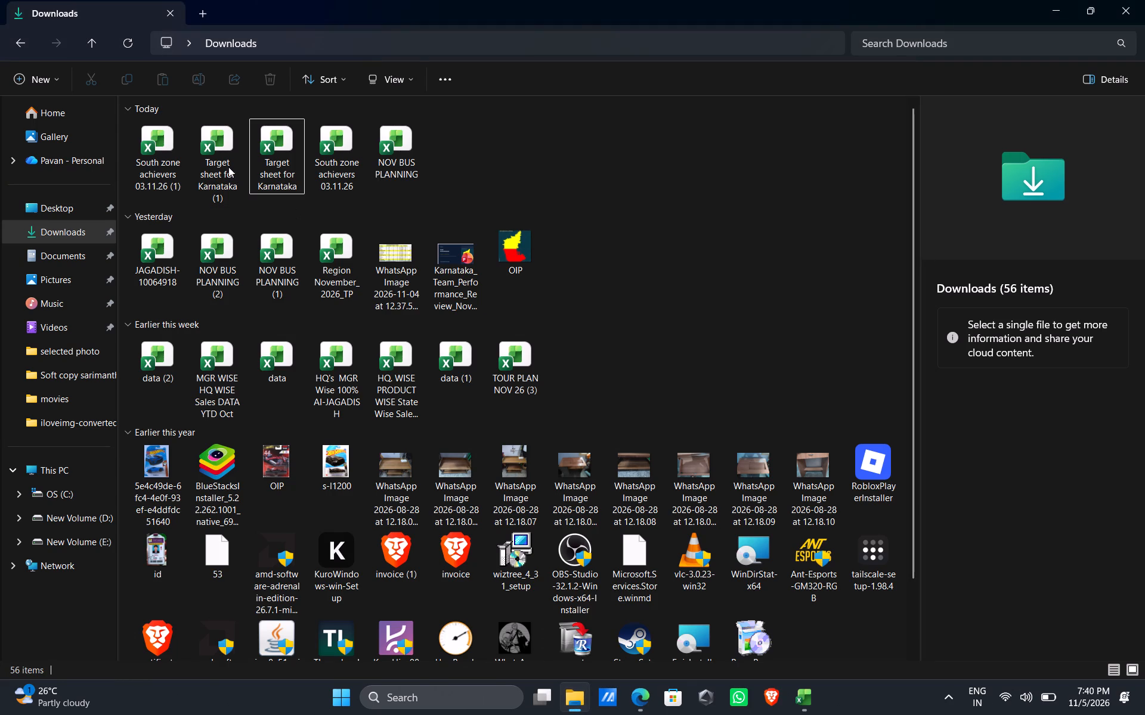
double_click(167, 163)
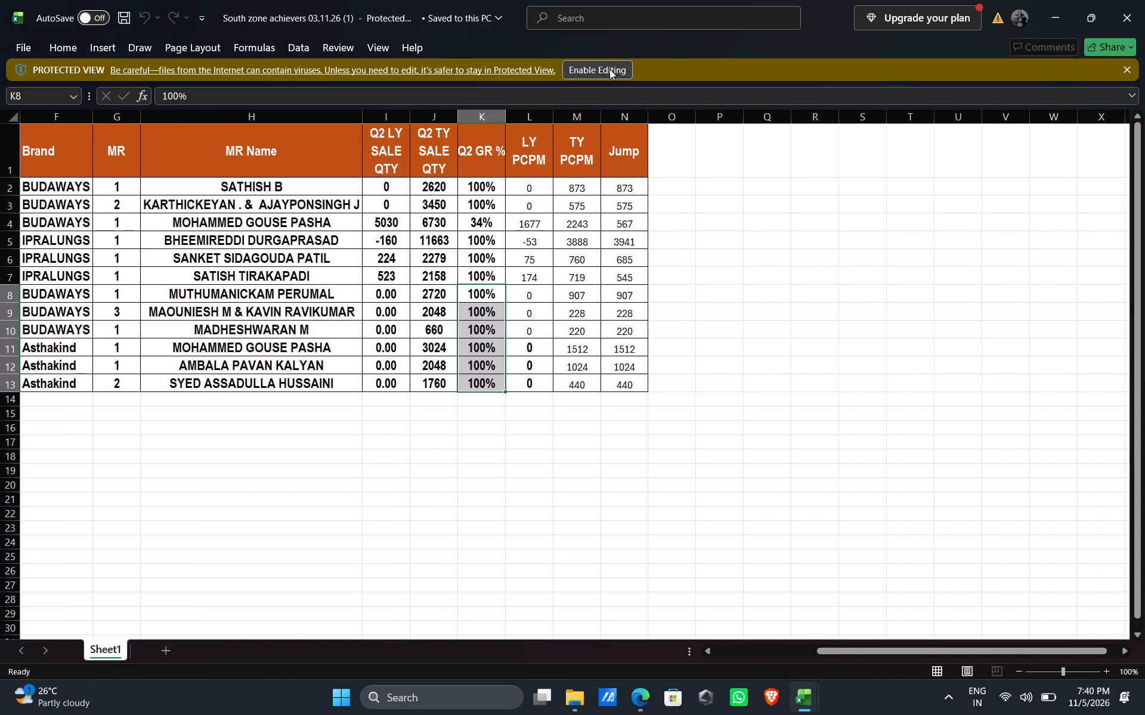
left_click(609, 69)
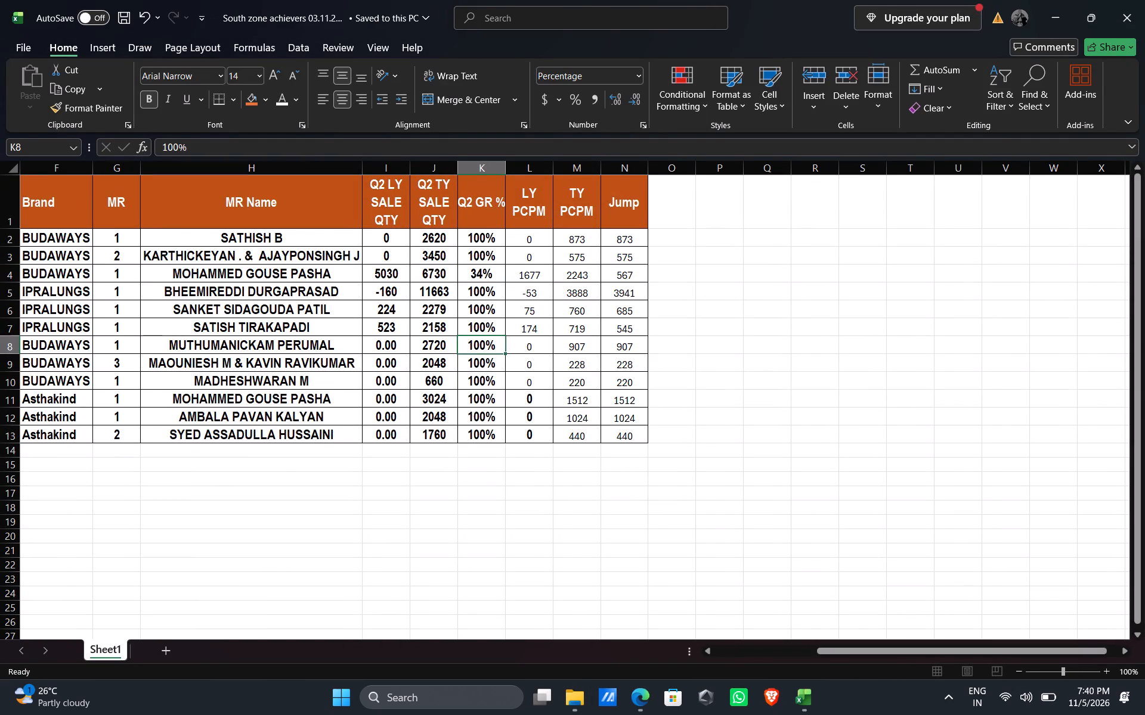
Add filters to the achievers table's header row and filter the State column to KARNATAKA only.
left_click_drag(865, 655, 693, 664)
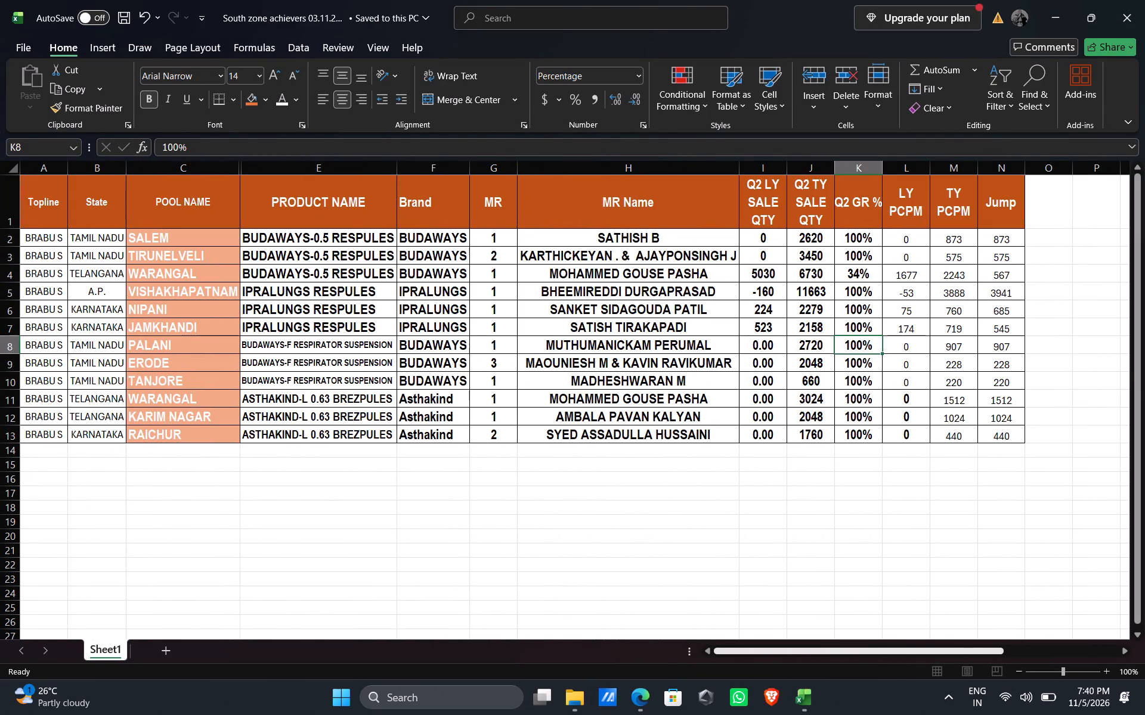
left_click_drag(1134, 312, 1133, 212)
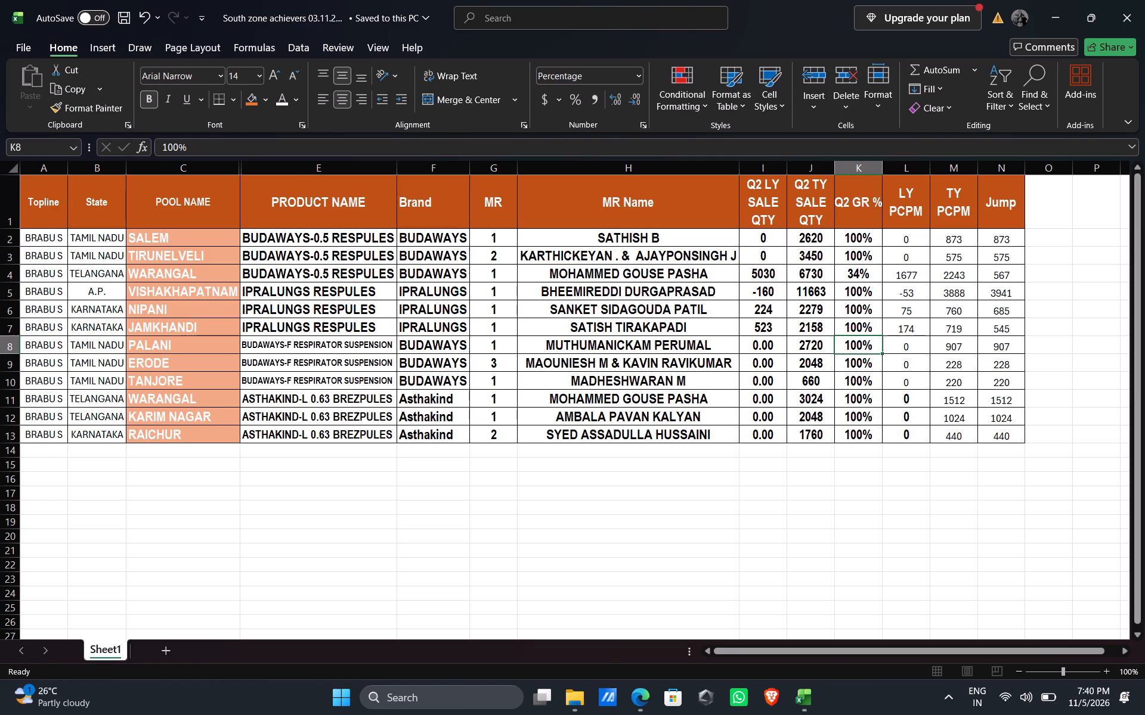
left_click(95, 216)
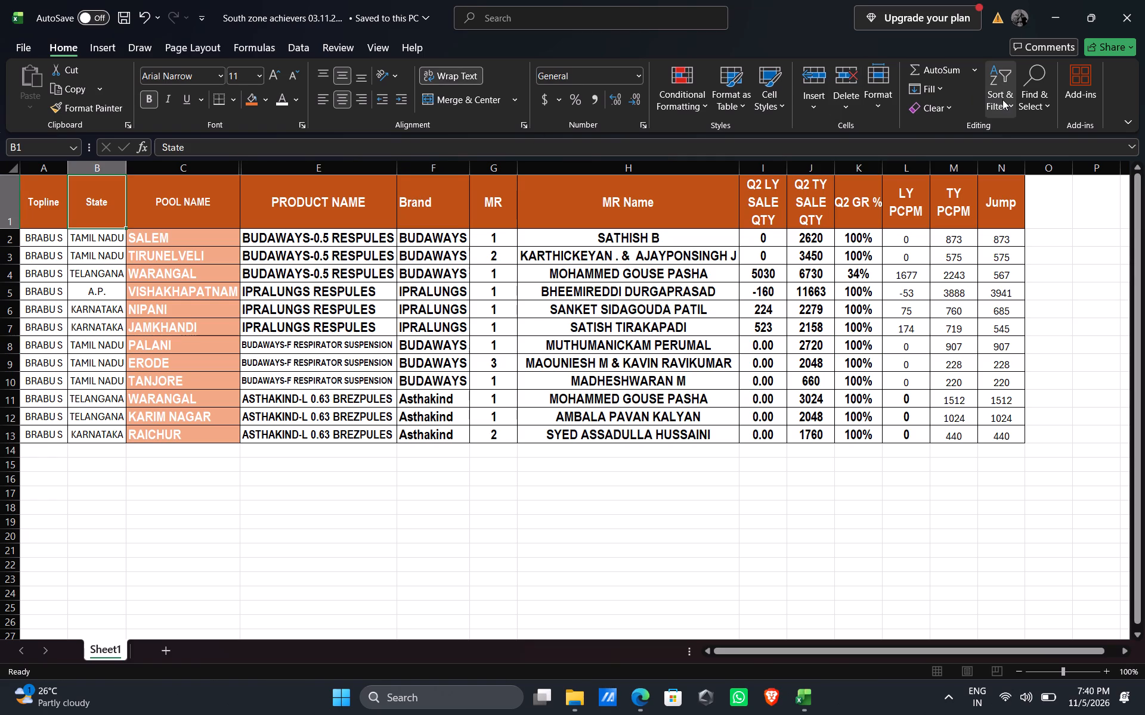
left_click(1002, 100)
left_click(1016, 197)
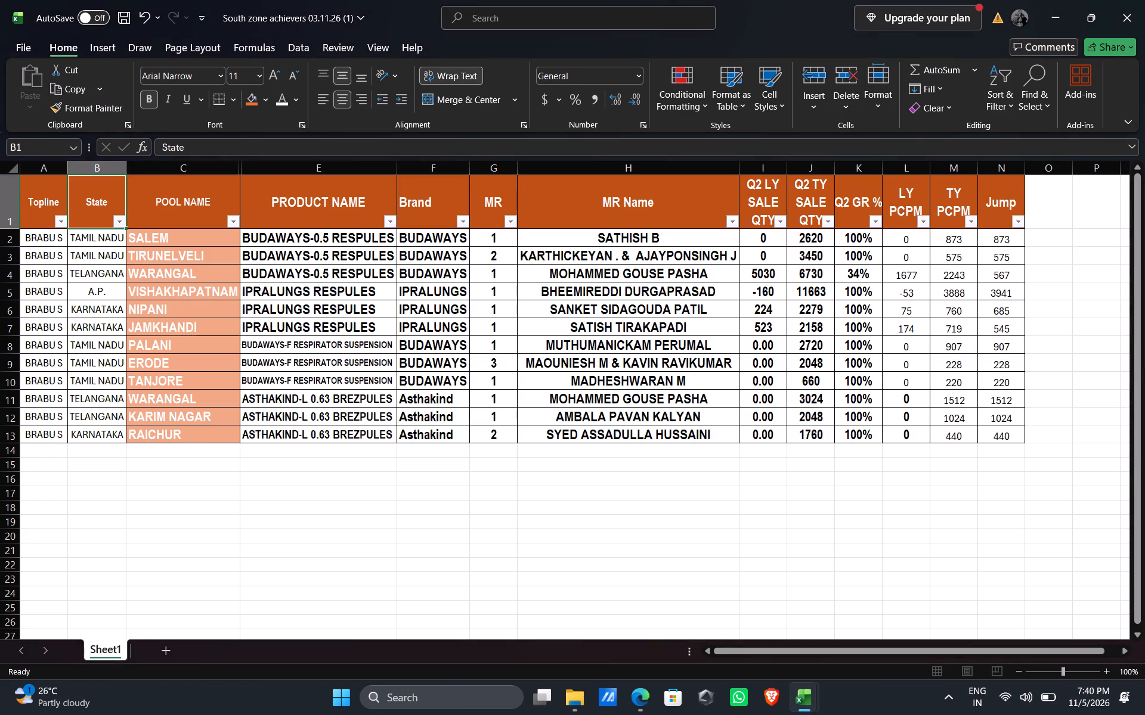
left_click(120, 222)
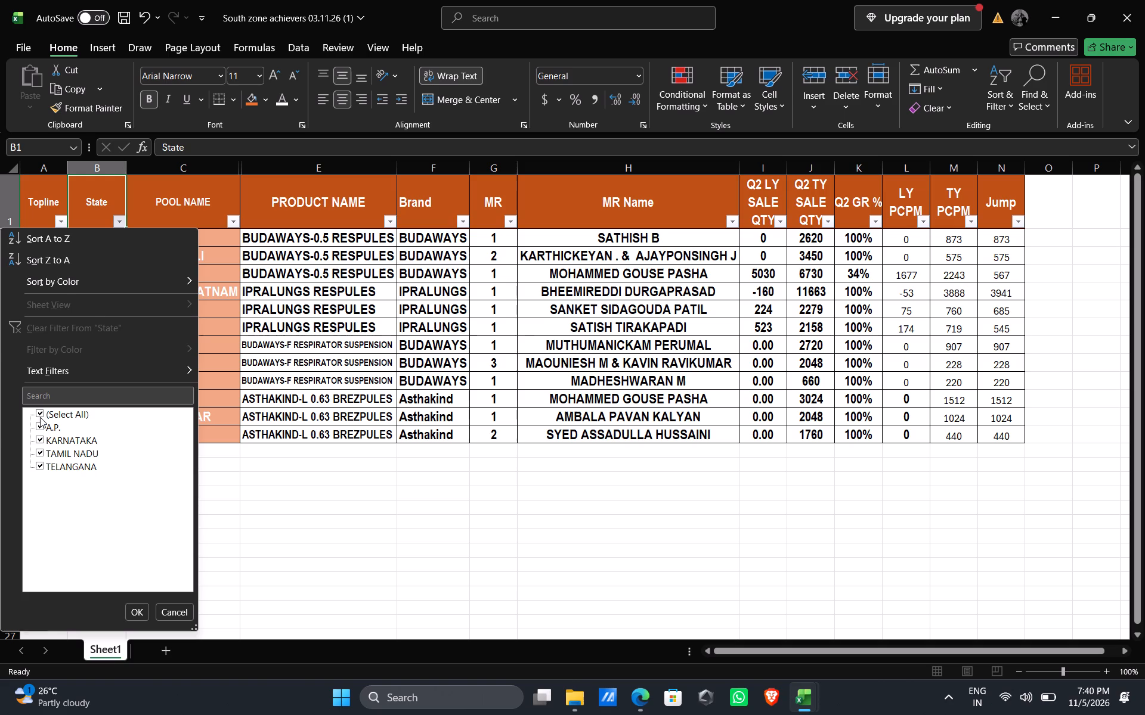
left_click(40, 413)
left_click(40, 436)
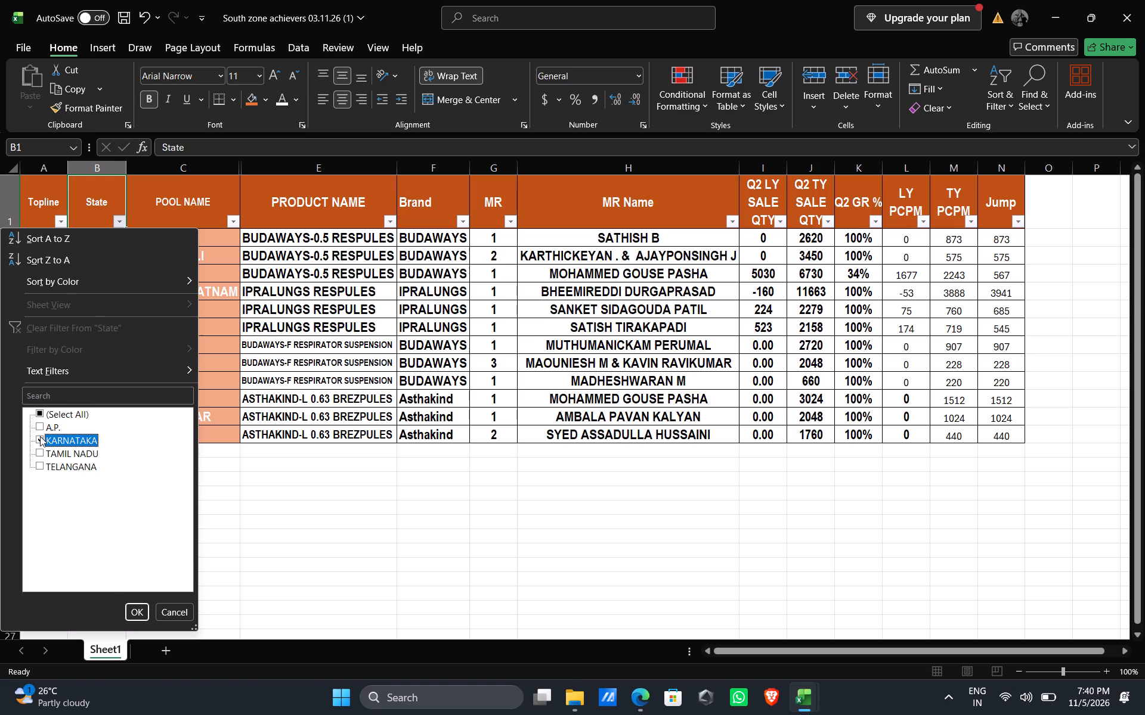
left_click(144, 620)
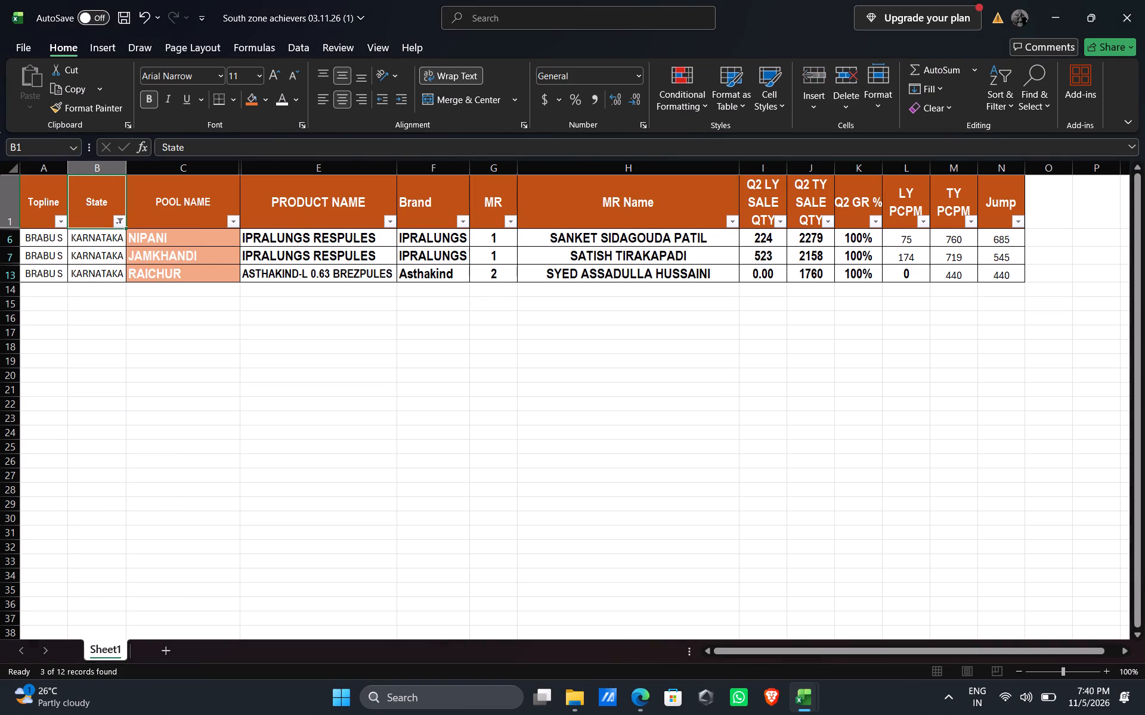
Copy the filtered Karnataka achievers table with its headers, from the Topline column through Jump.
left_click_drag(45, 202, 438, 229)
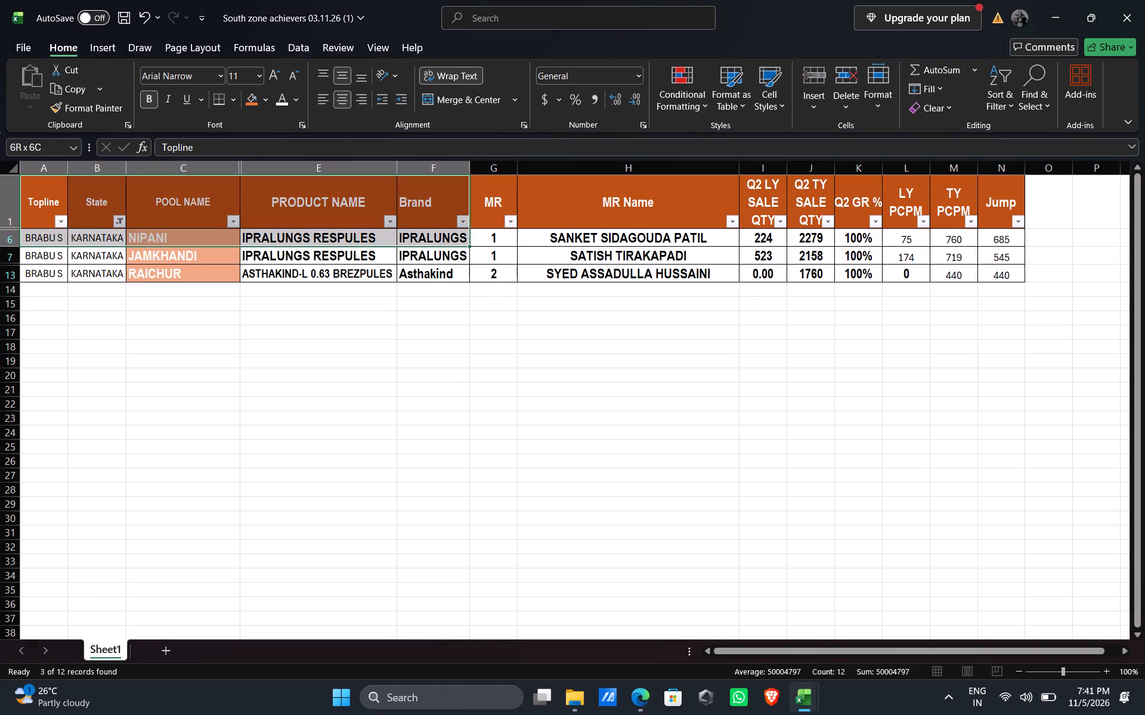
left_click_drag(438, 229, 649, 268)
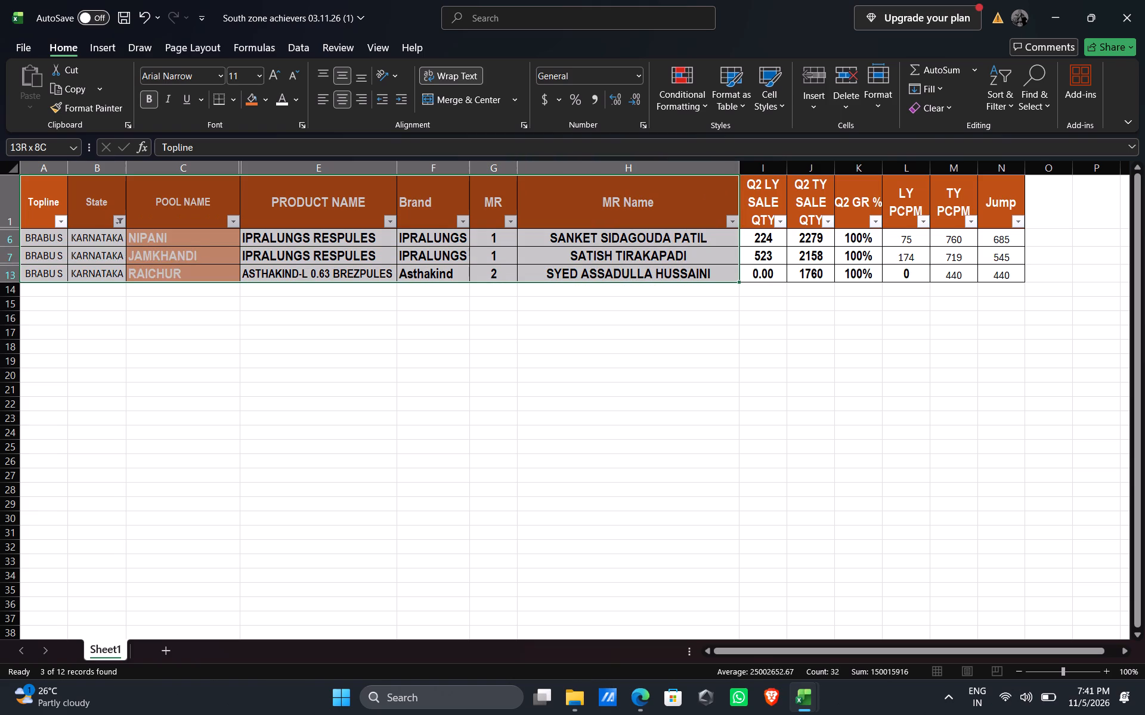
left_click_drag(649, 268, 988, 276)
key("ctrl+c")
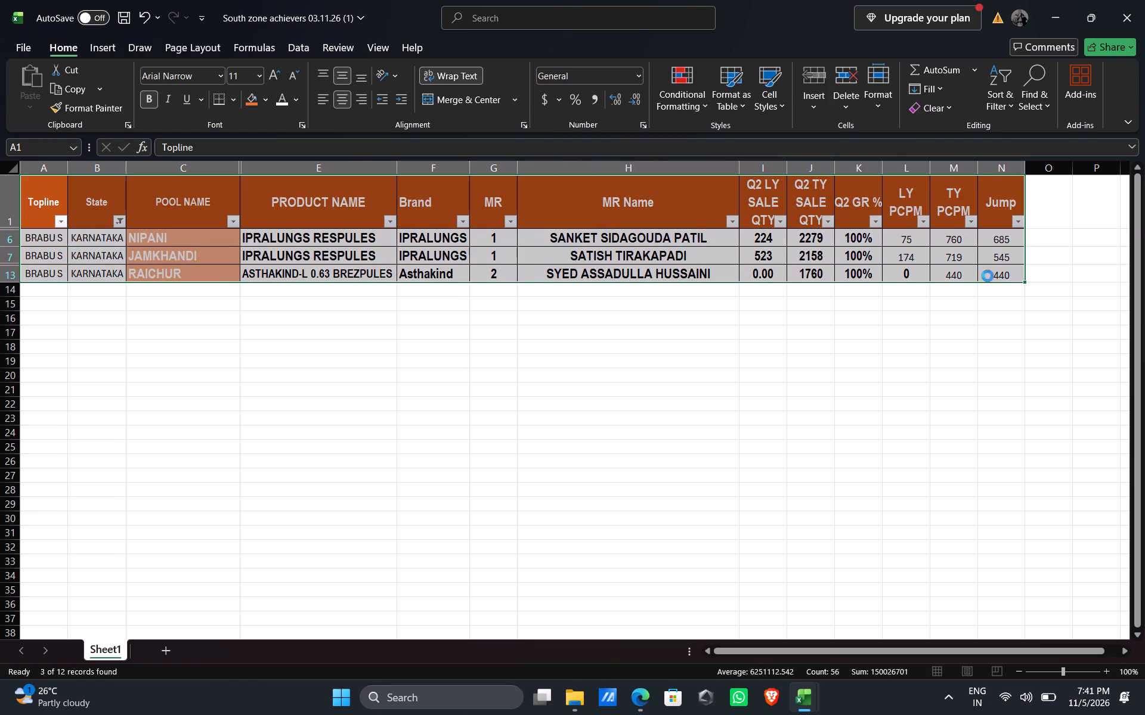
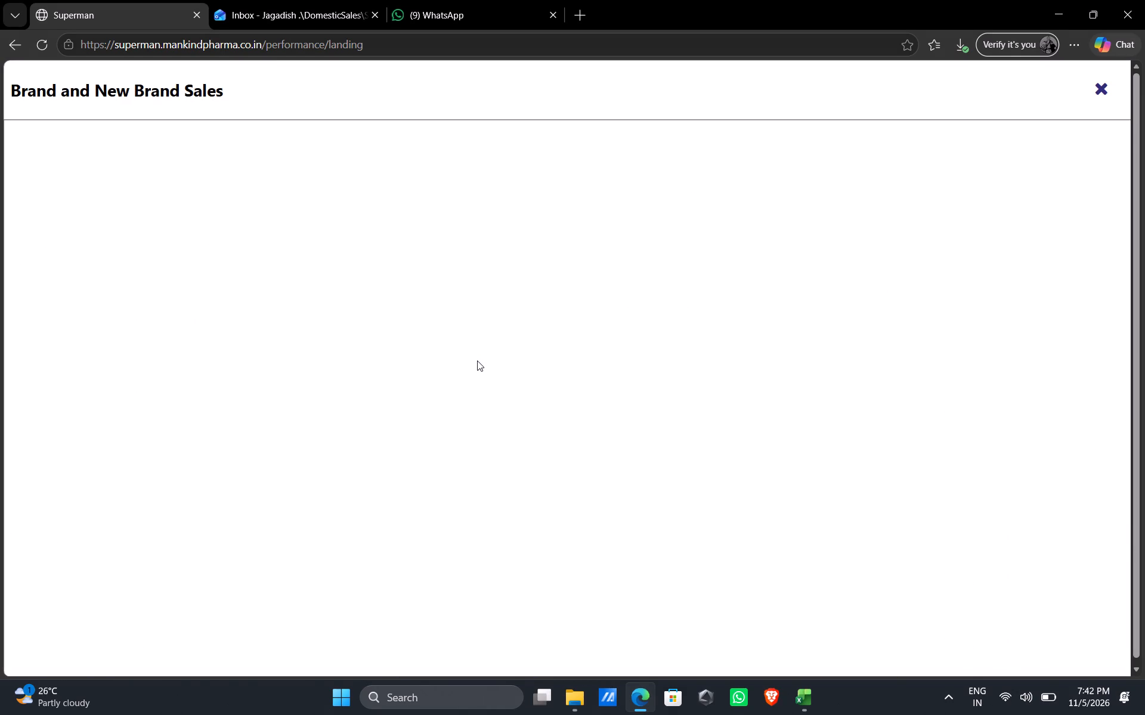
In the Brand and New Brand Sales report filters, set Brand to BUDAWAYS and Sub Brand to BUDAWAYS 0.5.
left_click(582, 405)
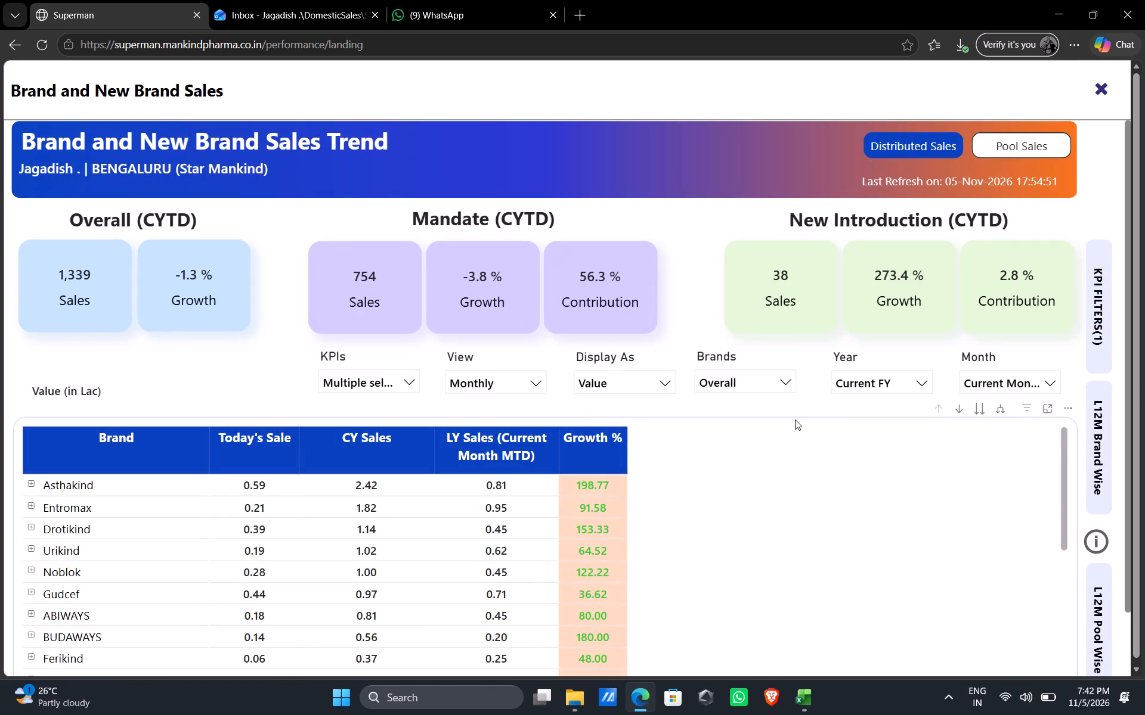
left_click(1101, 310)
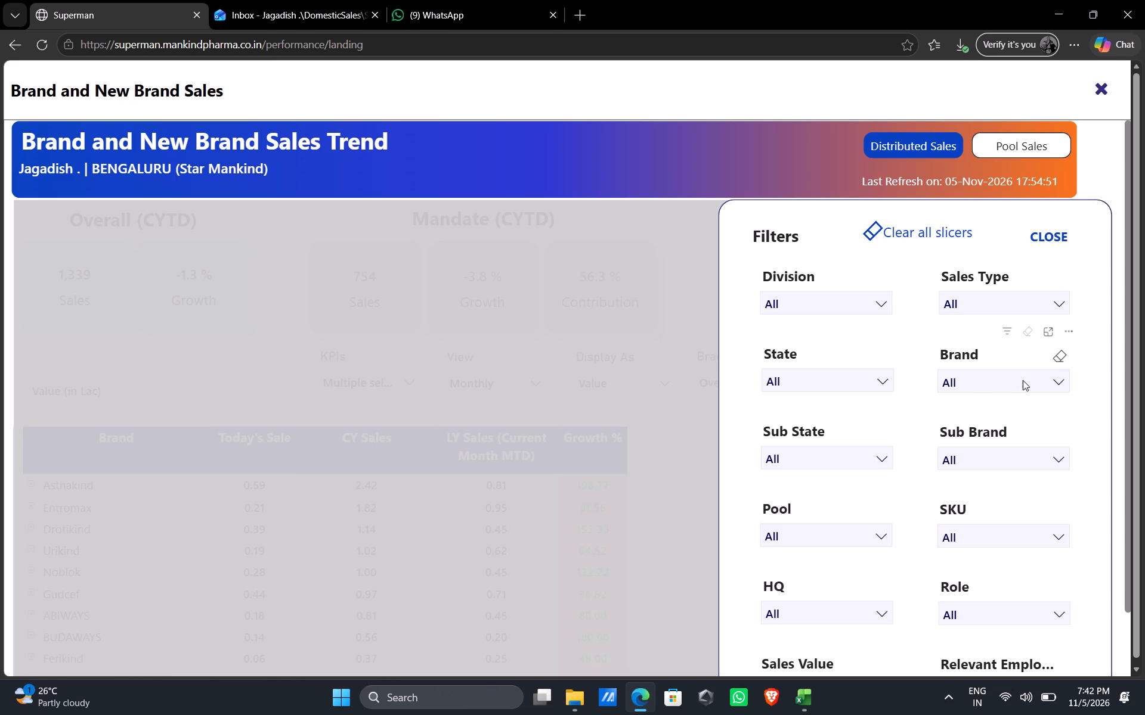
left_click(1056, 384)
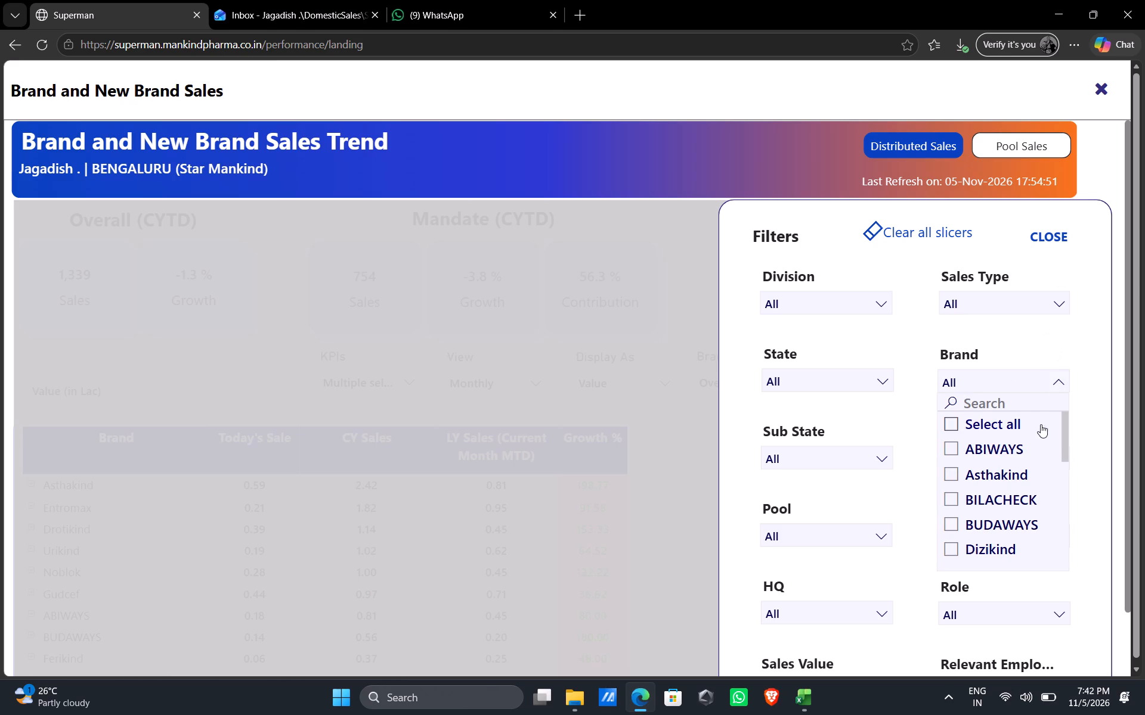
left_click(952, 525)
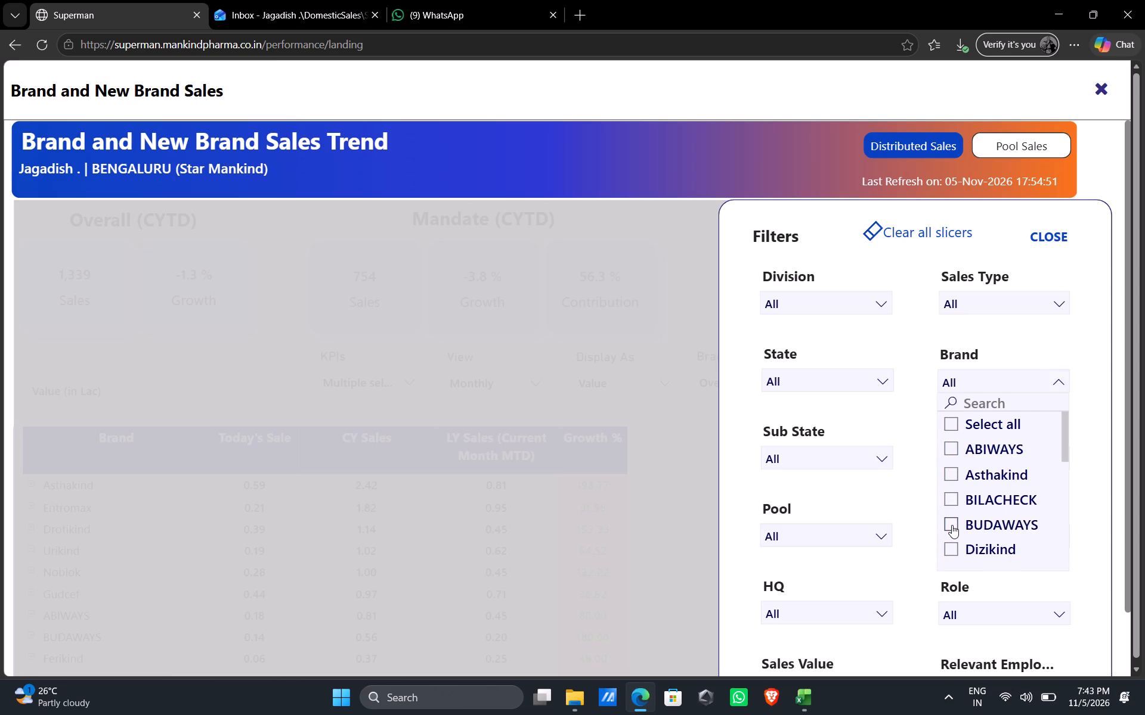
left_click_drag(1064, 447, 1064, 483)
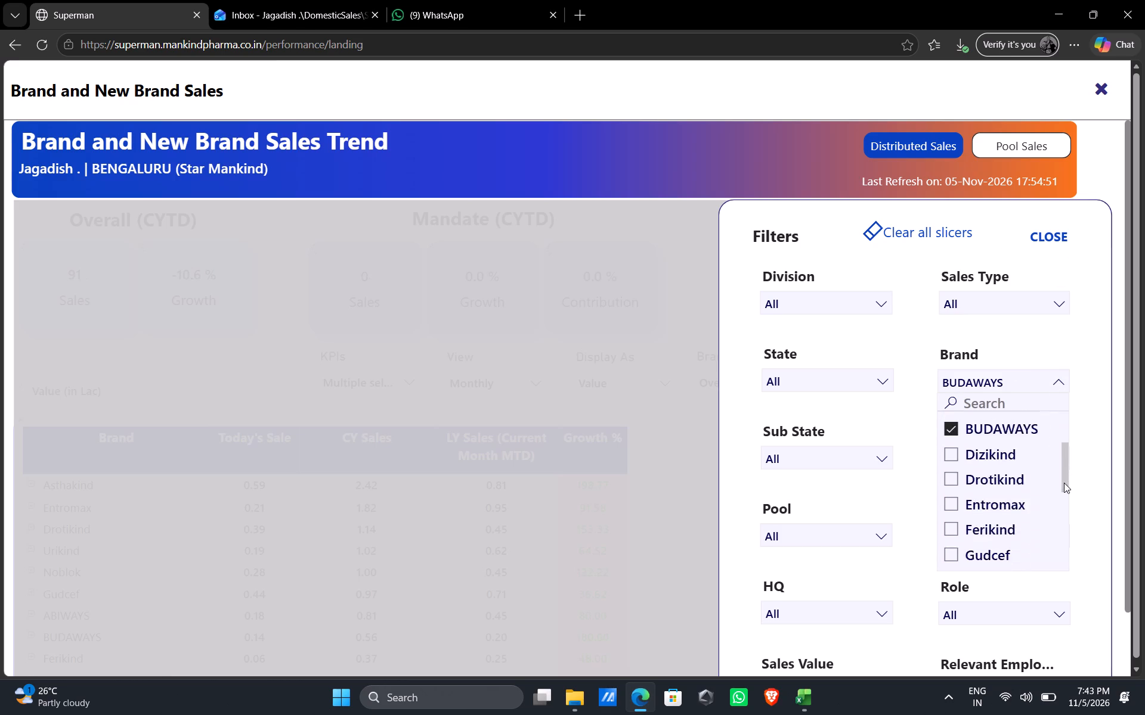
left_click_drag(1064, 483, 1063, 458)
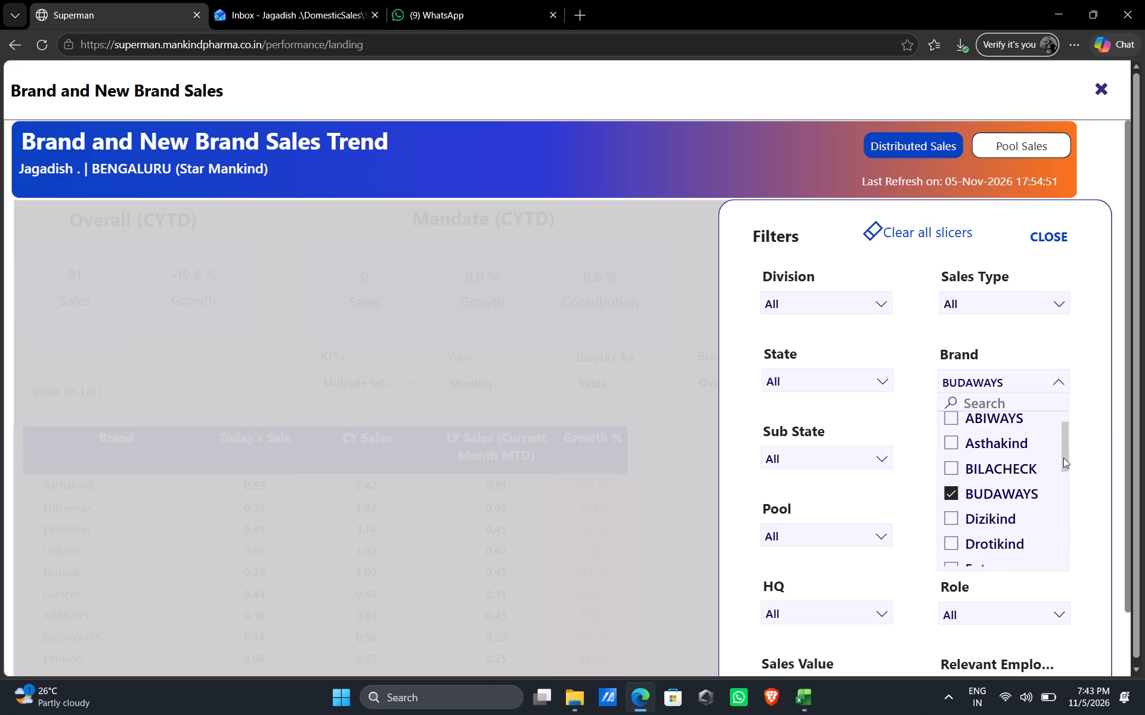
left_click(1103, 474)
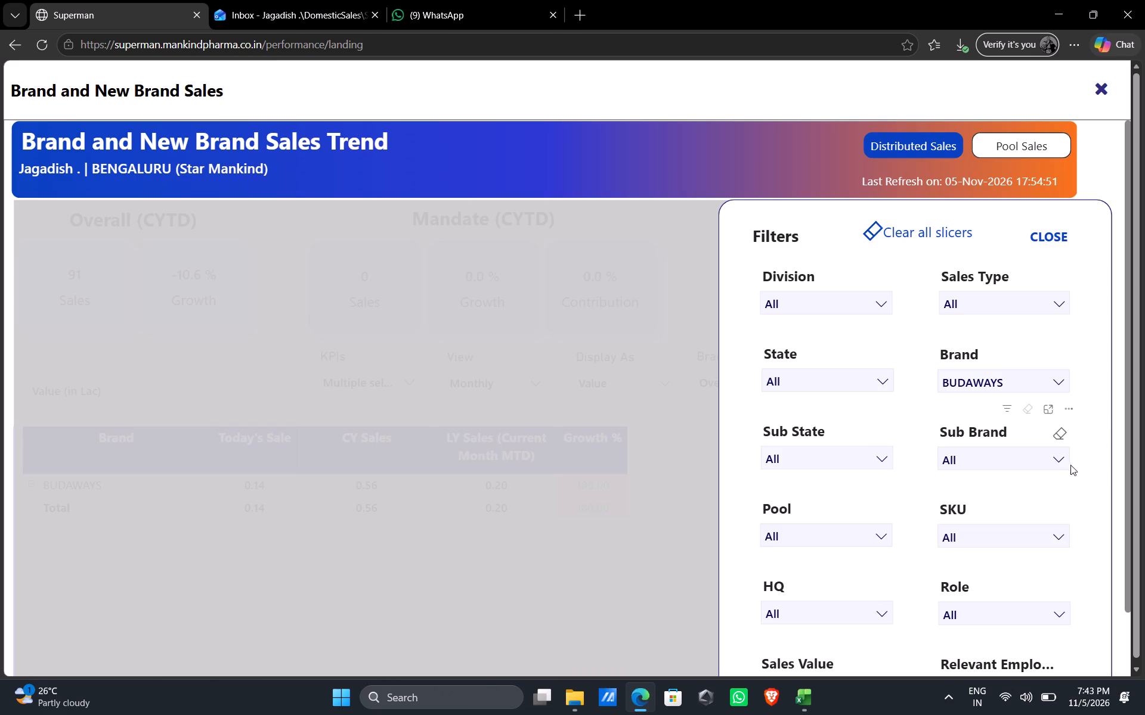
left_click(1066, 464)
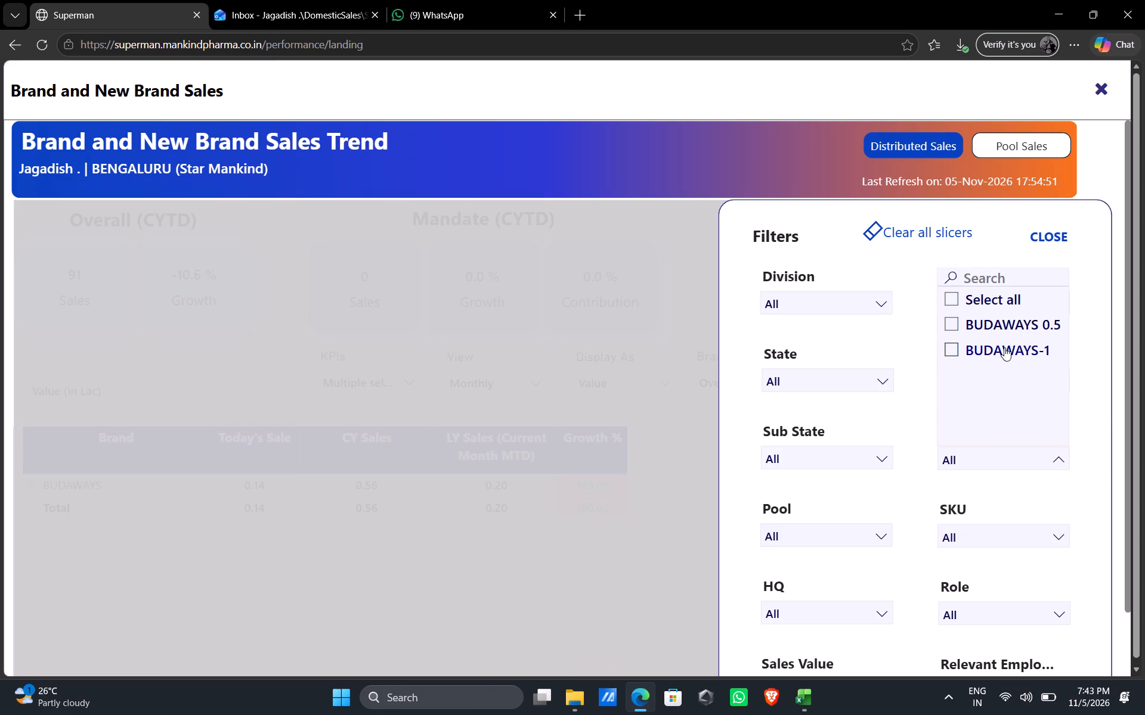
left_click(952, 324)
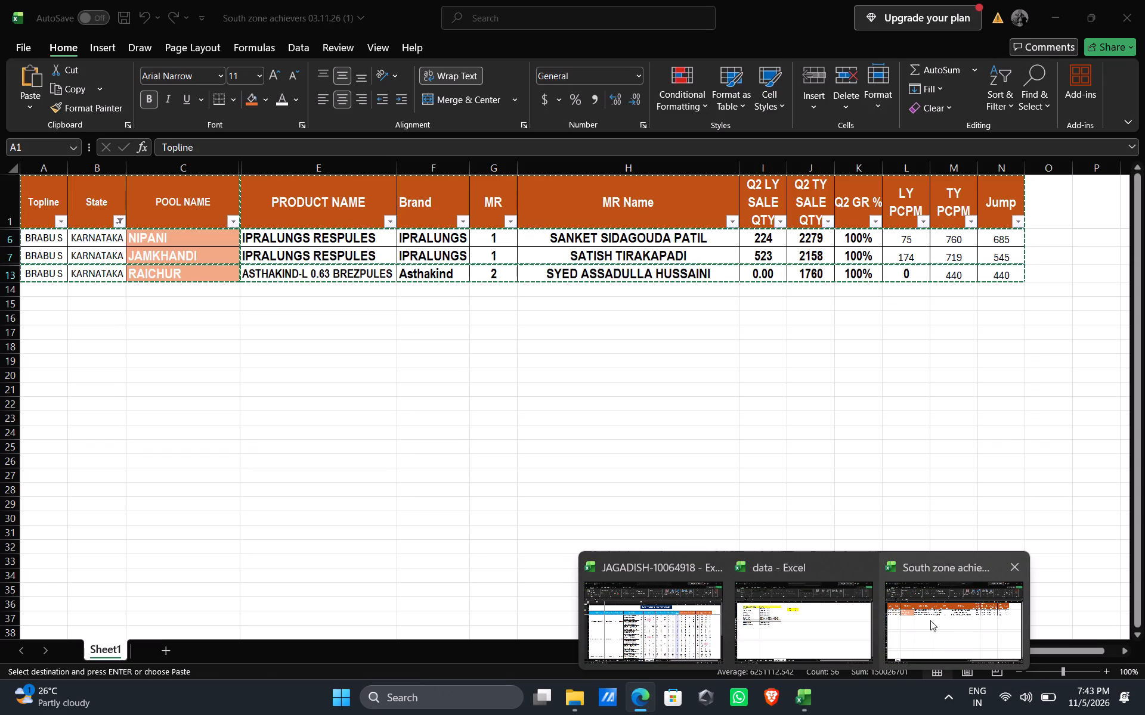
Switch to the South zone achievers workbook and widen the PRODUCT NAME column so its longest entry fits comfortably.
left_click(930, 620)
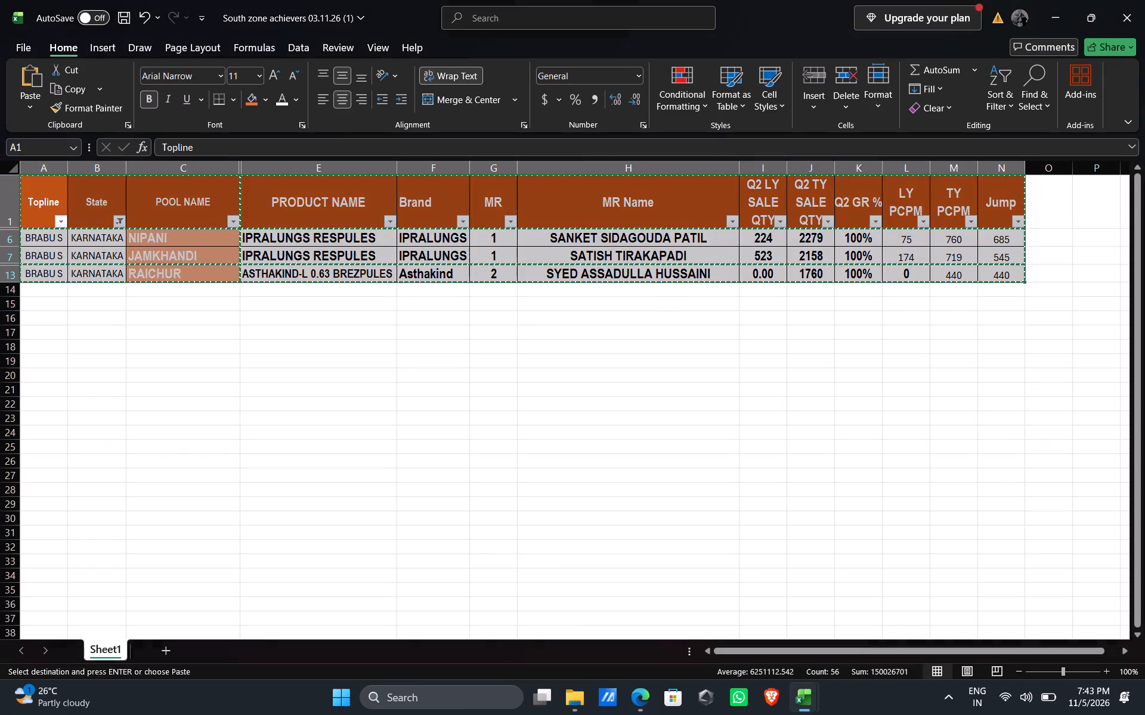
left_click_drag(396, 169, 415, 169)
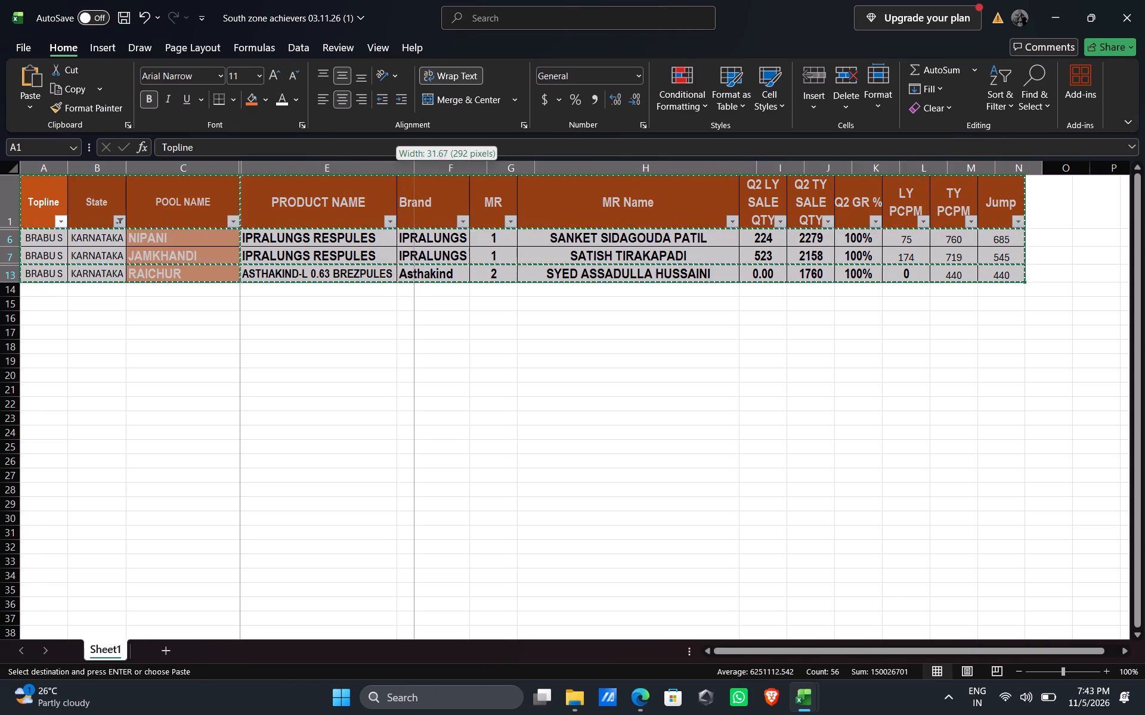
left_click_drag(415, 169, 418, 169)
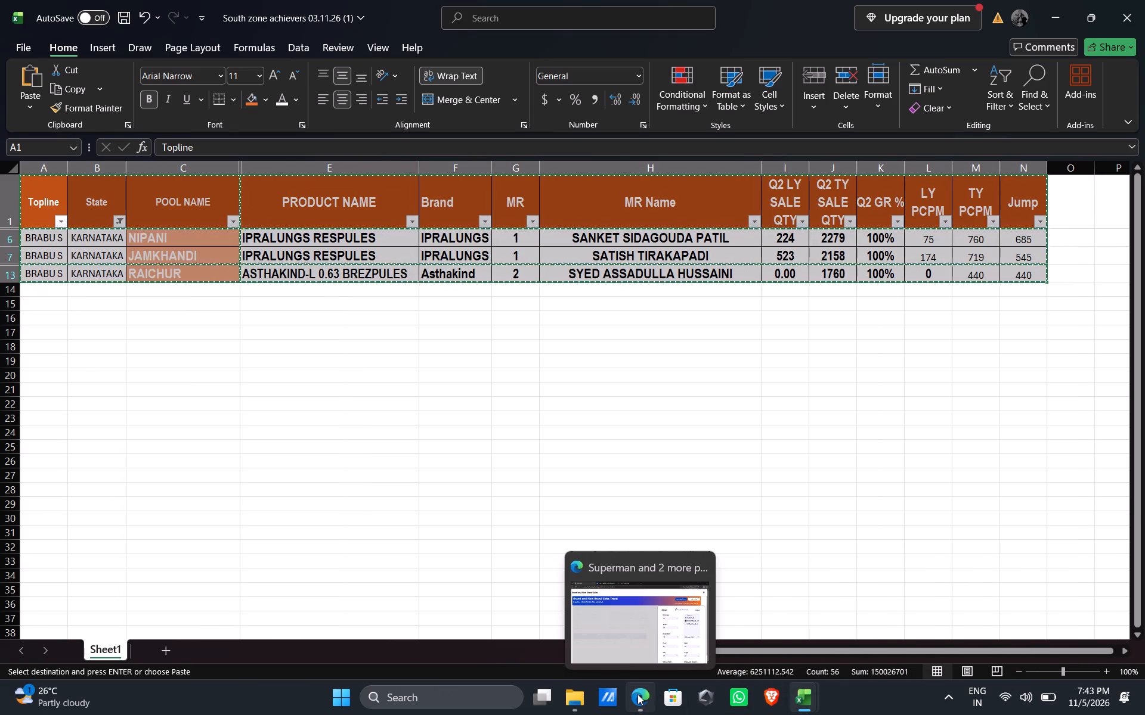
Return to the Superman report in the browser, clear the BUDAWAYS 0.5 sub-brand filter, and change the Brand filter from BUDAWAYS to Ipralungs.
left_click(638, 630)
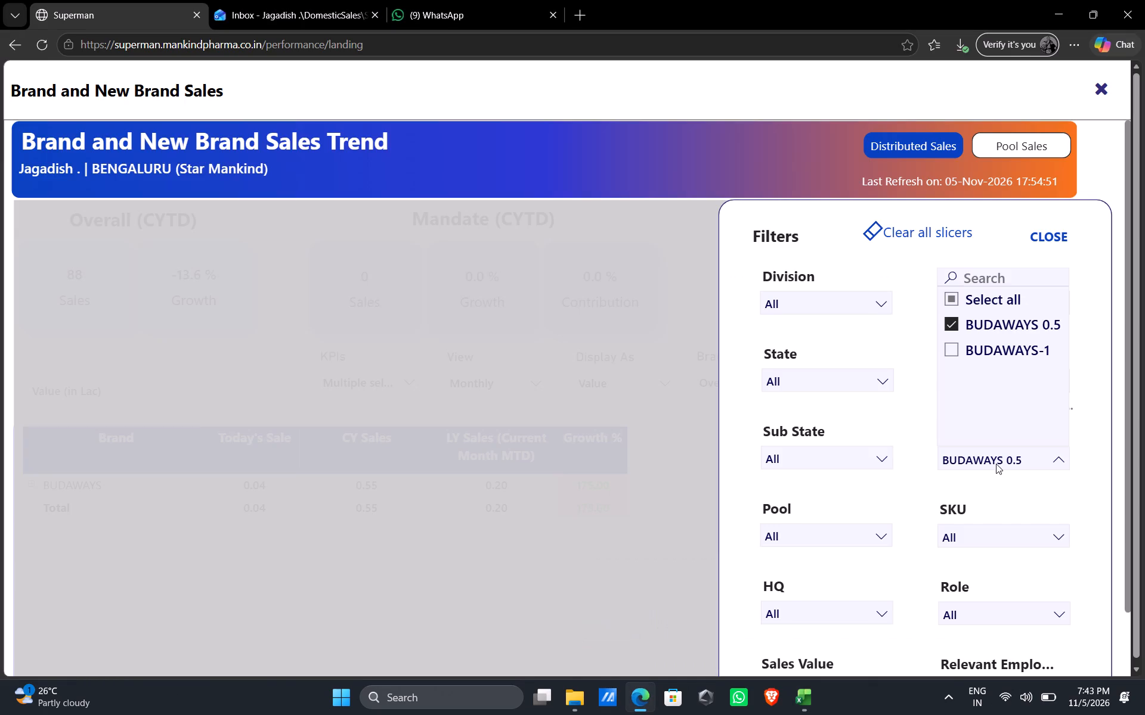
left_click(952, 324)
left_click(1094, 327)
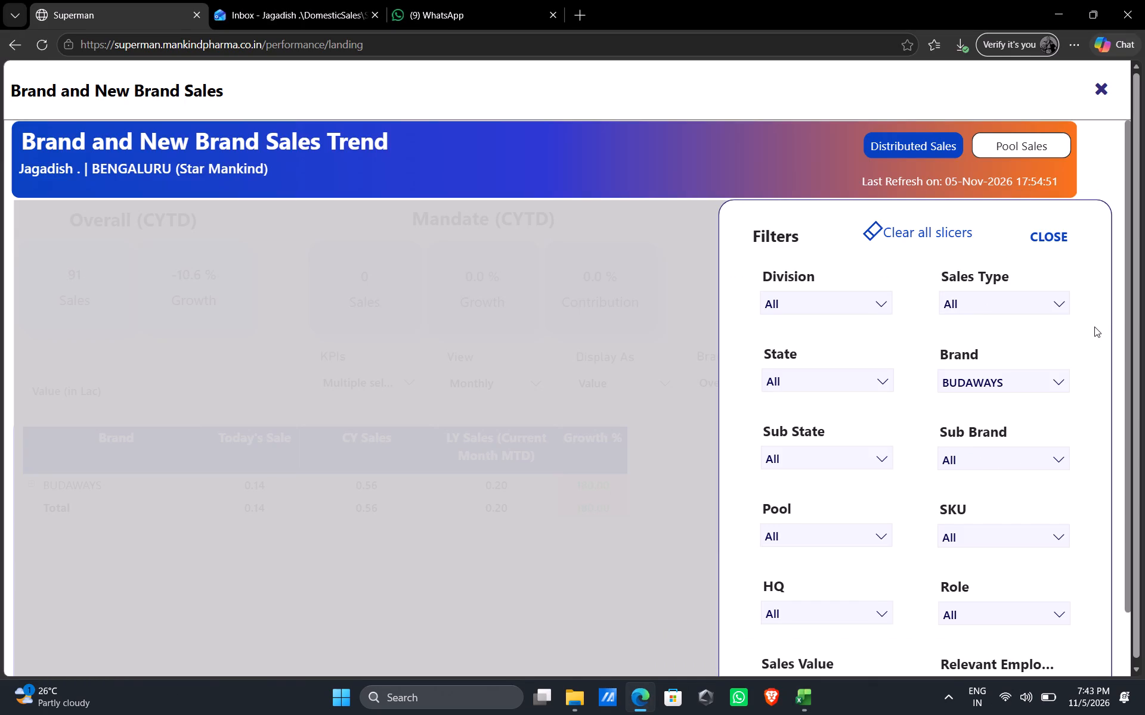
left_click(1057, 384)
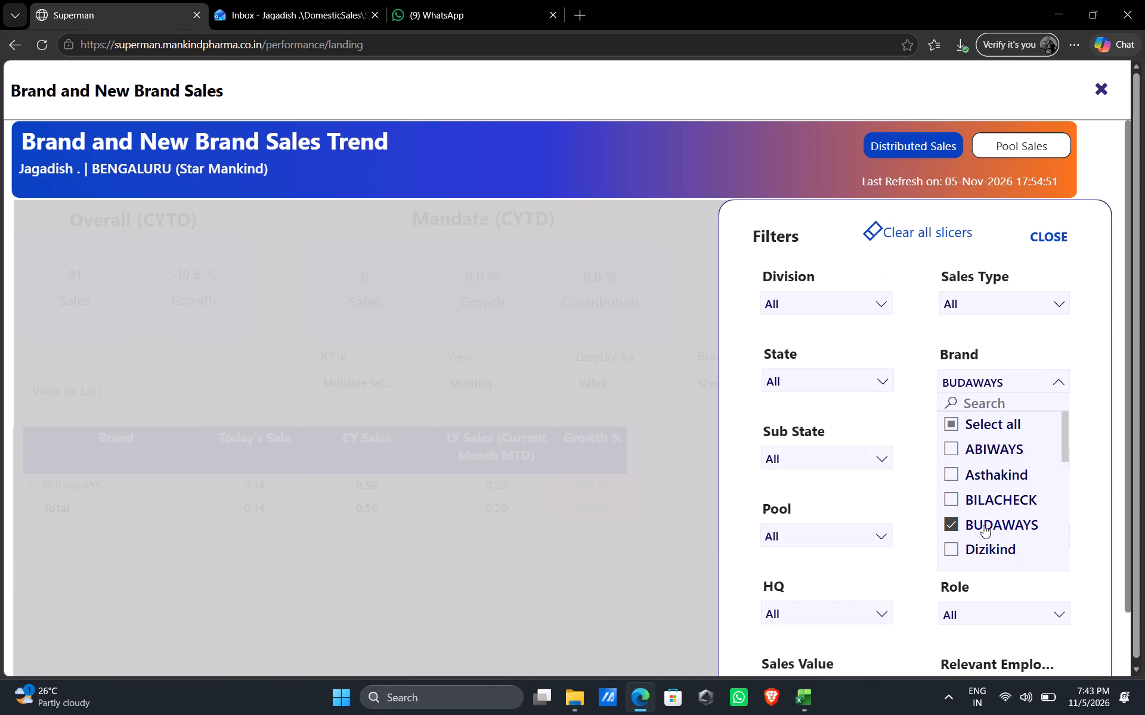
left_click_drag(1063, 452, 1063, 487)
left_click(952, 416)
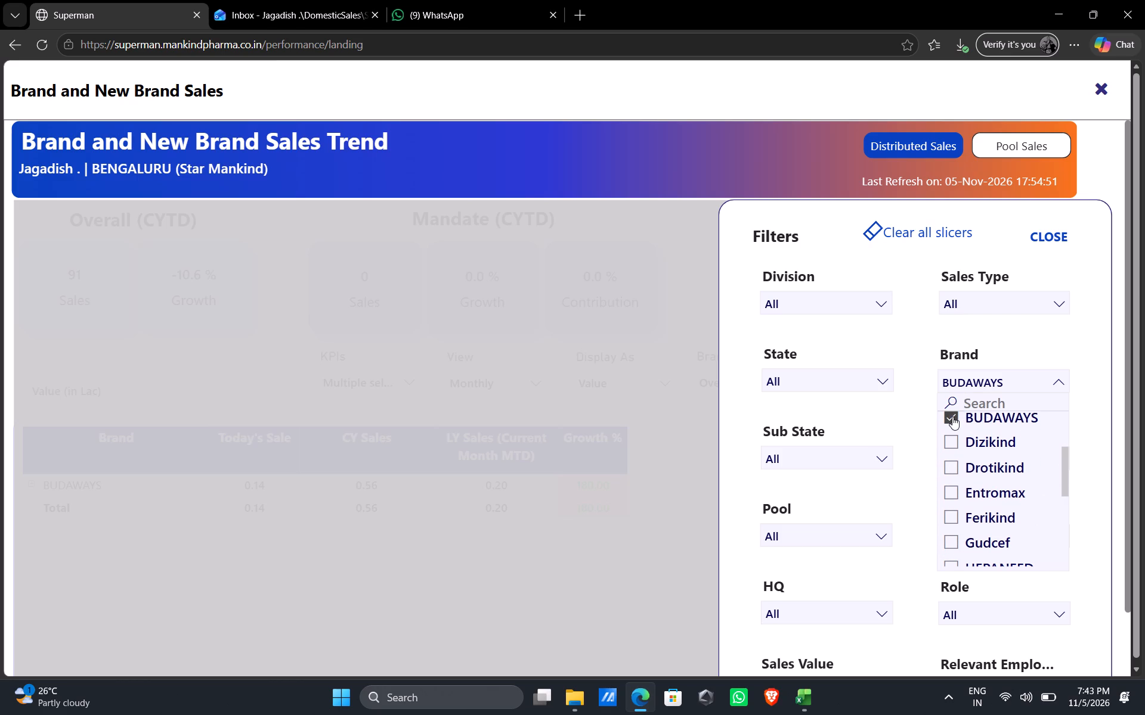
left_click_drag(1066, 478, 1069, 507)
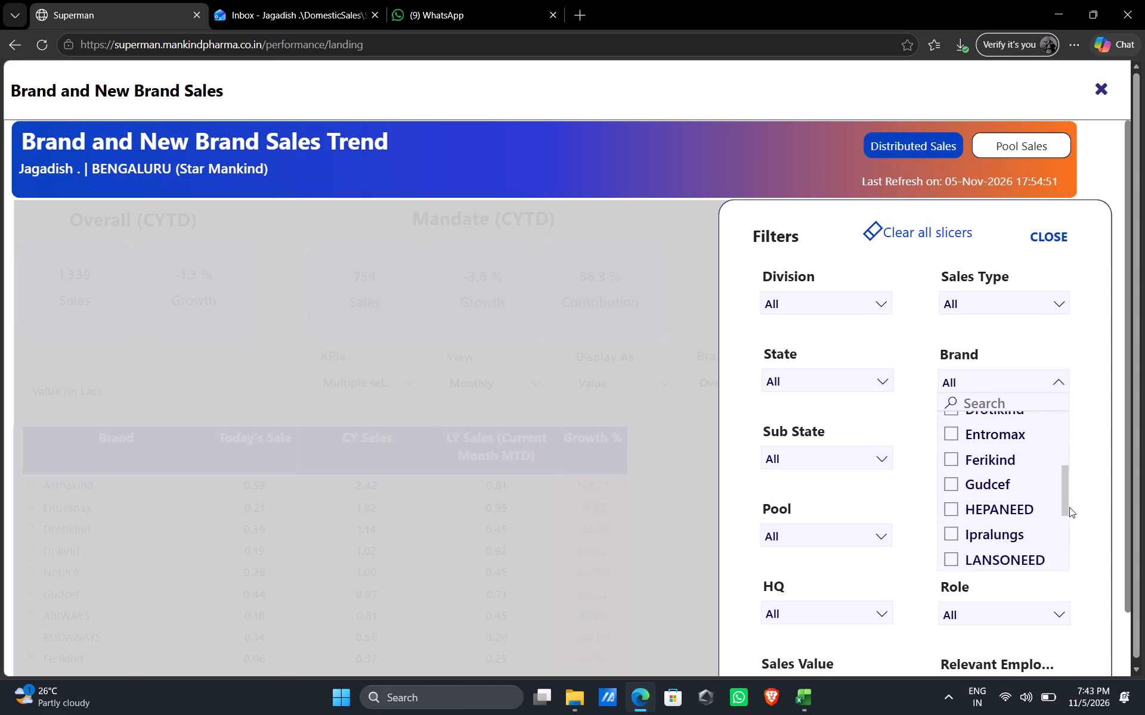
left_click_drag(1069, 507, 1069, 522)
left_click(955, 462)
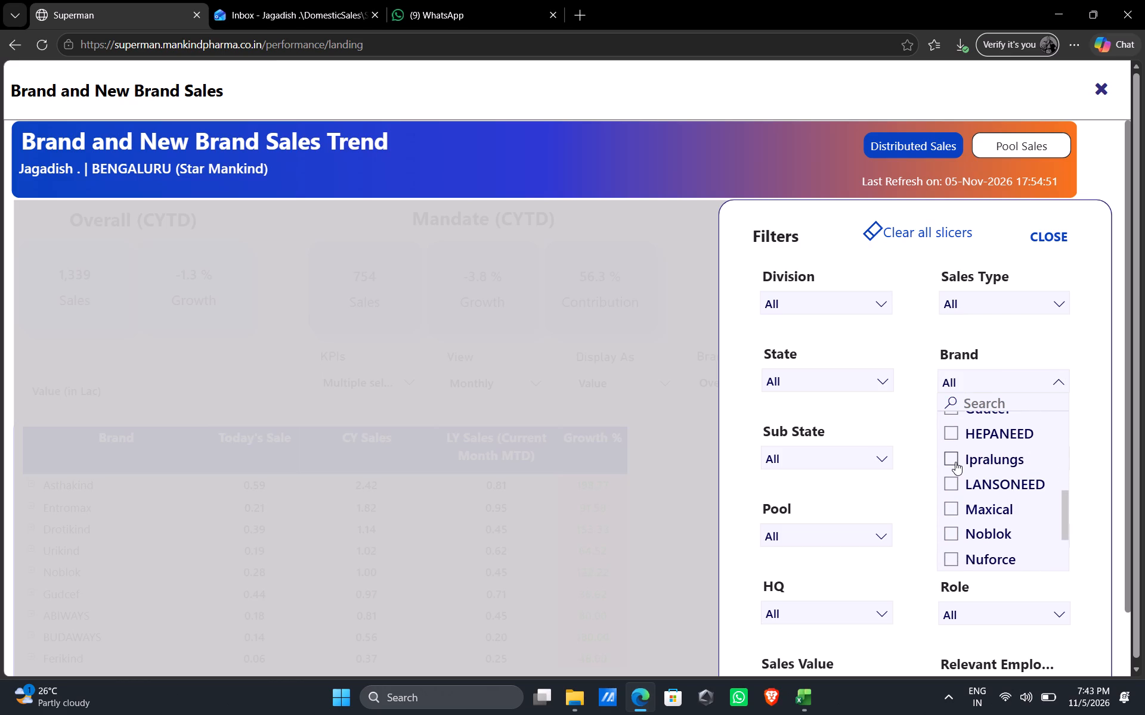
left_click(1084, 463)
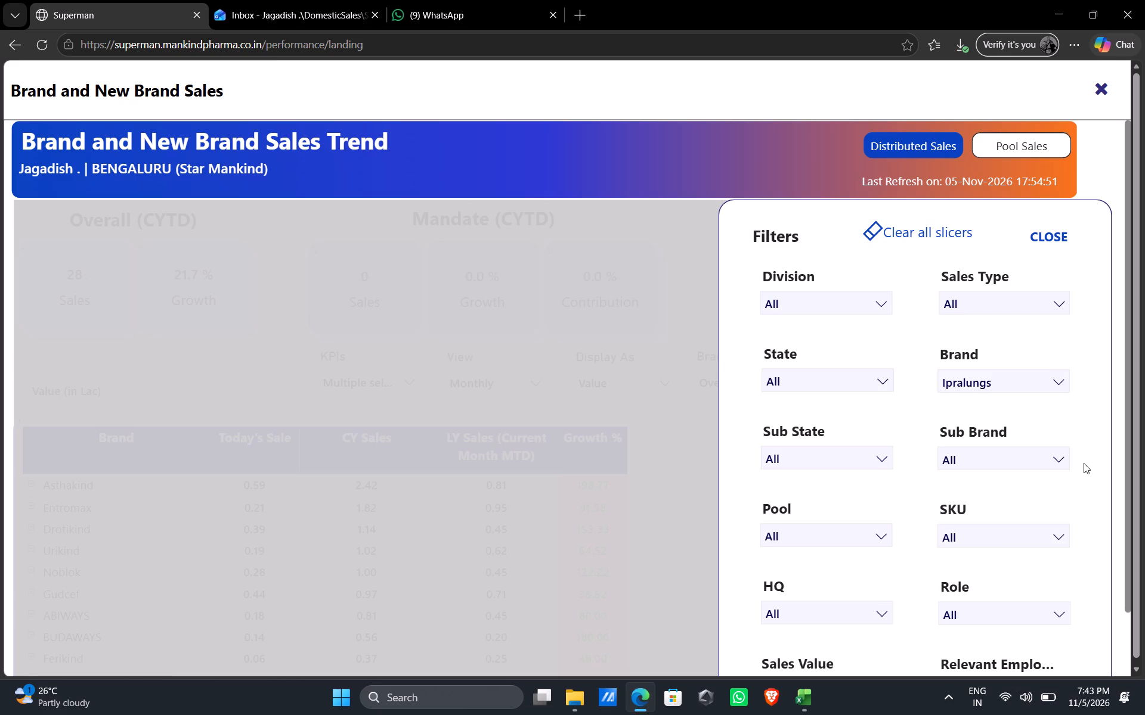
Check the Ipralungs Sub Brand list against the product and brand names for NIPANI in the South zone achievers workbook.
left_click(1060, 462)
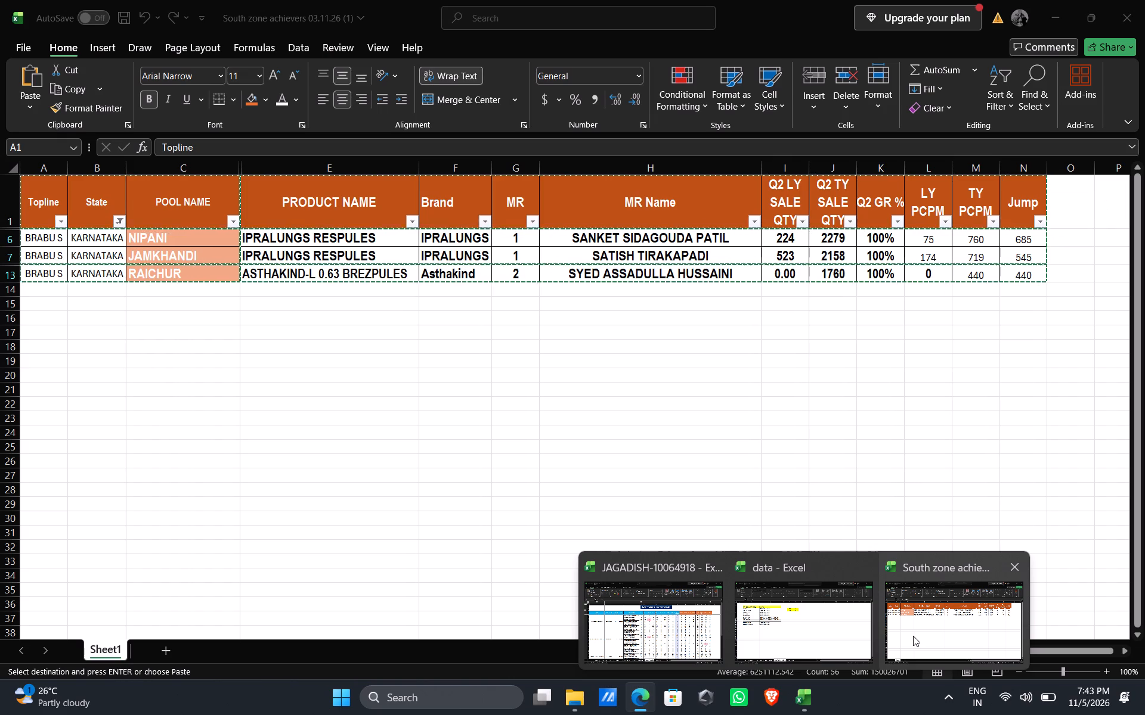
left_click(913, 636)
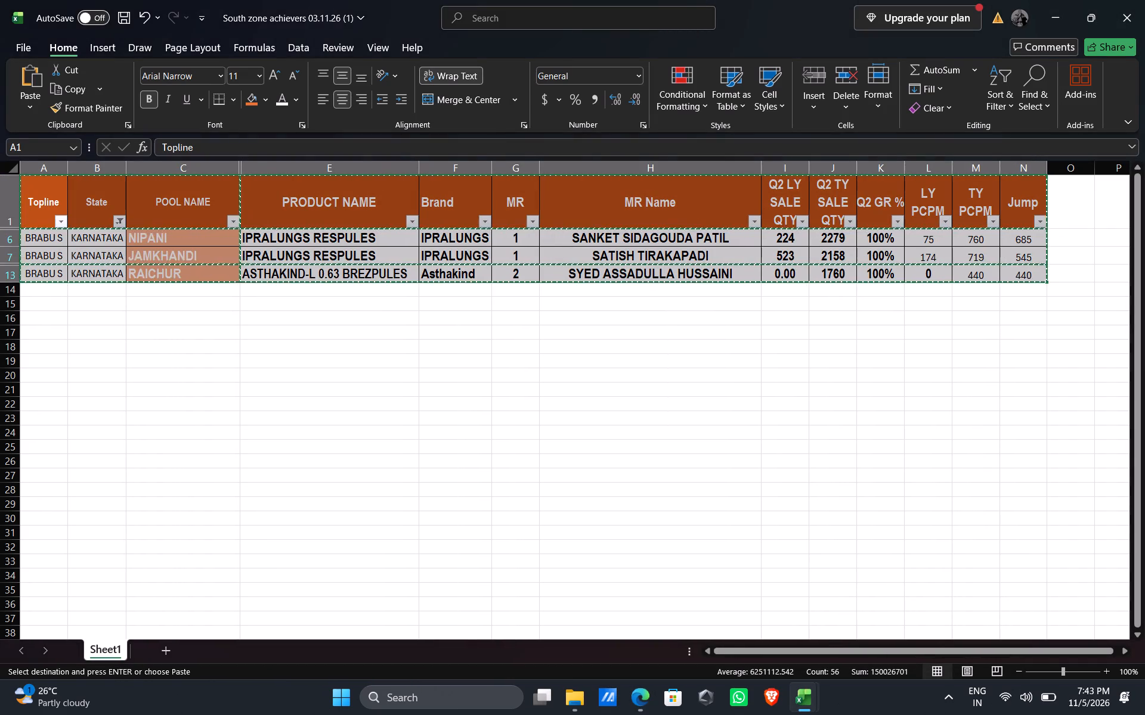
left_click(320, 238)
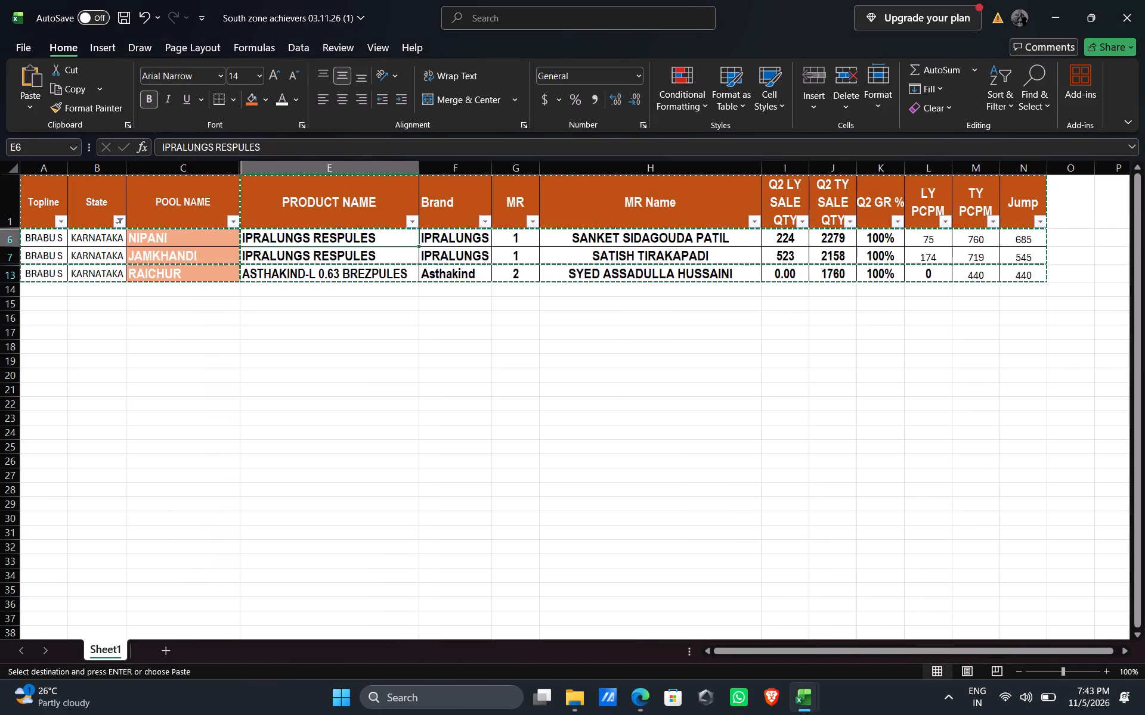
left_click(469, 241)
left_click(391, 236)
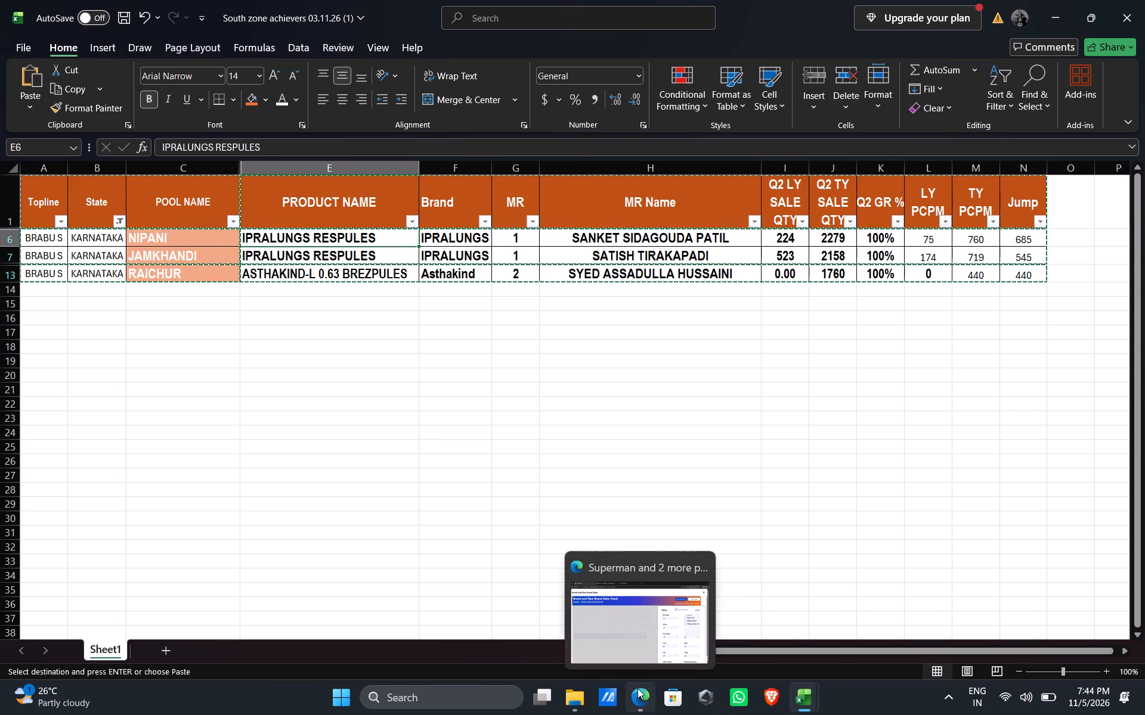
left_click(632, 640)
left_click(1082, 414)
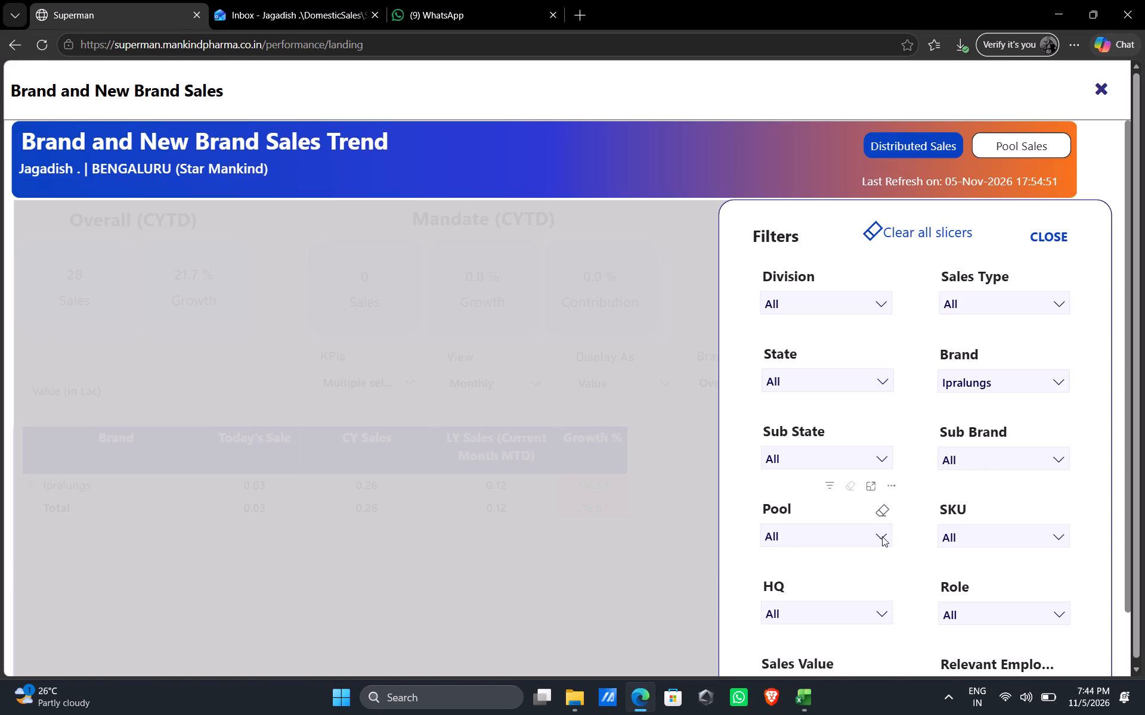
Look through the report's HQ and Pool filter lists for the locations of the Ipralungs achievers.
left_click(883, 614)
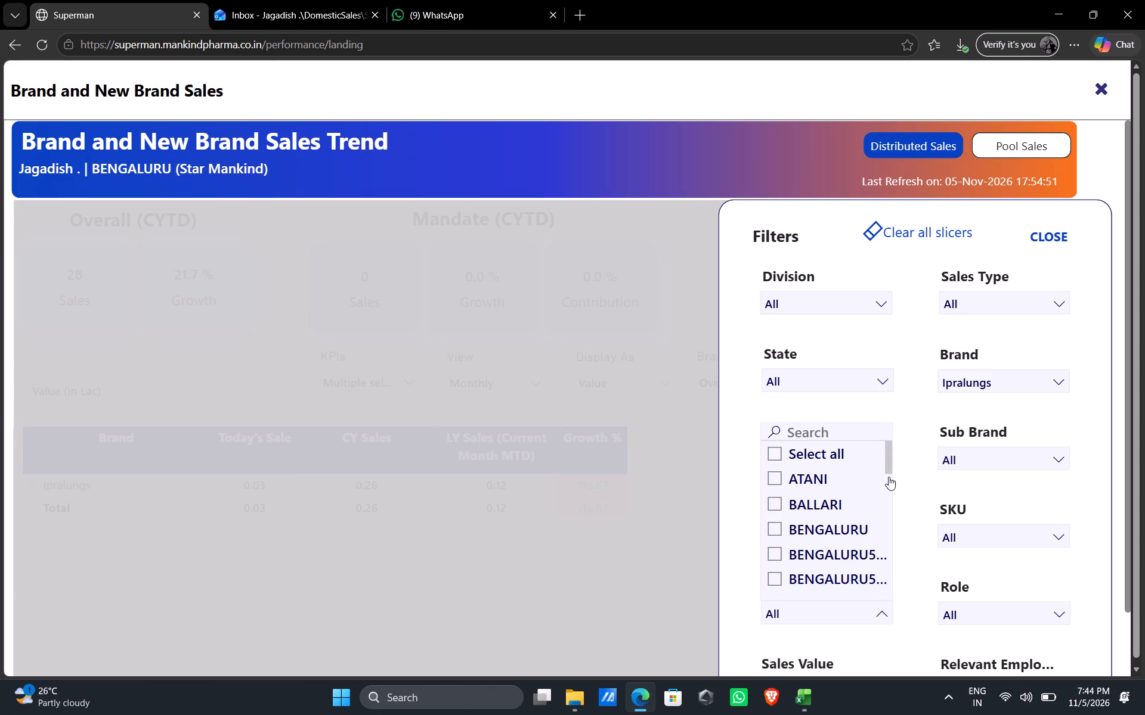
left_click_drag(890, 463, 890, 467)
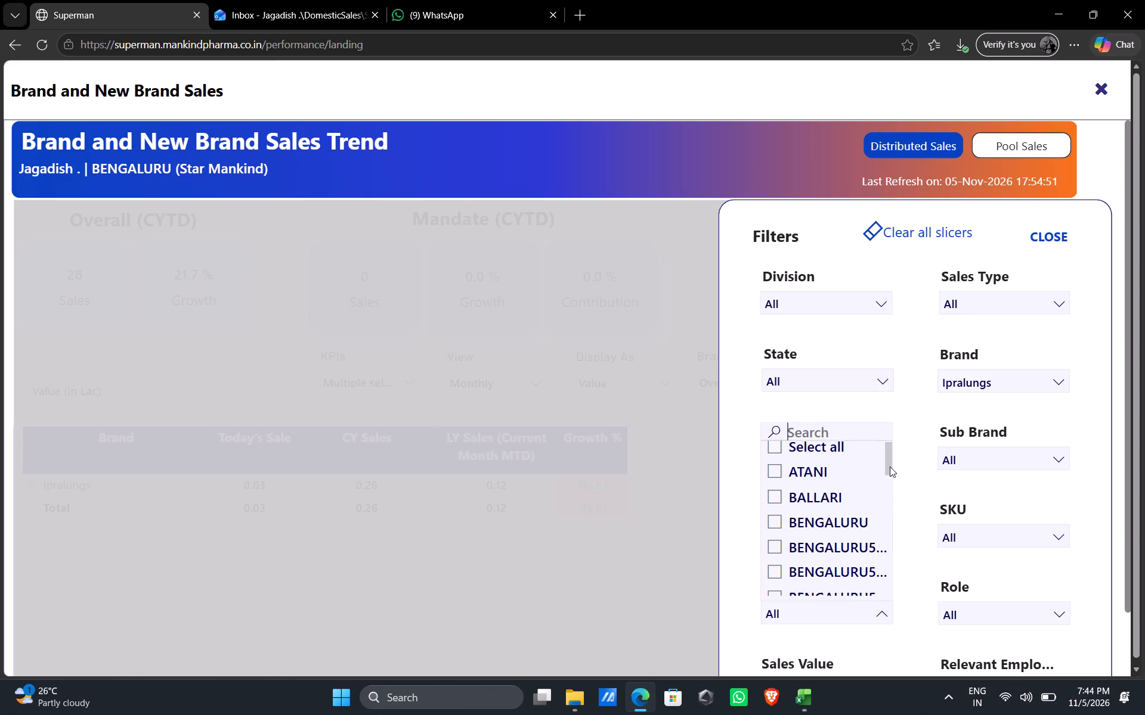
left_click_drag(890, 467, 896, 602)
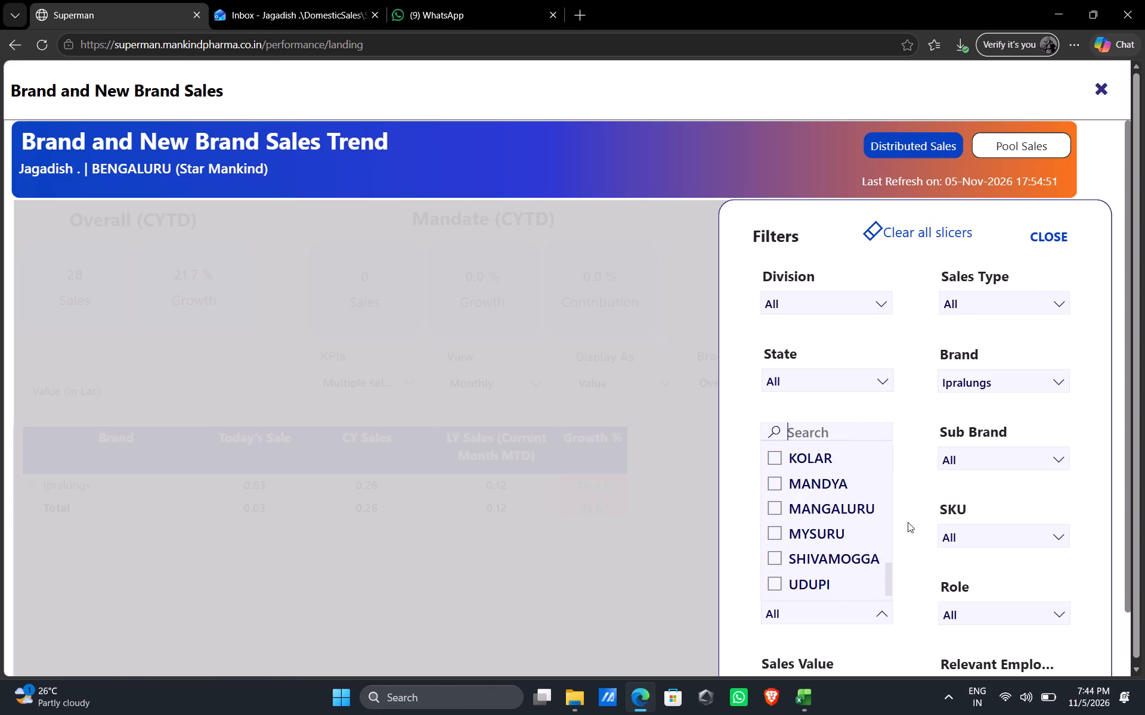
left_click(908, 522)
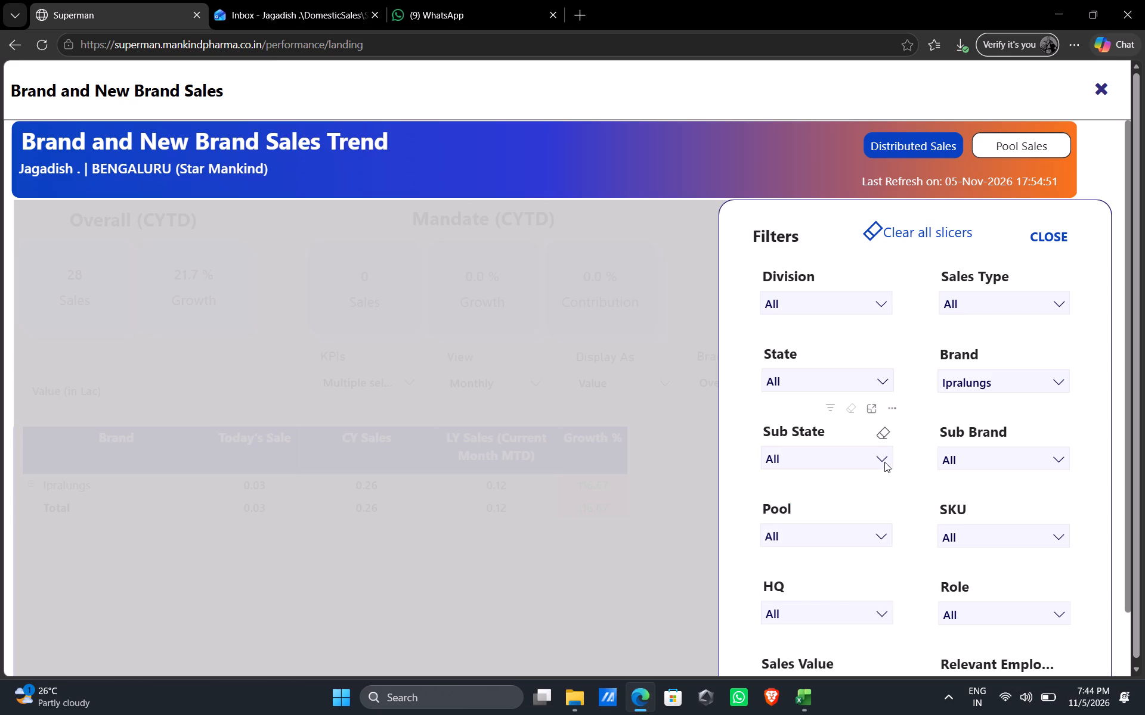
left_click(883, 538)
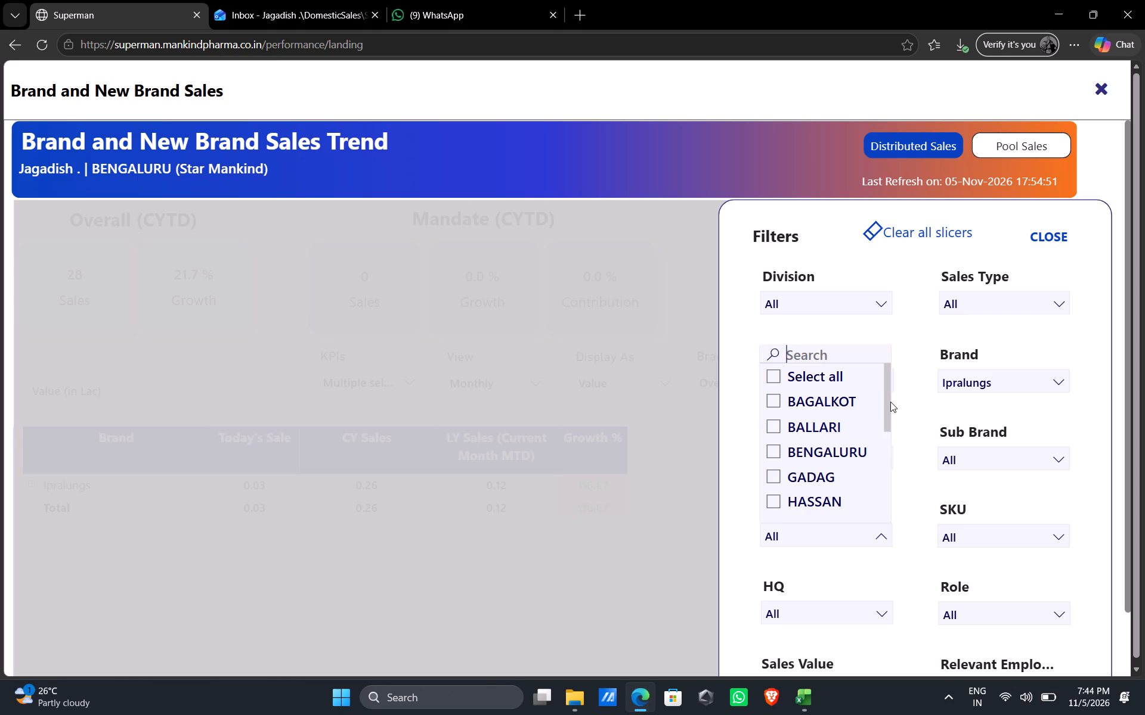
left_click_drag(889, 395, 888, 416)
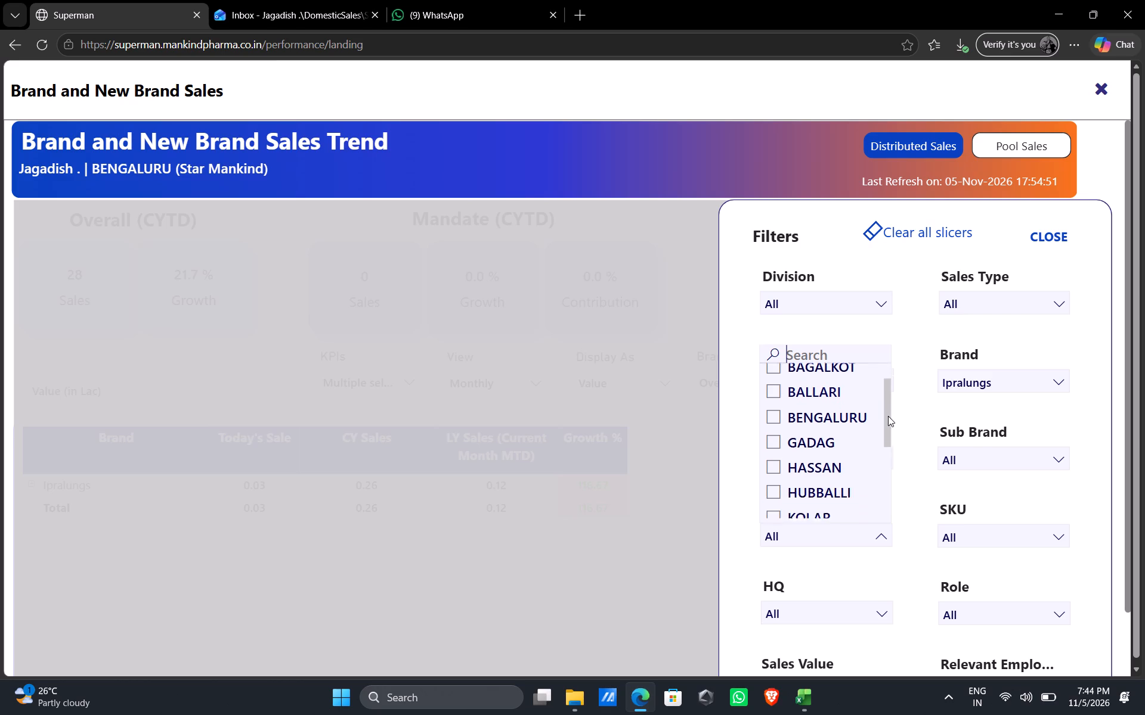
left_click_drag(888, 416, 887, 521)
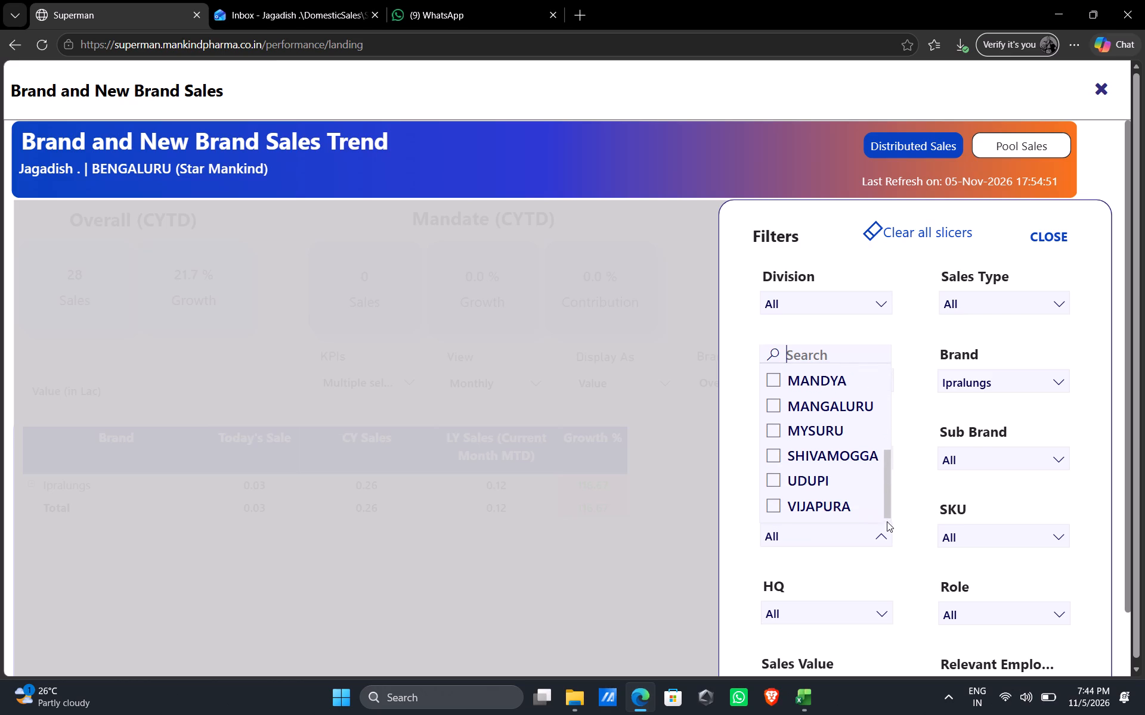
left_click_drag(887, 521, 887, 523)
double_click(887, 523)
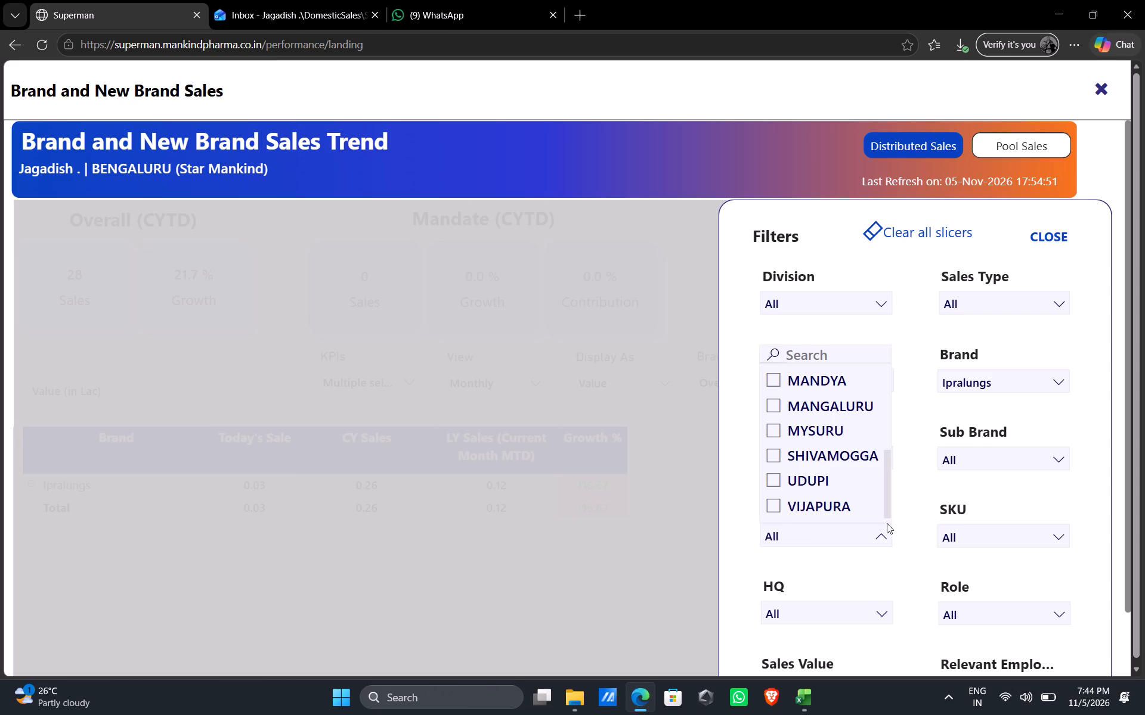
left_click_drag(890, 474, 890, 421)
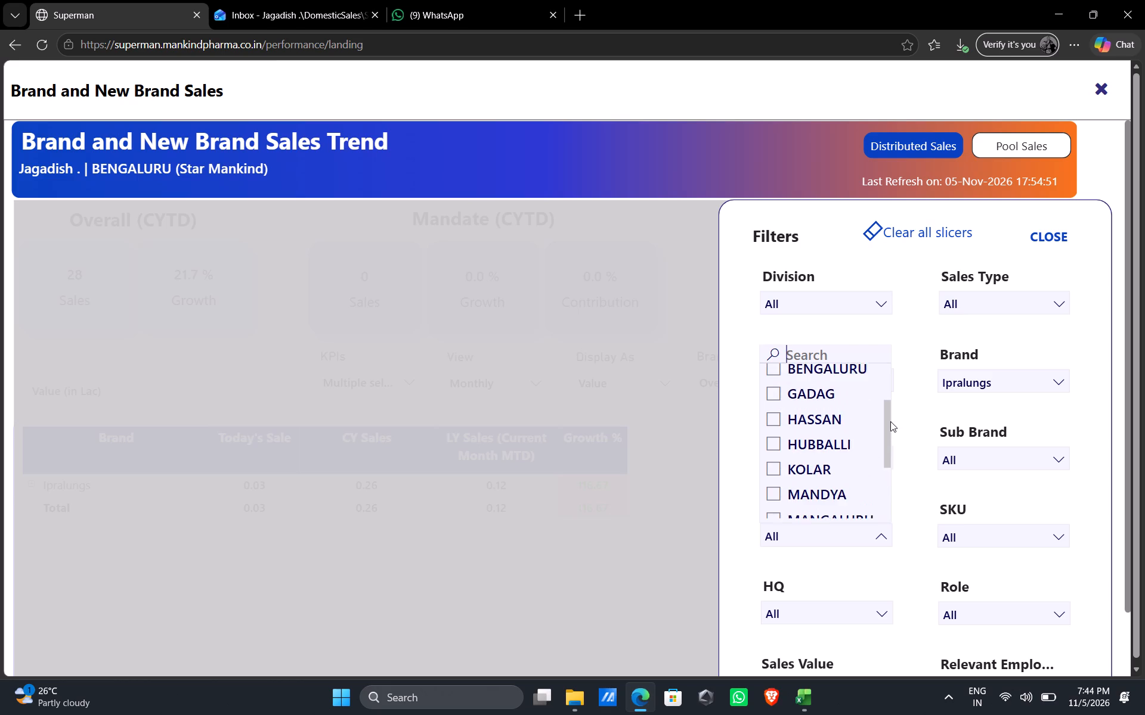
left_click_drag(890, 421, 887, 350)
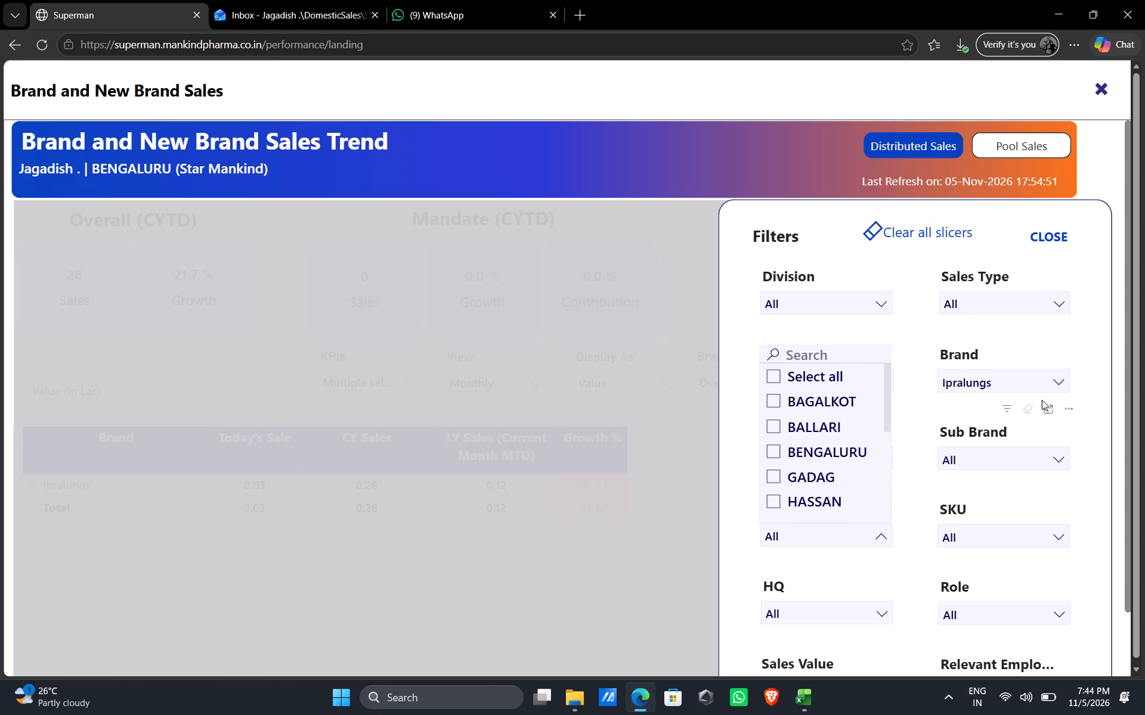
Look through the HQ filter list for the Ipralungs achievers' headquarters.
left_click_drag(1128, 314, 1140, 449)
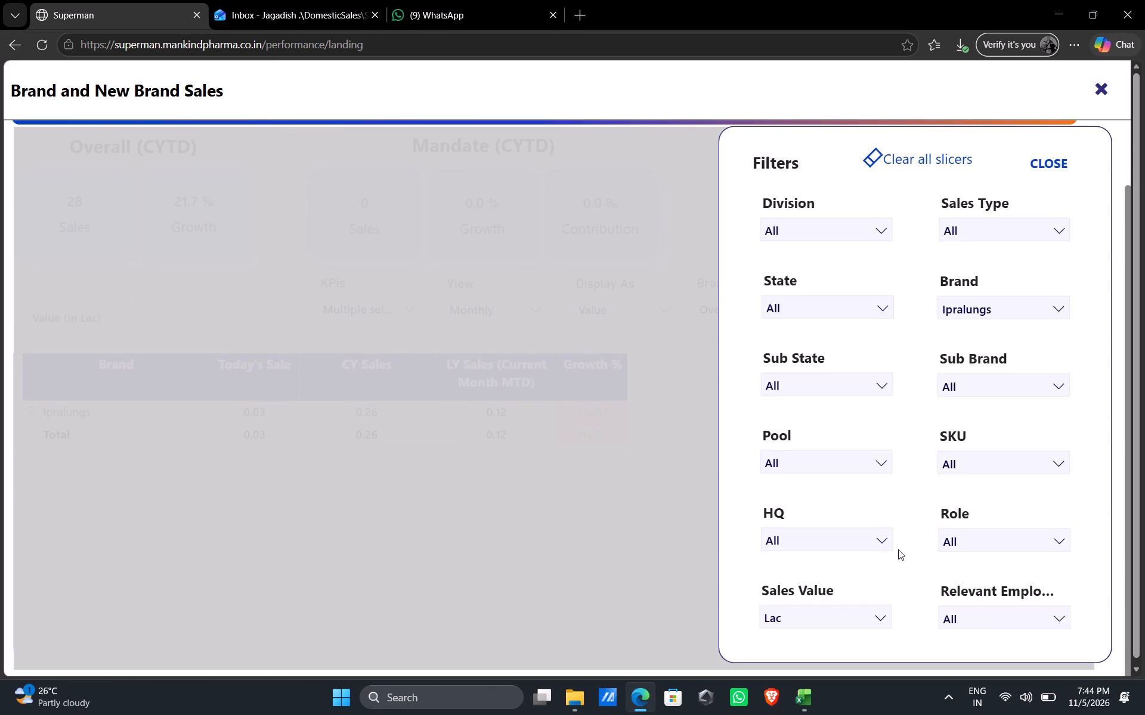
left_click(886, 546)
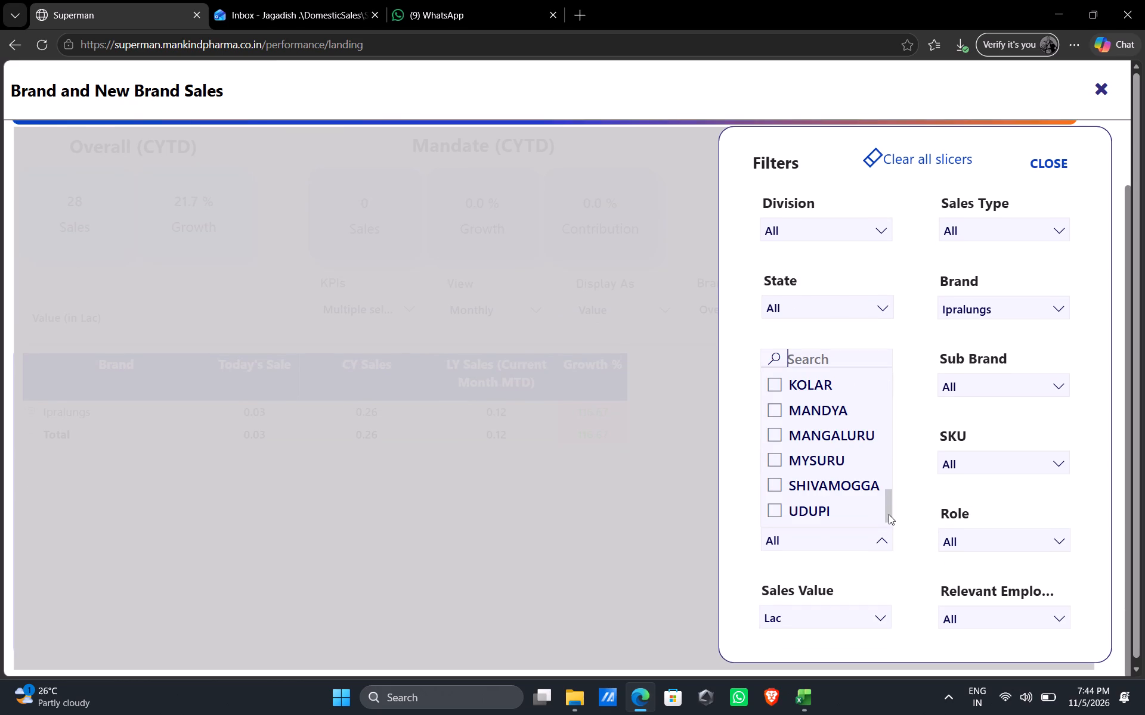
left_click_drag(889, 514, 889, 484)
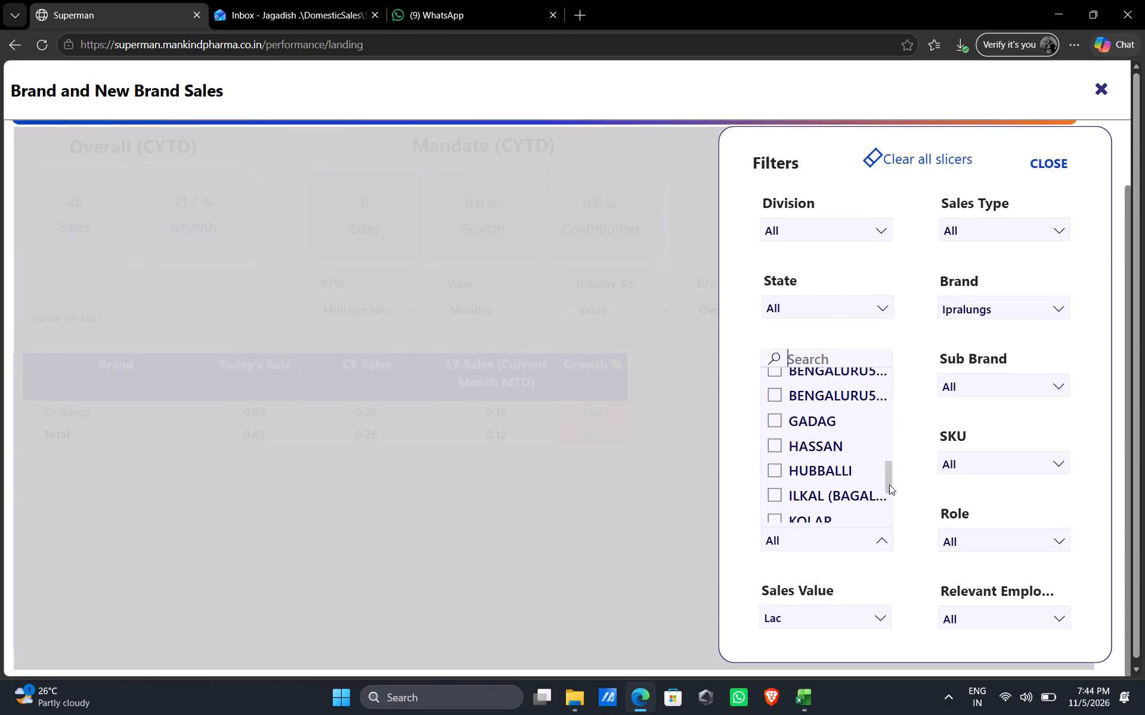
left_click_drag(889, 484, 889, 383)
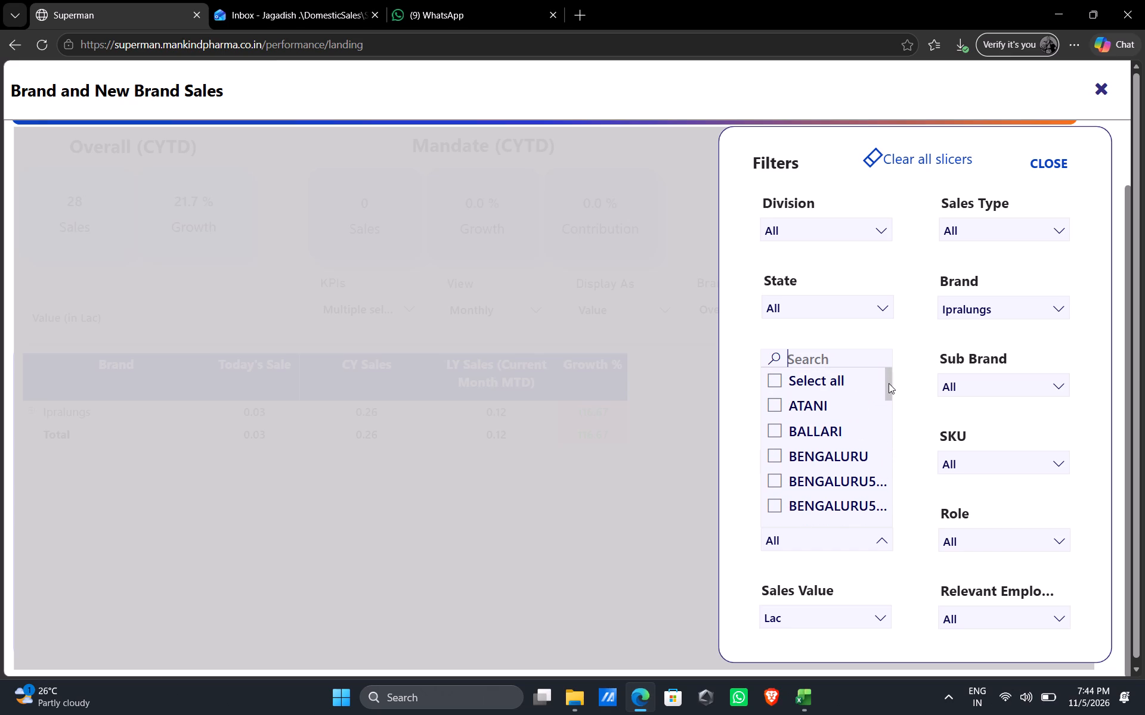
left_click_drag(889, 383, 889, 378)
left_click_drag(889, 378, 865, 537)
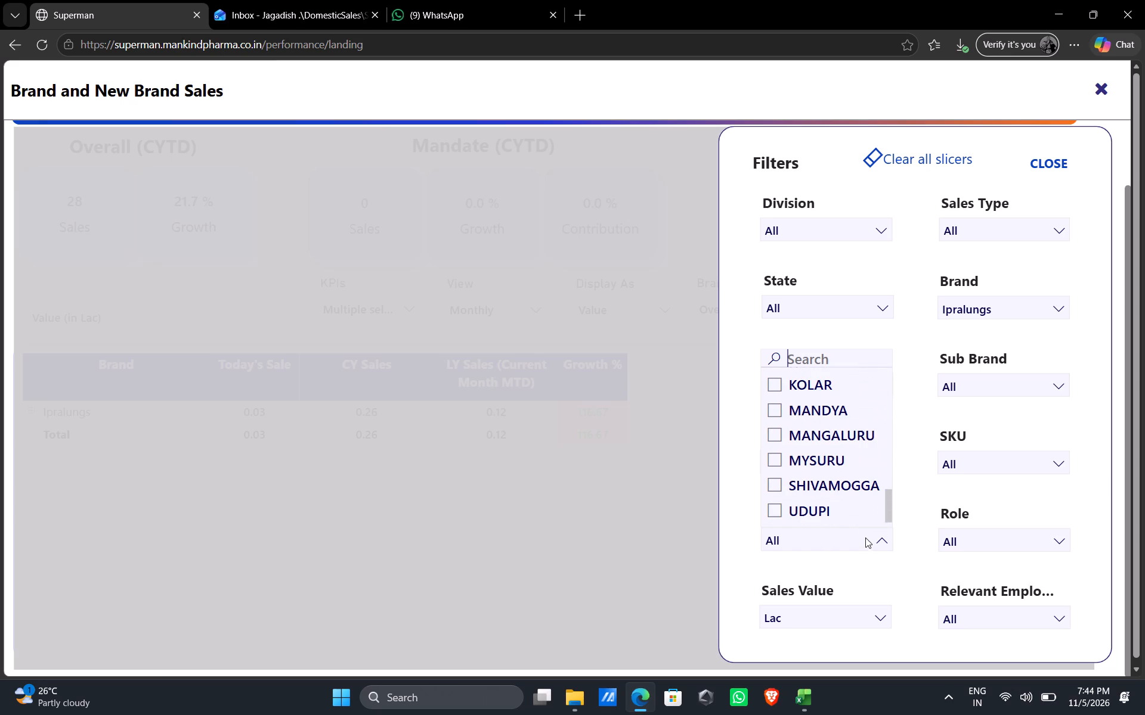
left_click_drag(865, 537, 867, 540)
left_click(915, 543)
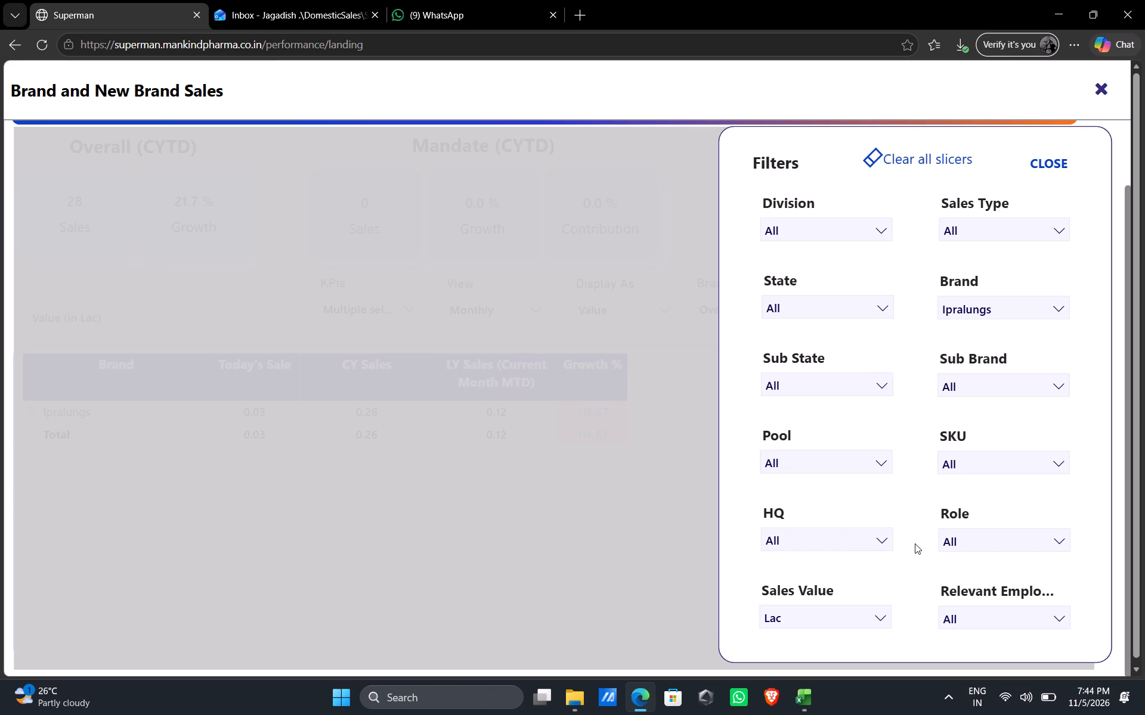
Look through the whole Pool filter list for NIPANI while the report is filtered to the Ipralungs brand.
left_click(882, 467)
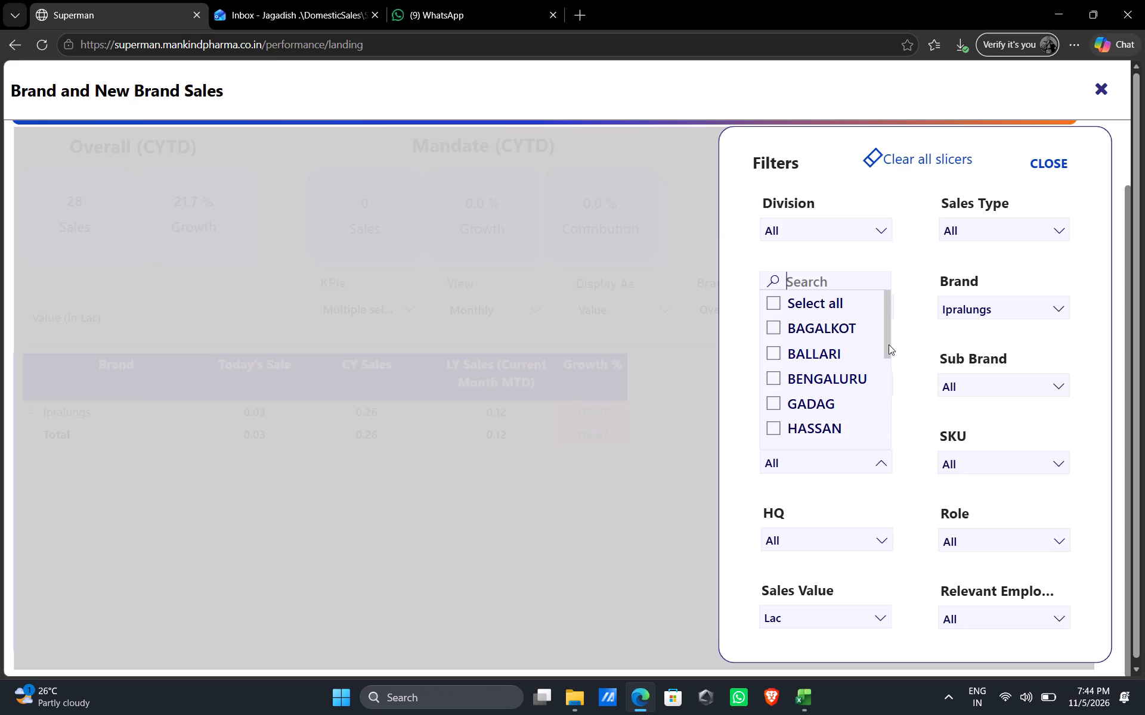
left_click_drag(889, 342, 890, 387)
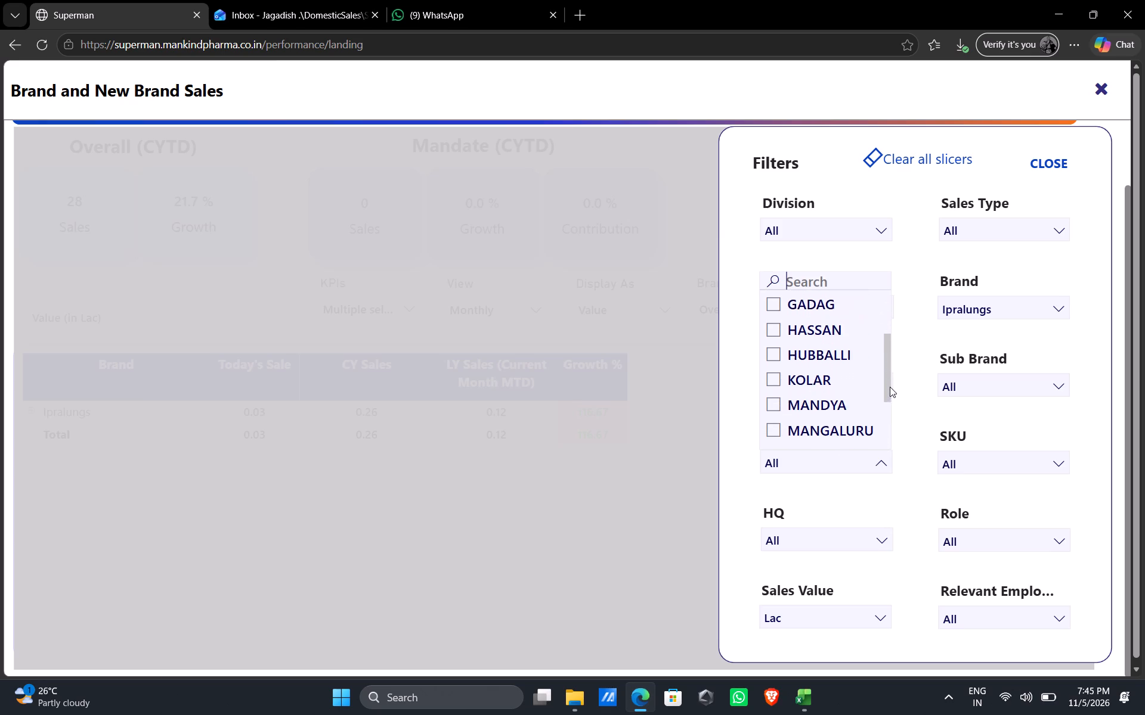
left_click_drag(890, 387, 886, 451)
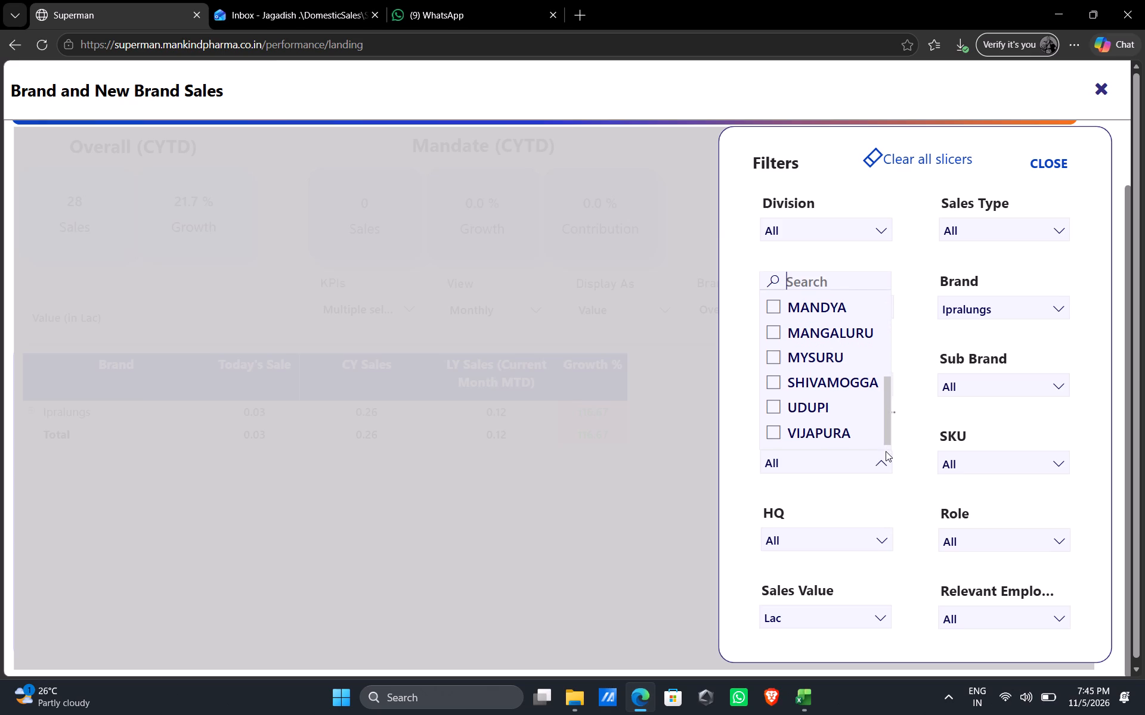
left_click_drag(886, 451, 885, 418)
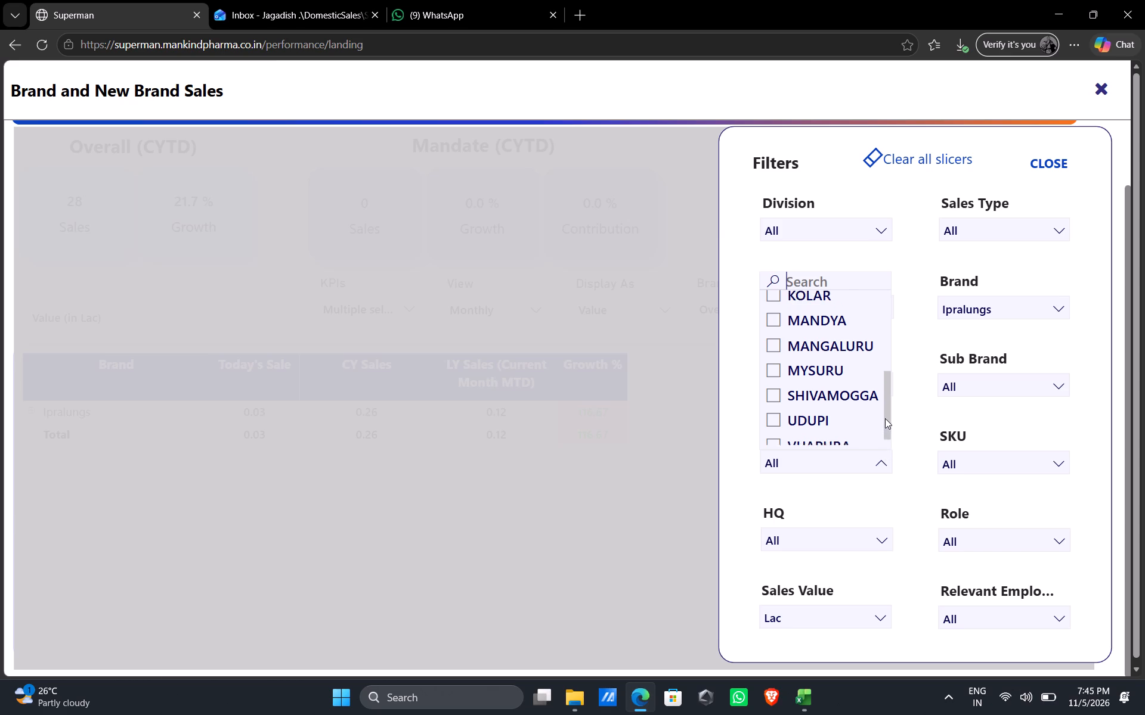
left_click_drag(885, 418, 887, 344)
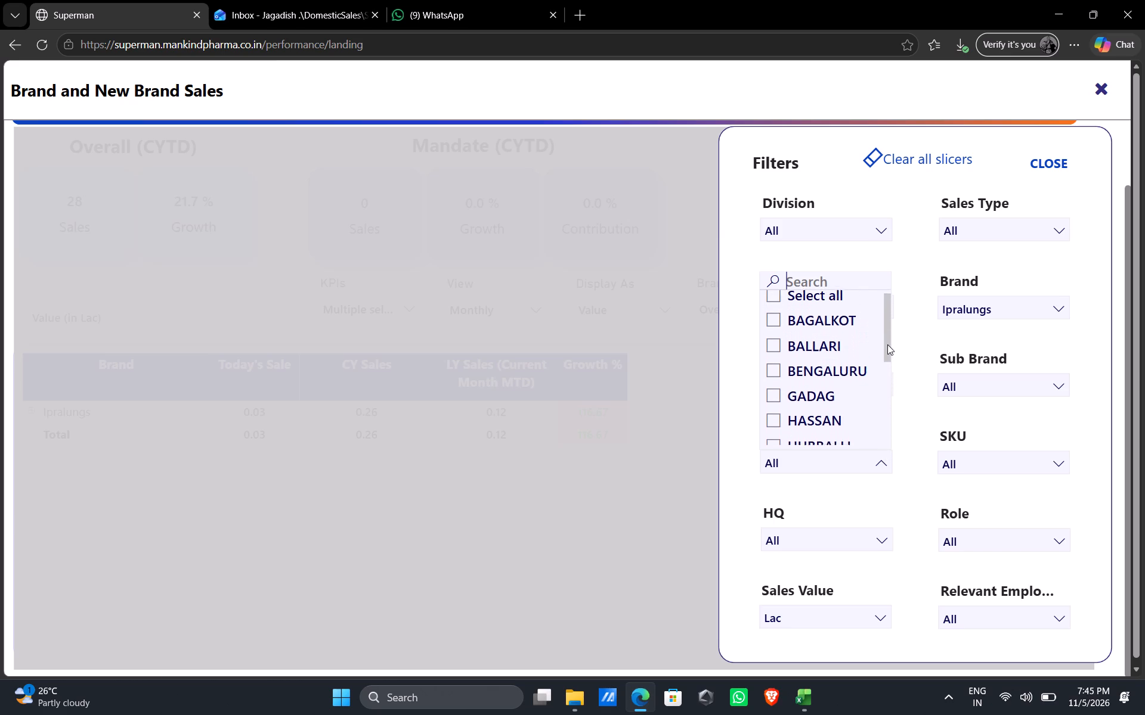
left_click_drag(887, 344, 889, 323)
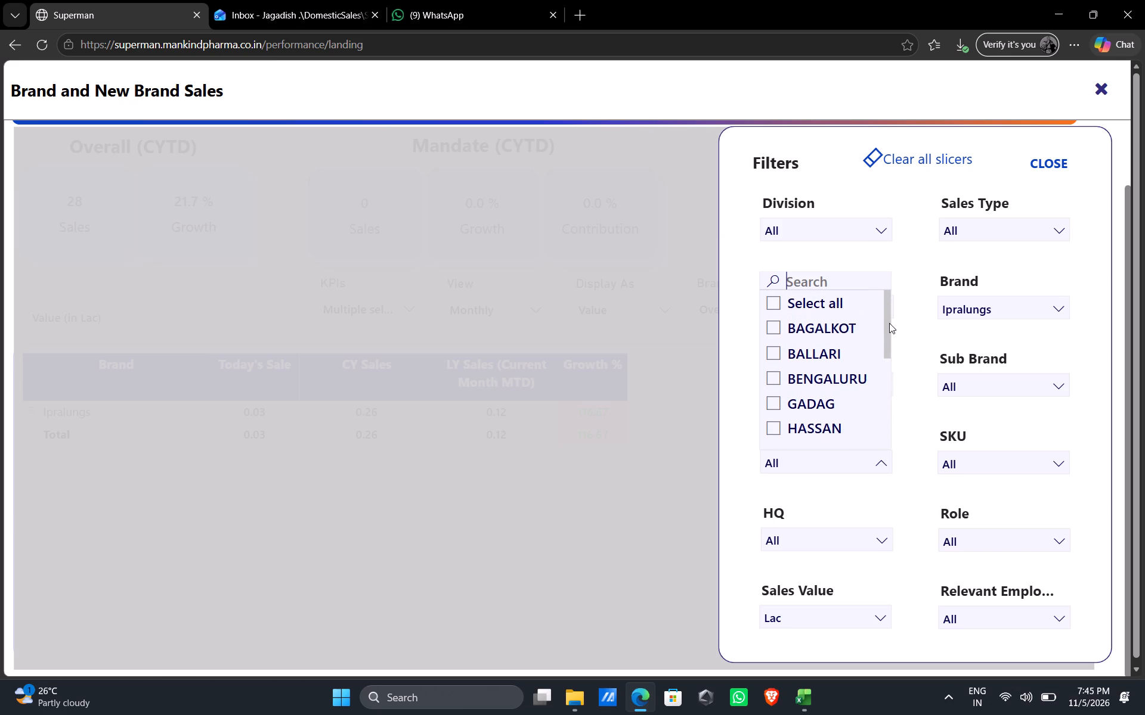
left_click_drag(889, 323, 888, 393)
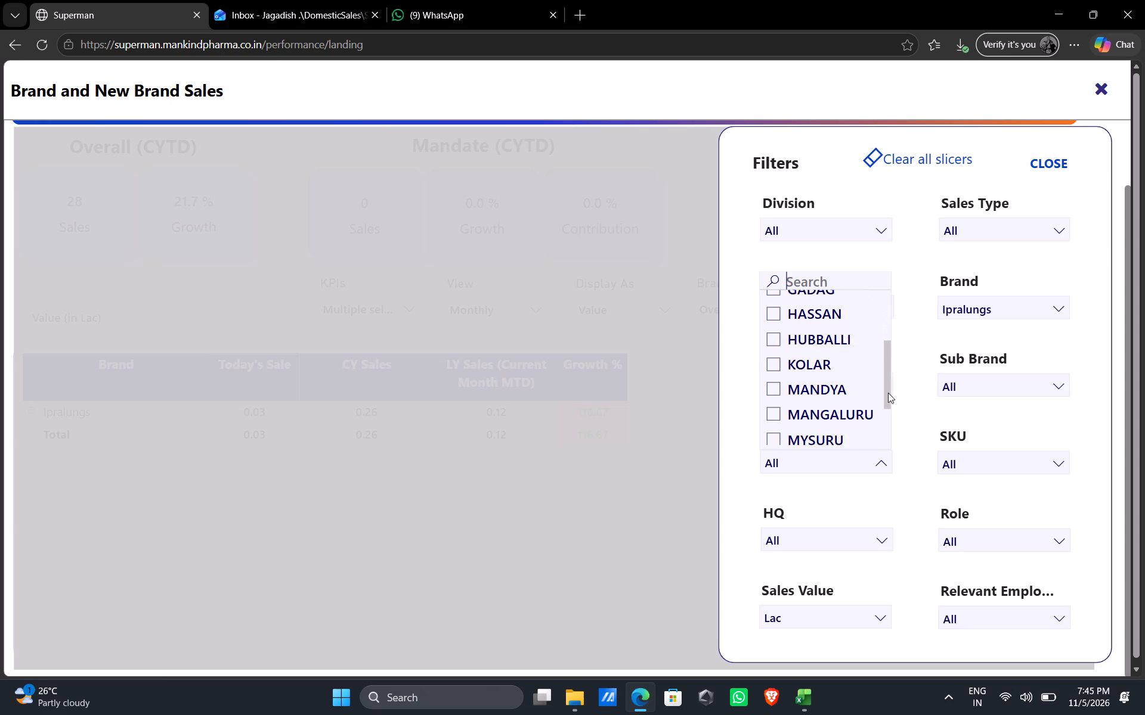
left_click_drag(888, 393, 889, 439)
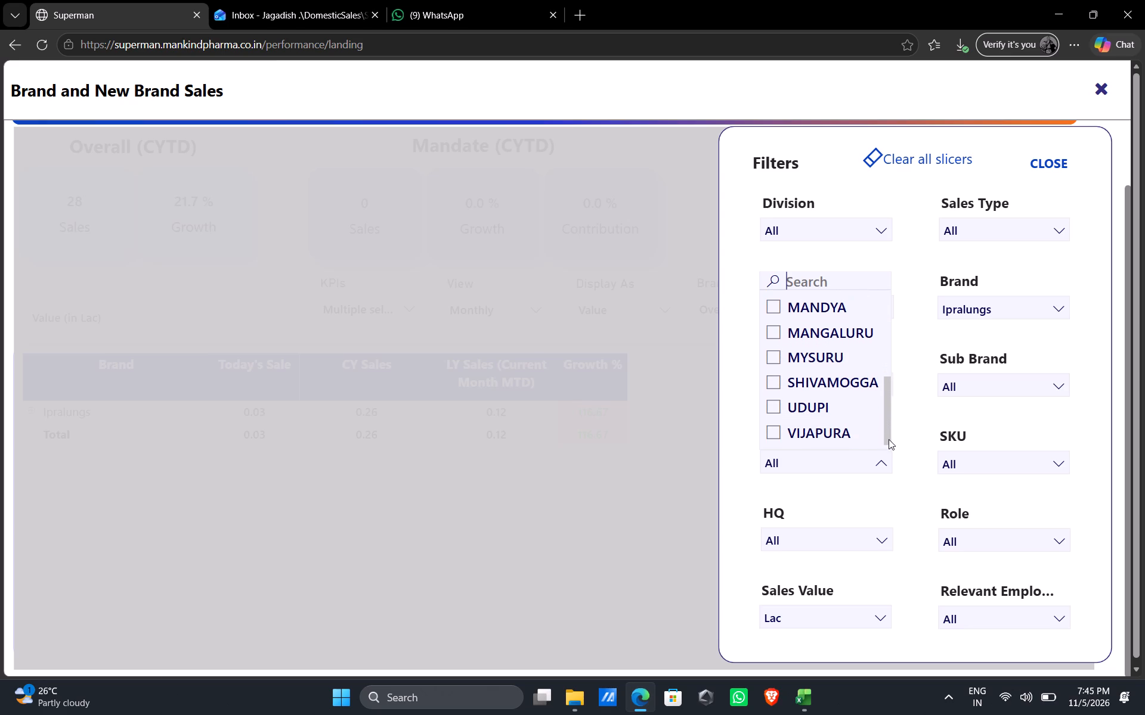
left_click_drag(889, 439, 889, 440)
left_click_drag(889, 416, 888, 380)
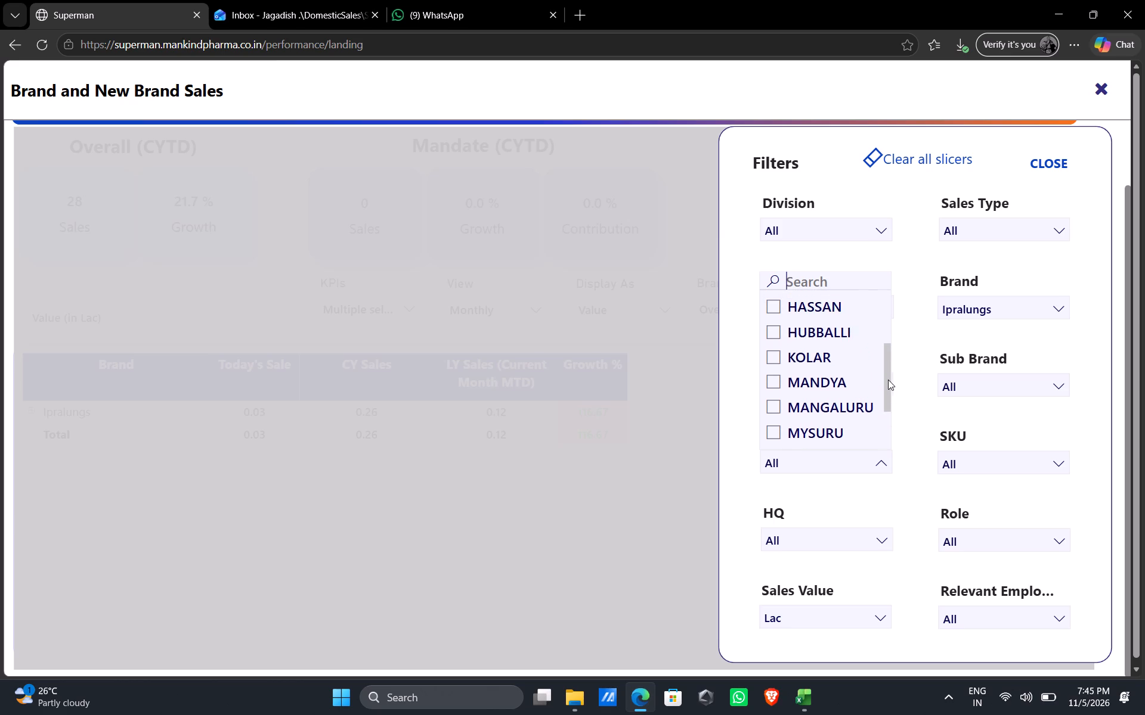
left_click_drag(888, 380, 883, 312)
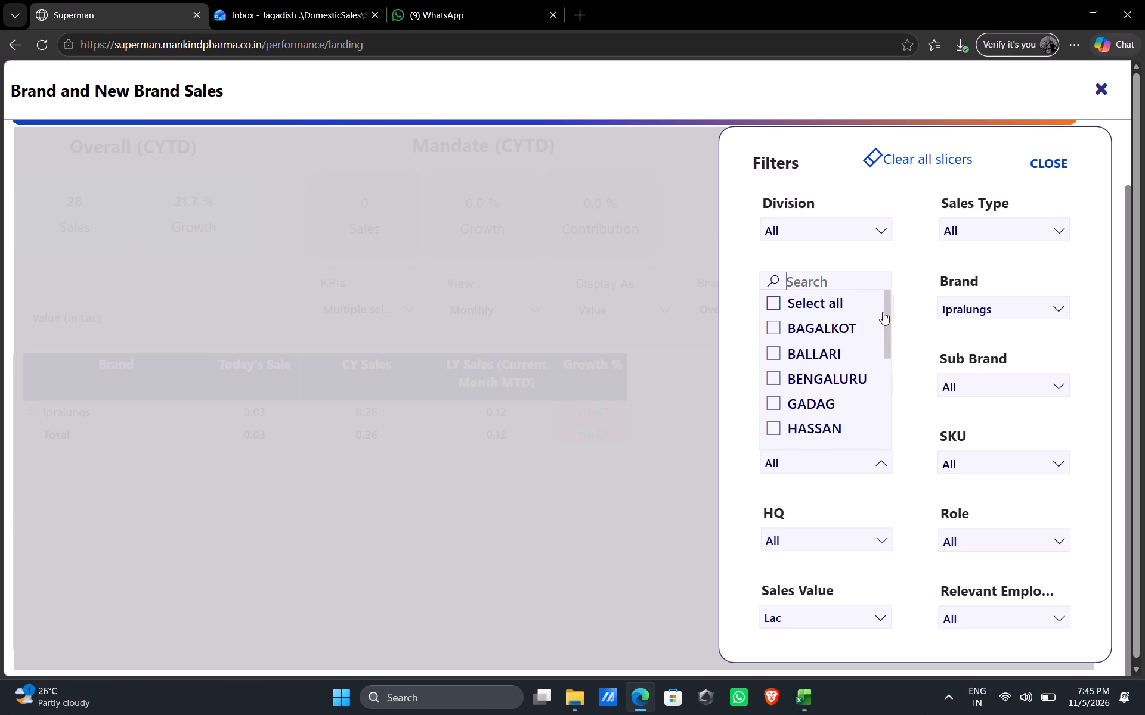
left_click_drag(883, 312, 883, 311)
left_click(906, 342)
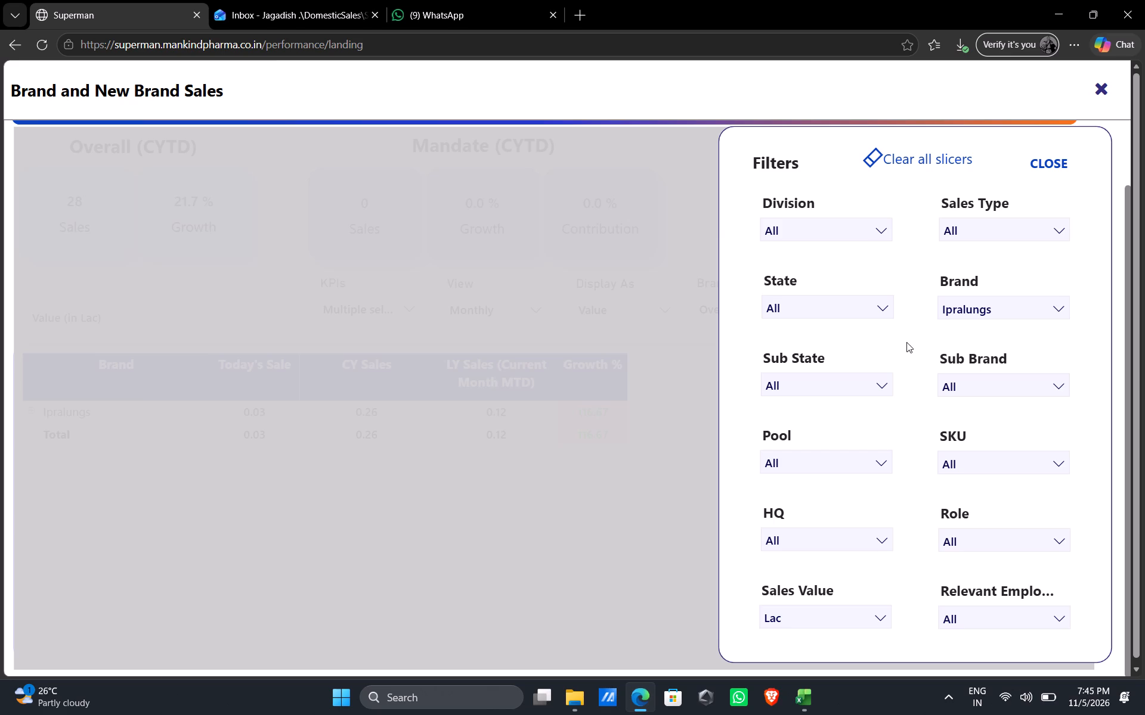
Remove Ipralungs from the Brand filter so that all brands are included.
left_click(1064, 307)
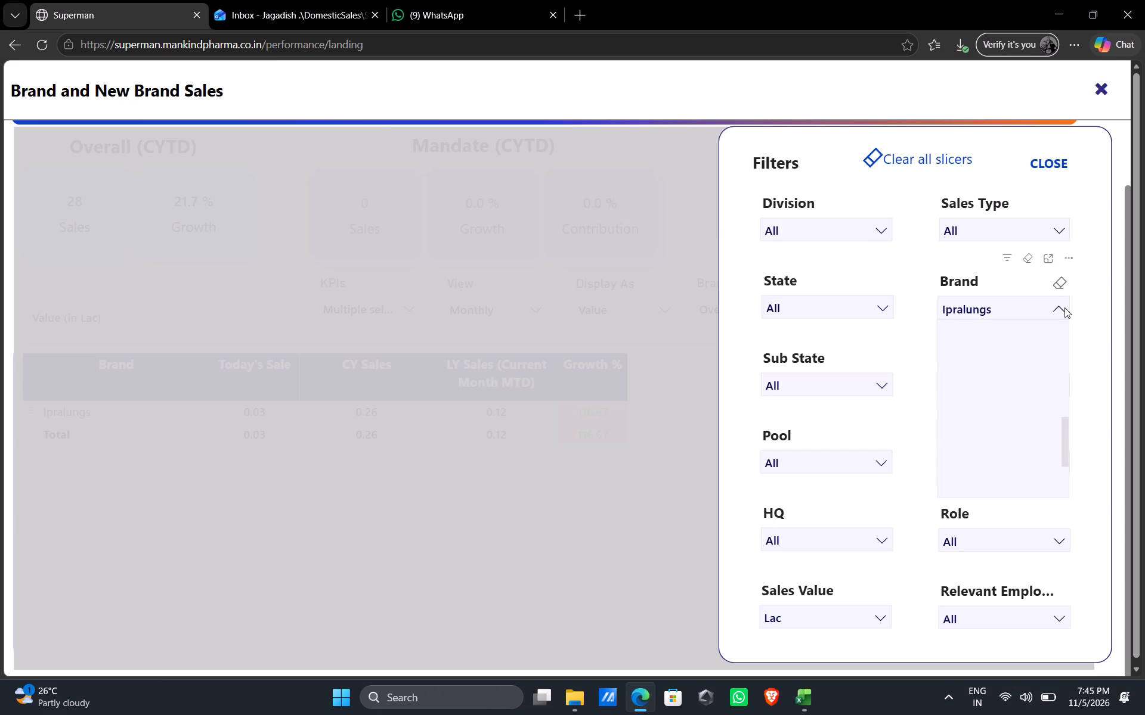
left_click(951, 393)
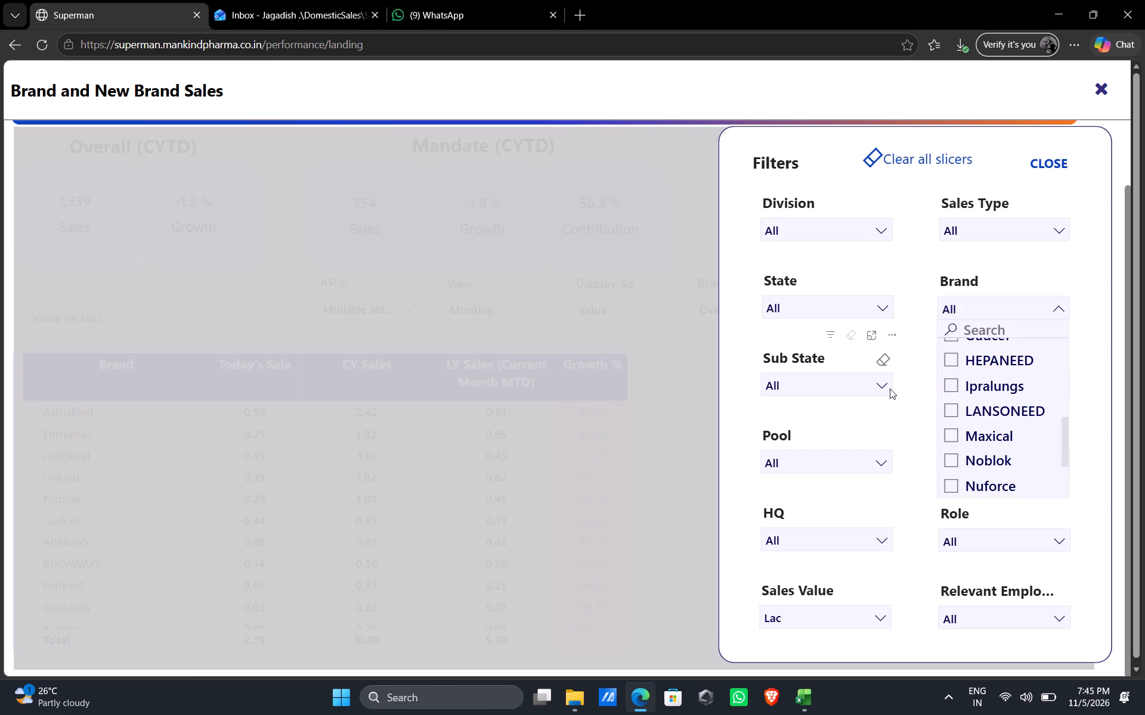
Set the Pool filter to NIPANI.
left_click(887, 461)
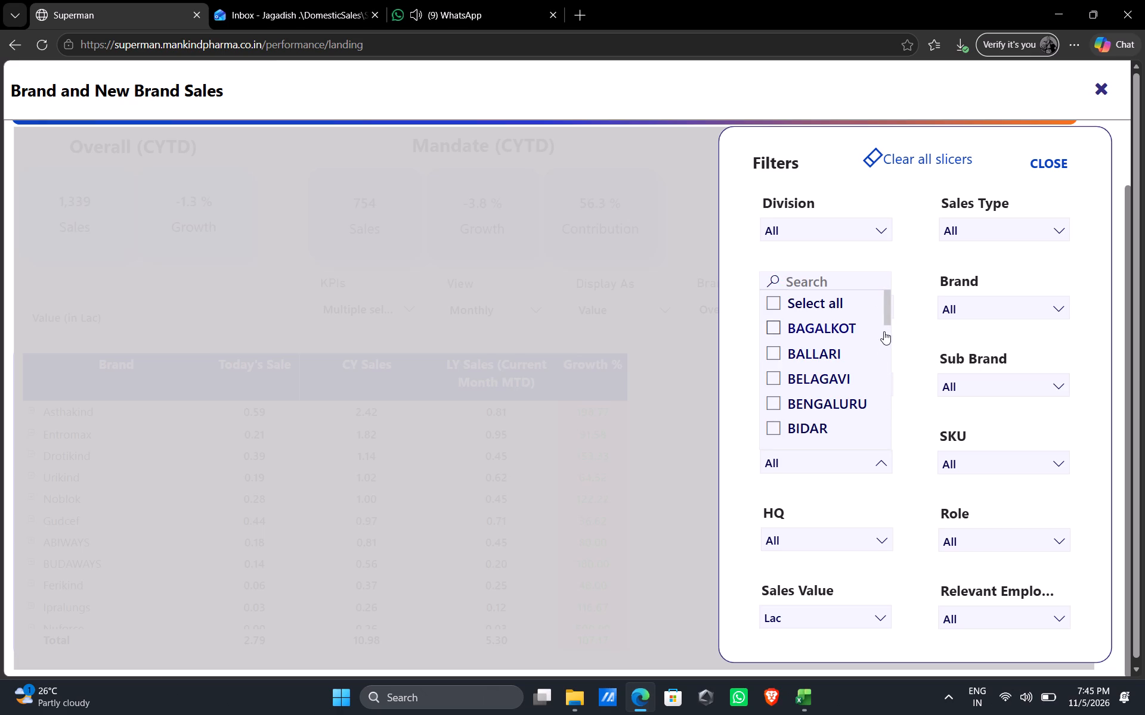
left_click_drag(888, 319, 888, 359)
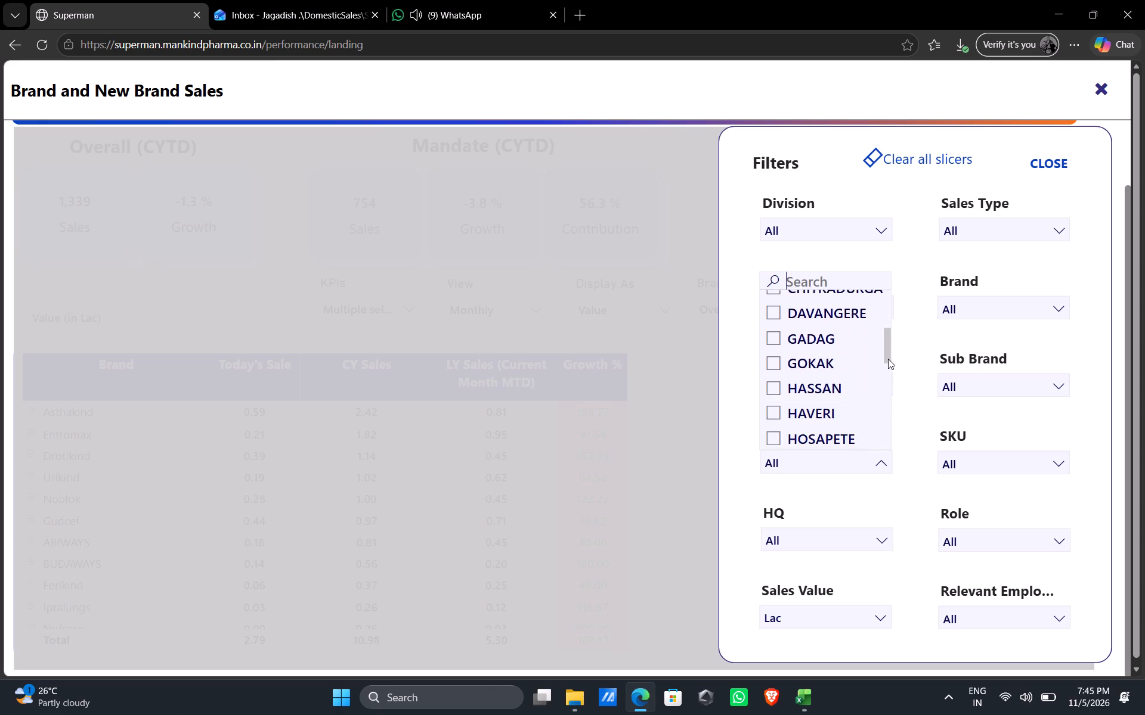
left_click_drag(888, 359, 887, 412)
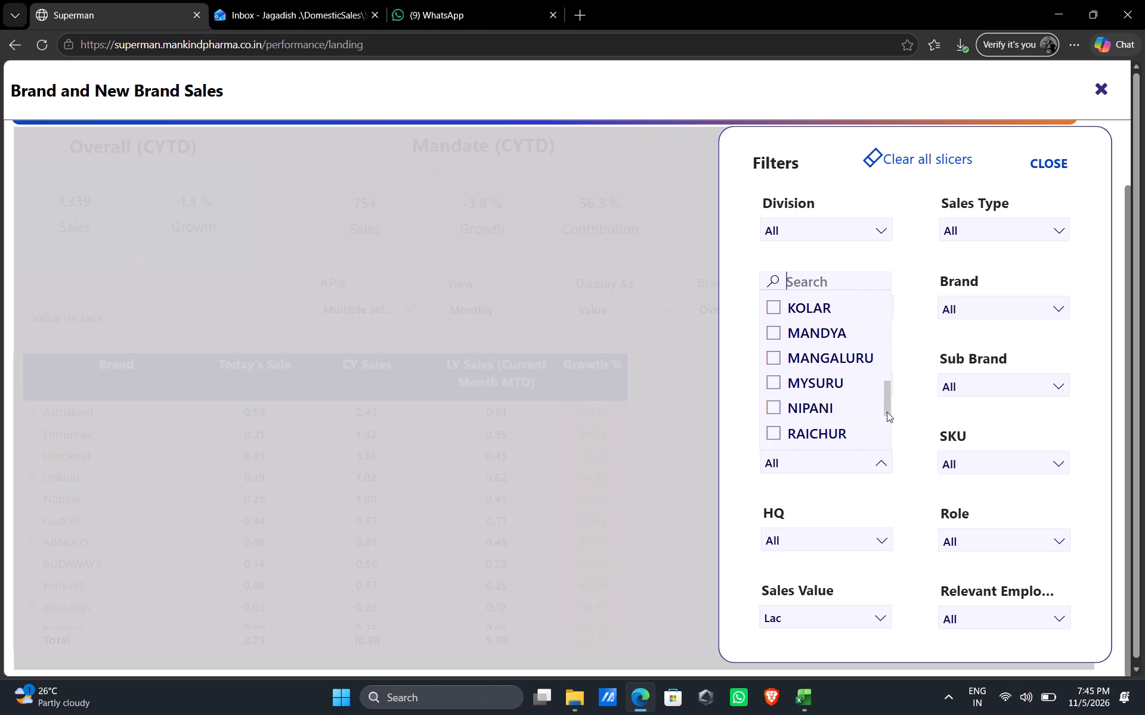
left_click_drag(887, 412, 886, 414)
left_click(773, 391)
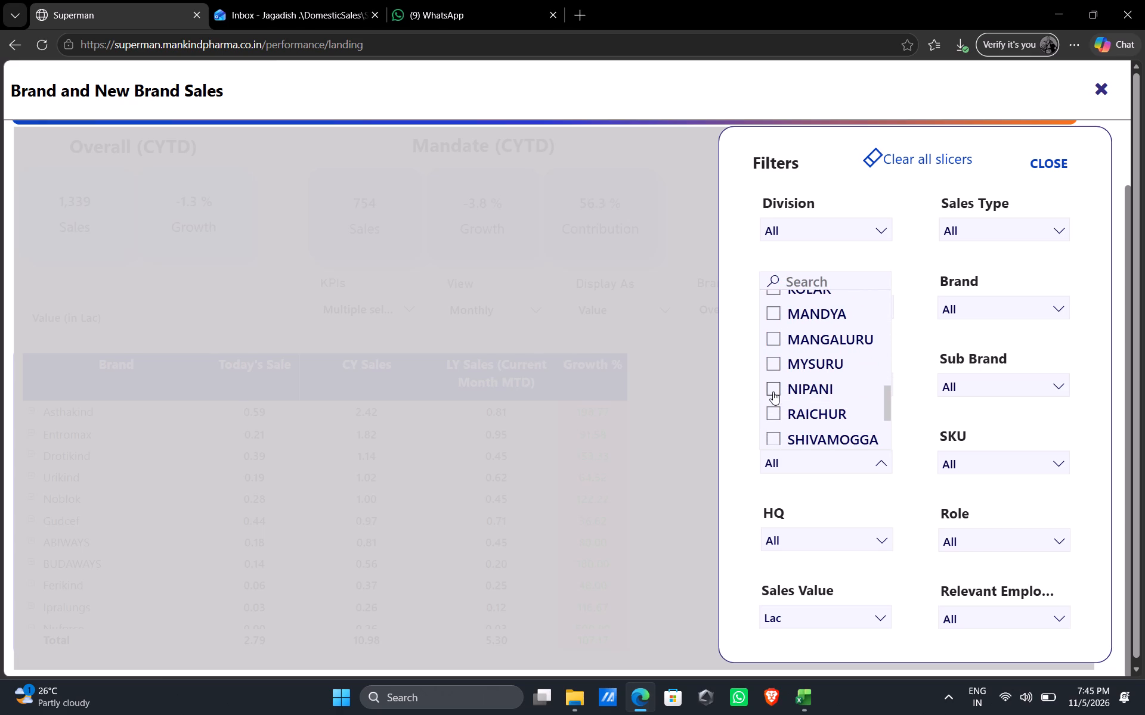
left_click(909, 404)
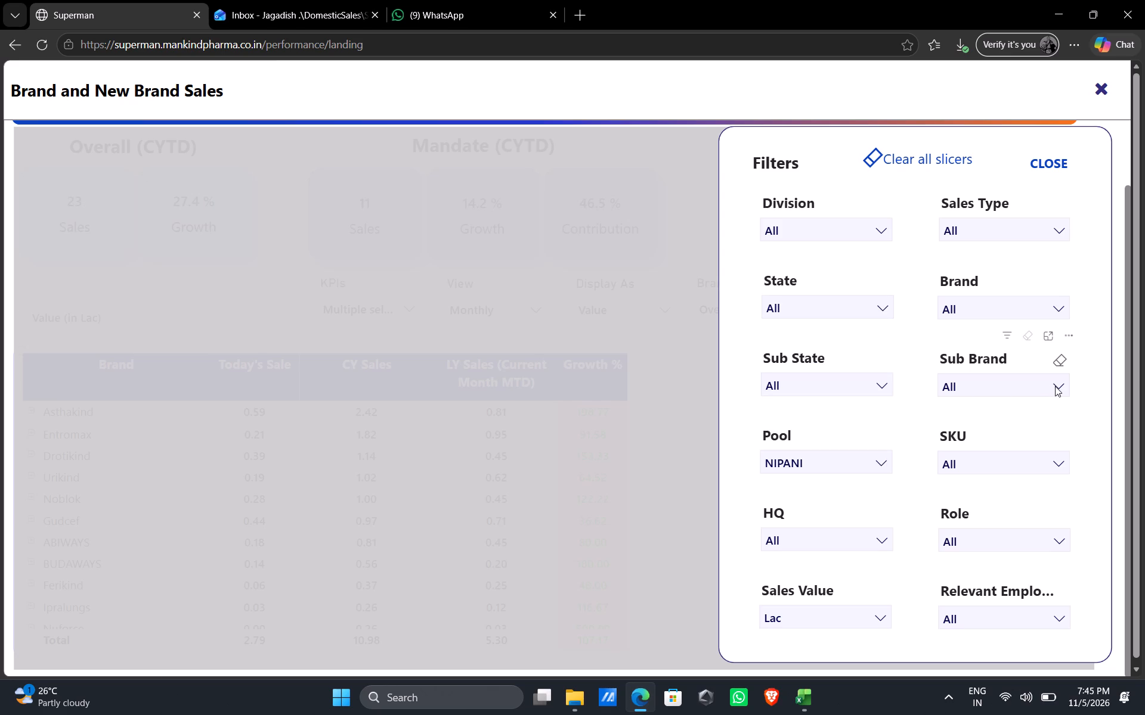
Examine the Sub Brand and Brand filter lists to see which brands are offered for the NIPANI pool.
left_click(1058, 385)
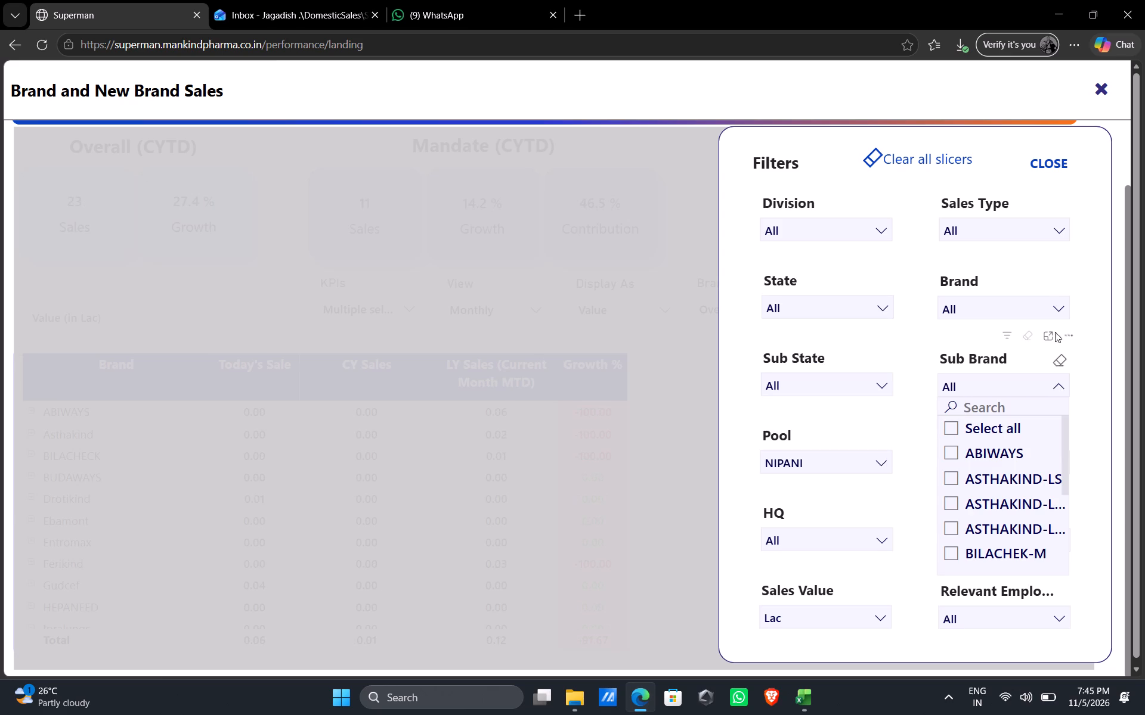
left_click(1056, 310)
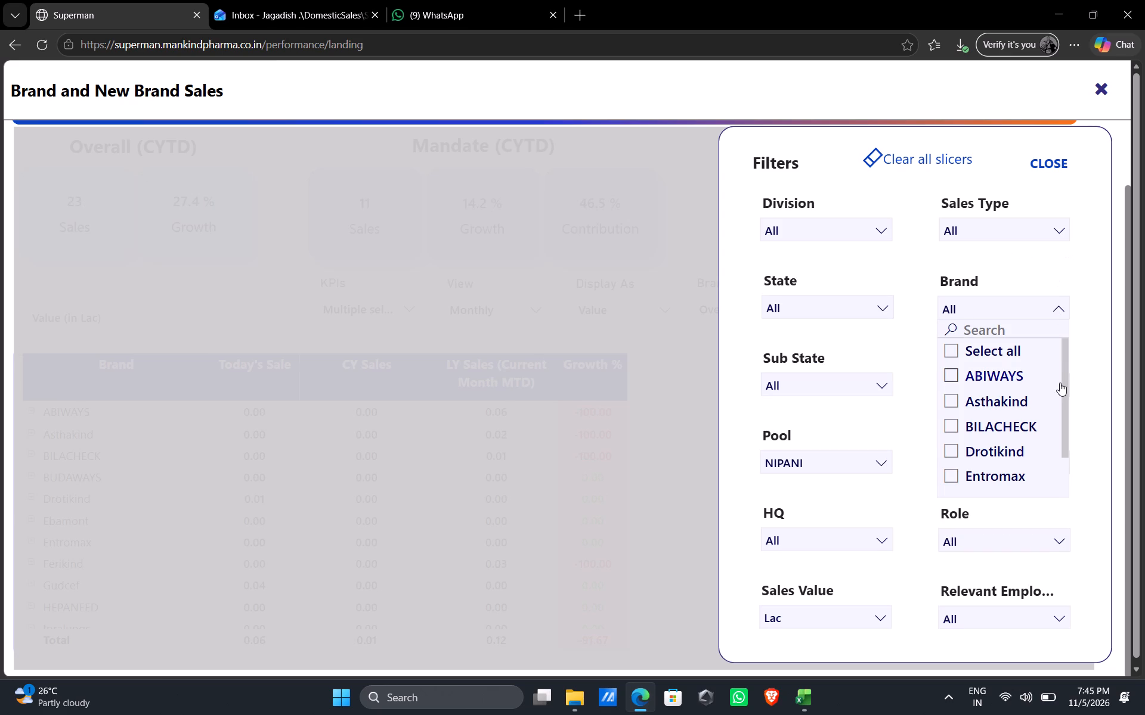
left_click_drag(1064, 380, 1064, 437)
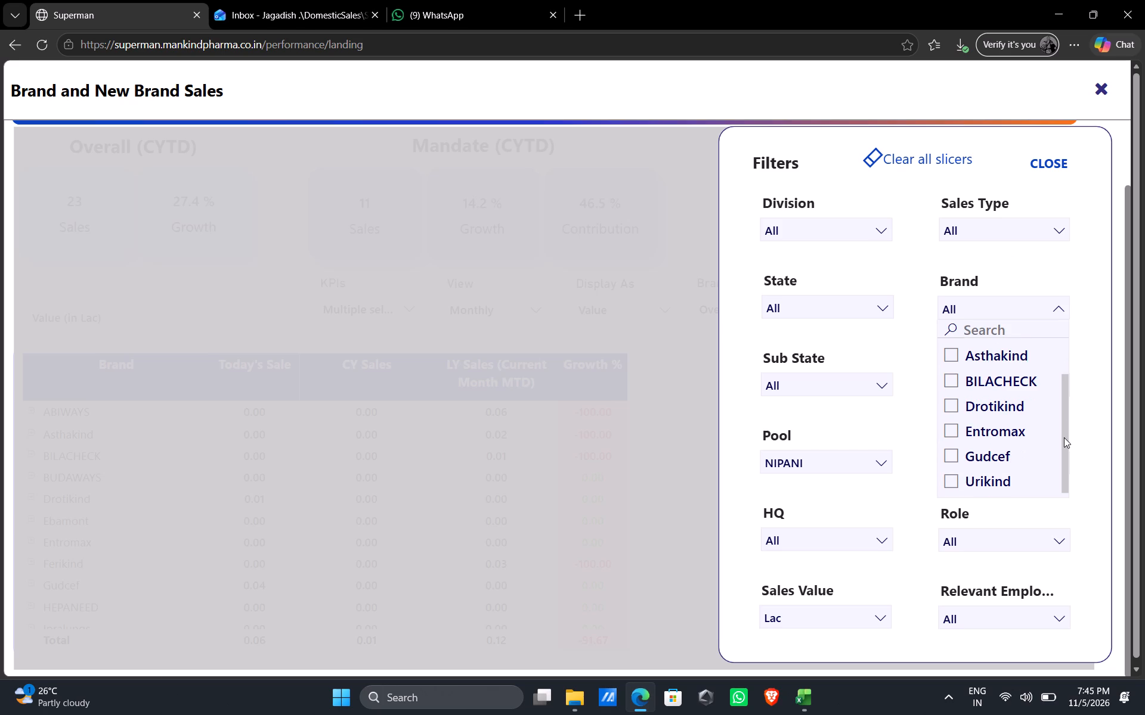
left_click_drag(1064, 437, 1066, 352)
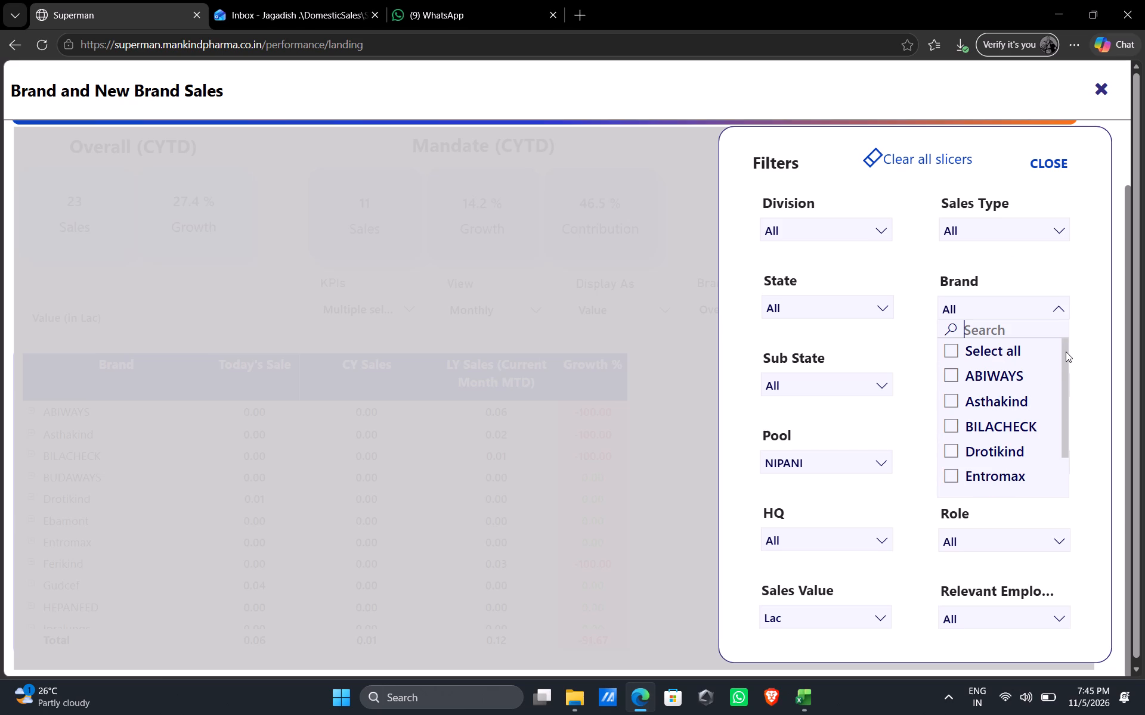
left_click_drag(1066, 352, 1066, 352)
left_click_drag(1066, 352, 1067, 475)
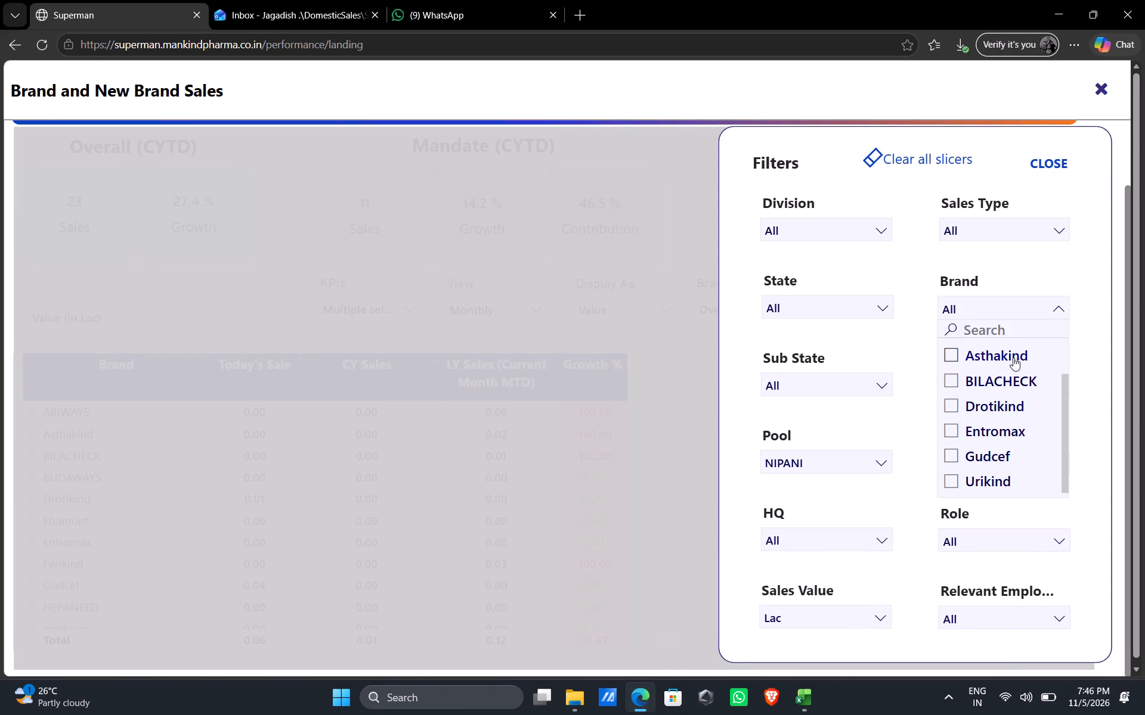
Switch the Pool filter from NIPANI to RAICHUR.
left_click(883, 467)
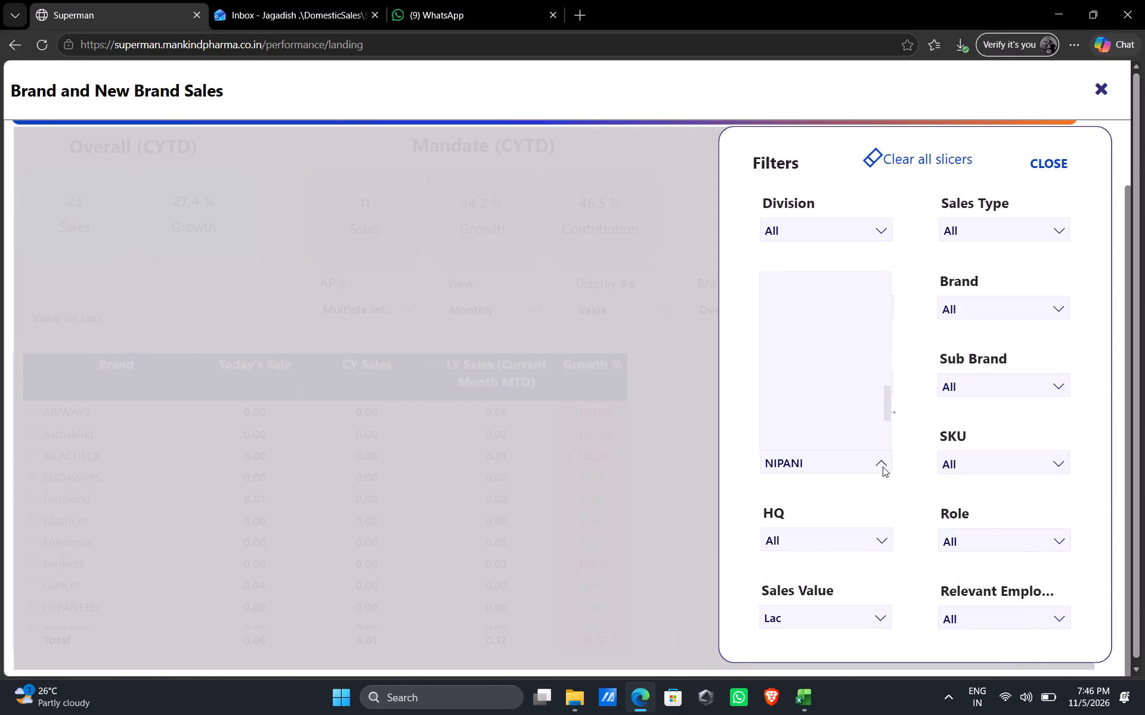
left_click(780, 414)
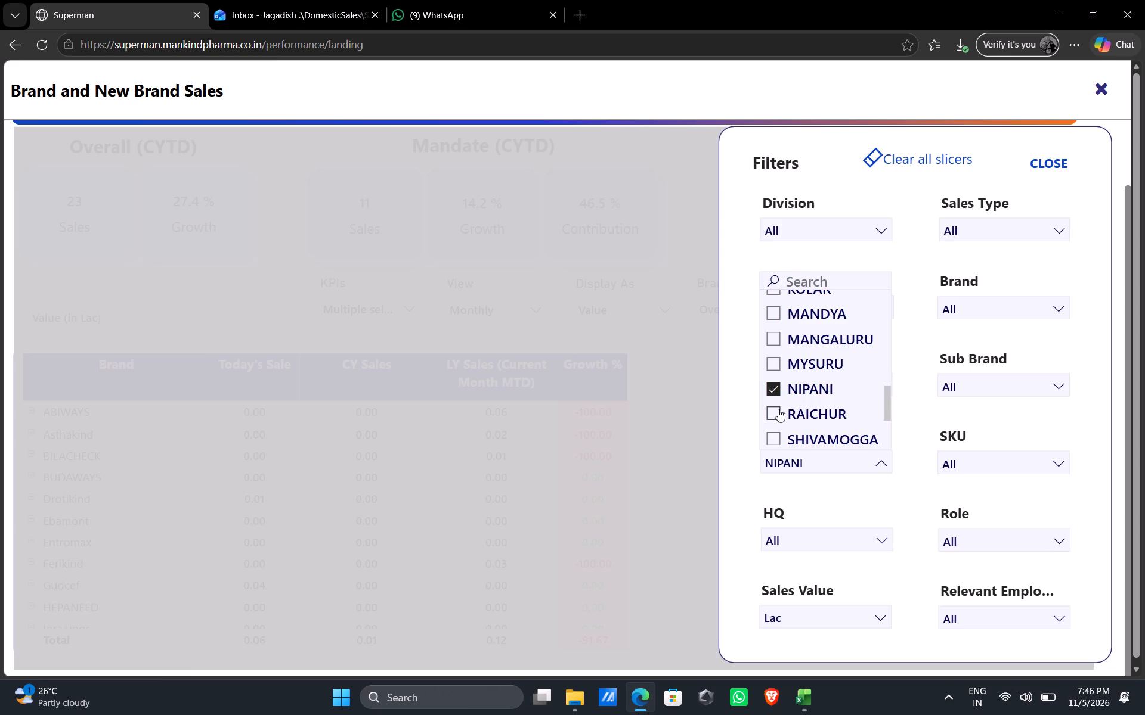
left_click(773, 391)
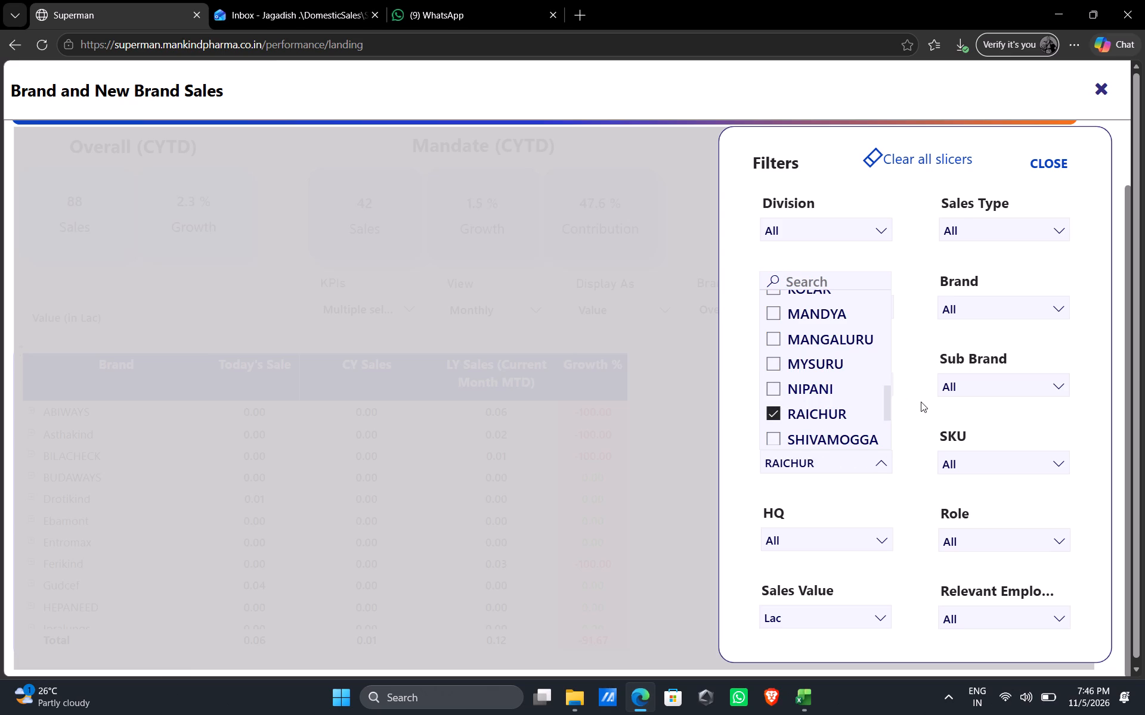
left_click(921, 402)
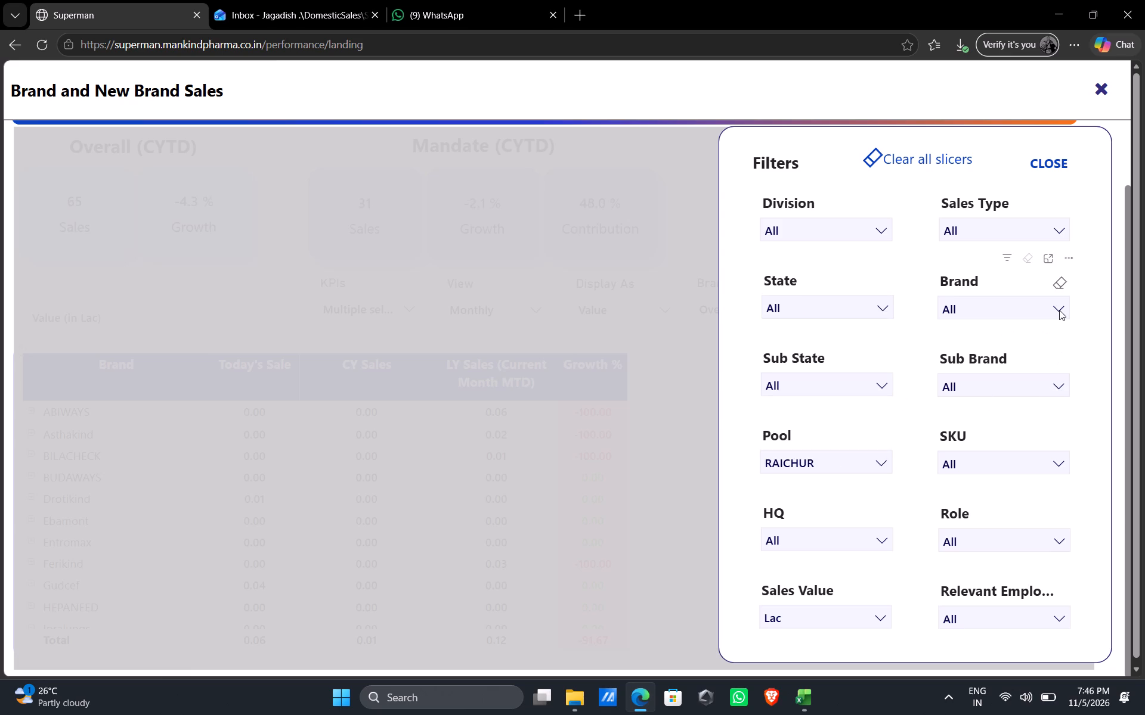
Set the Brand filter to Asthakind and examine which of its sub brands are offered for the RAICHUR pool.
left_click(1059, 310)
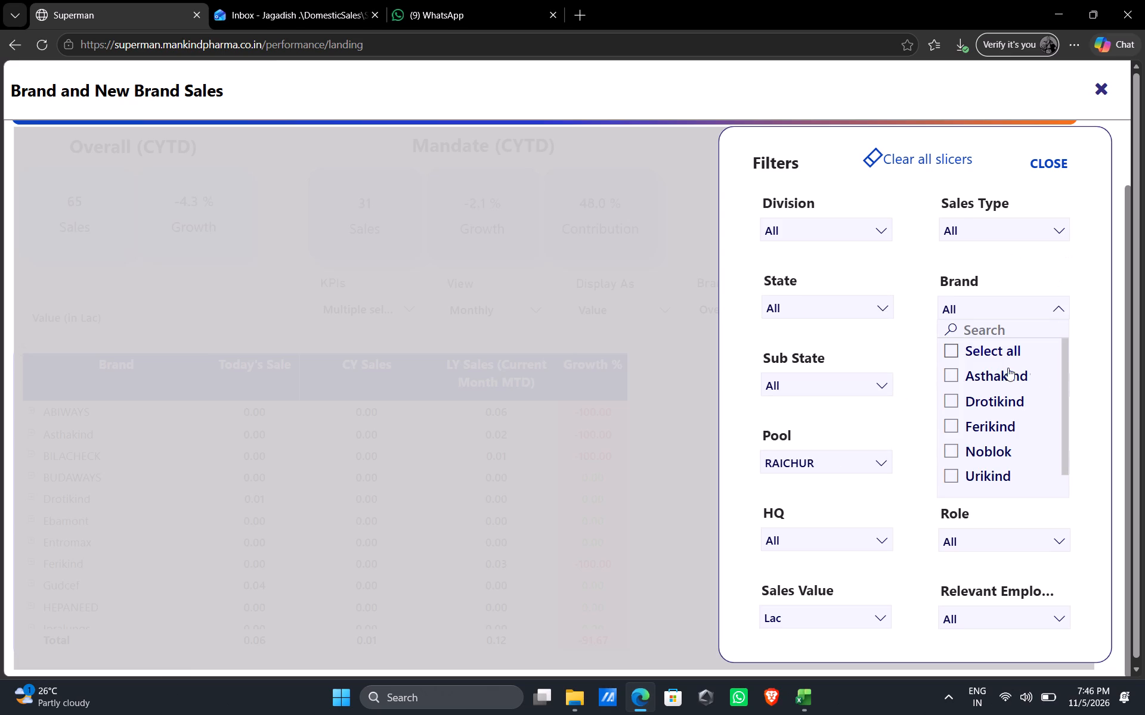
left_click(955, 376)
left_click(925, 396)
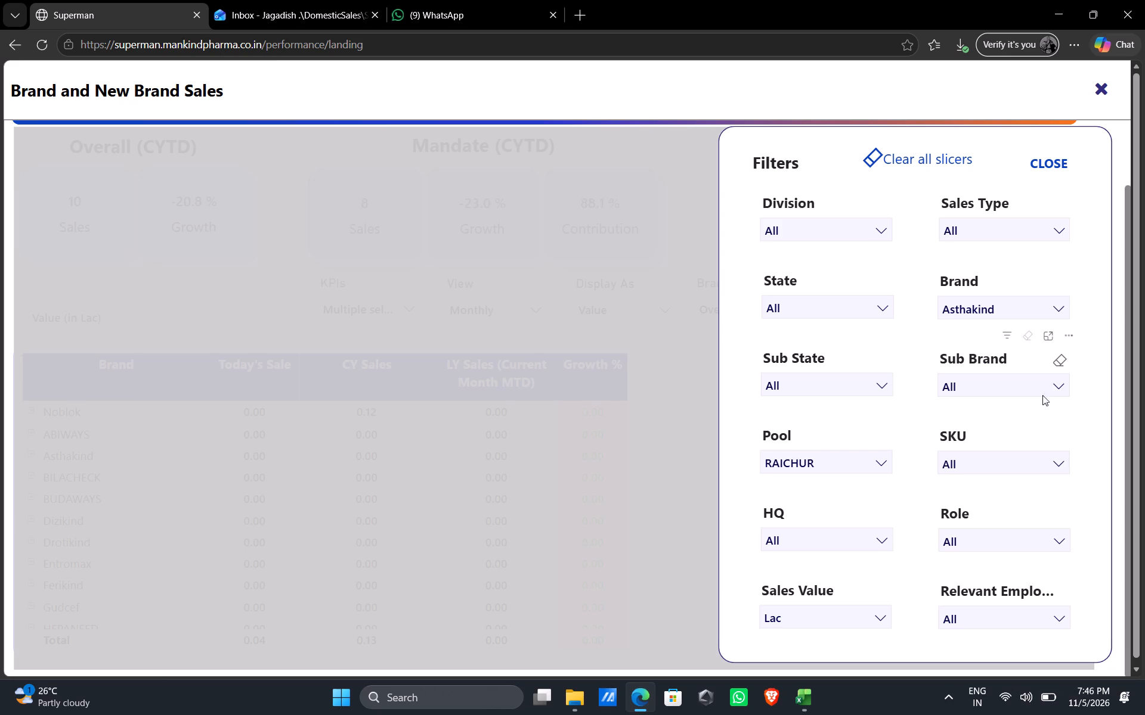
left_click(1062, 387)
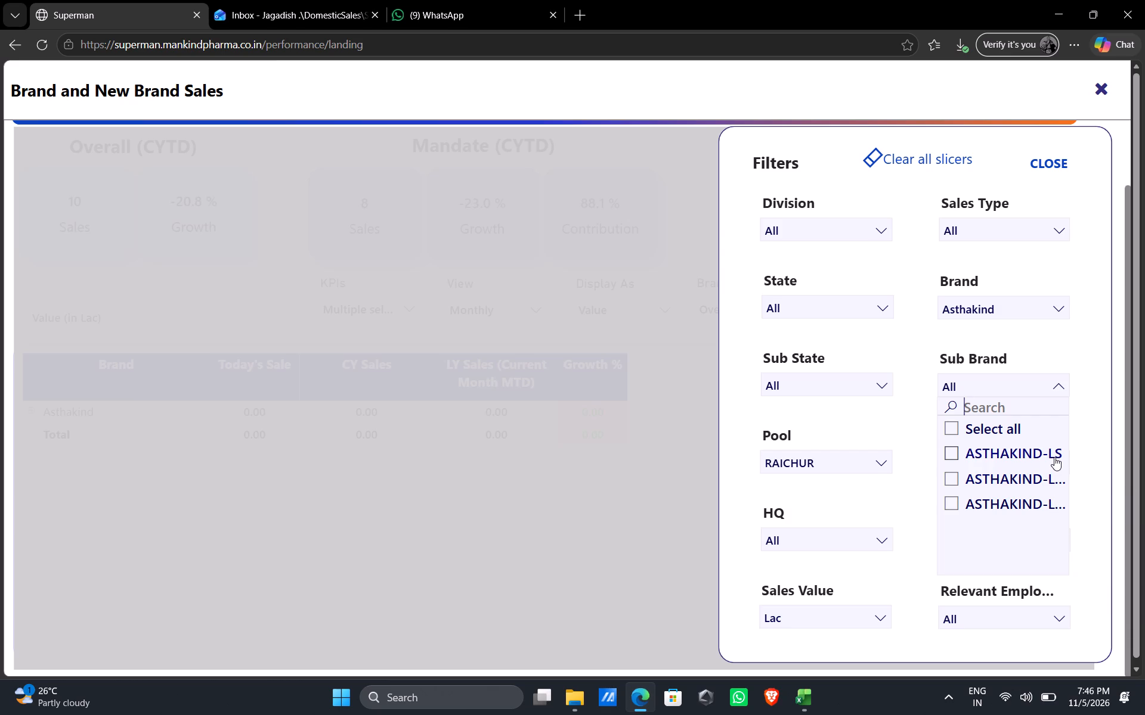
left_click(1059, 314)
left_click(1063, 375)
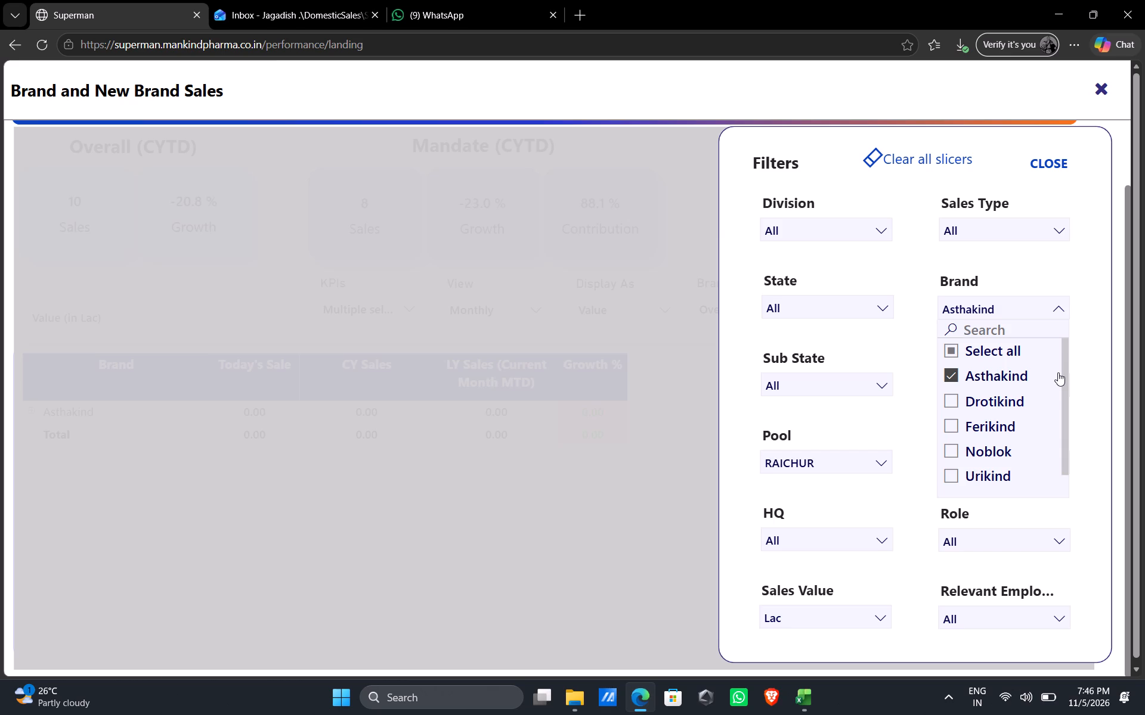
Clear the Pool filter to include all pools and view the Asthakind sales table.
left_click(880, 466)
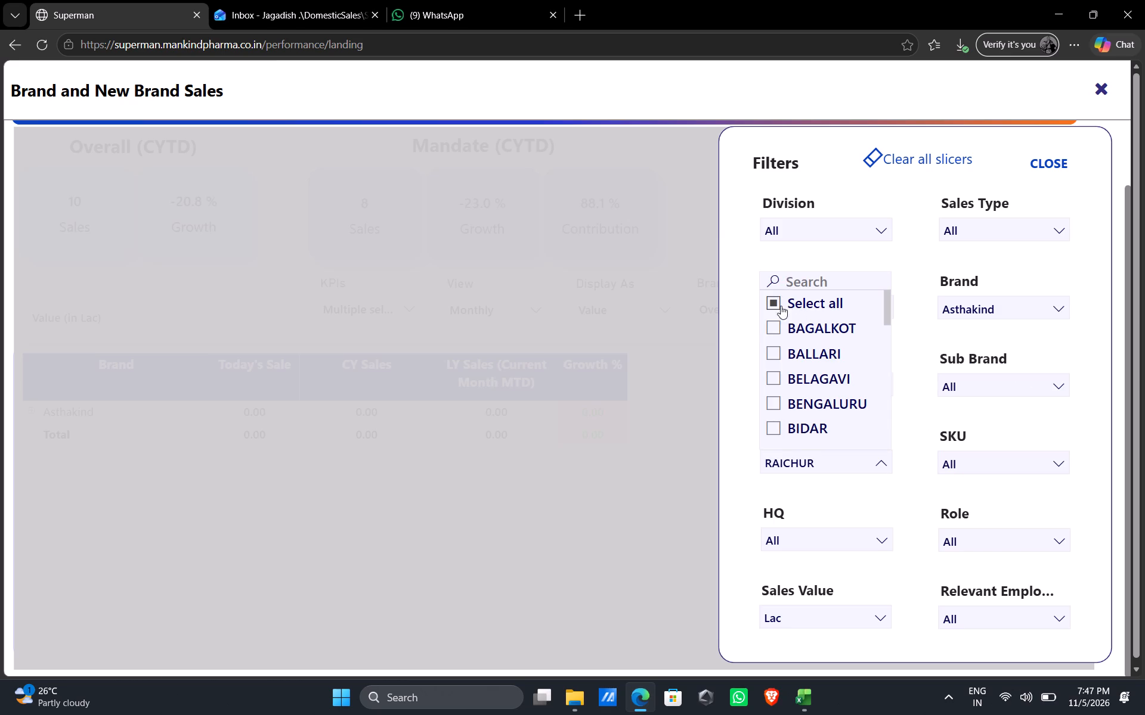
left_click(773, 303)
left_click(773, 303)
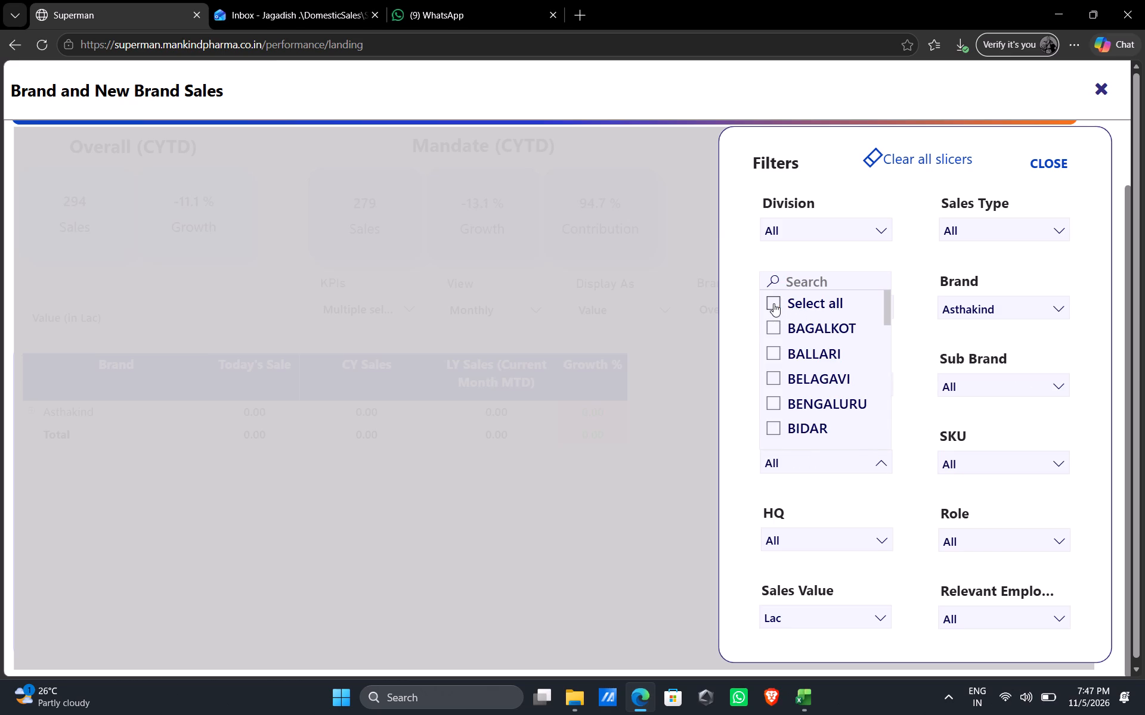
left_click(906, 380)
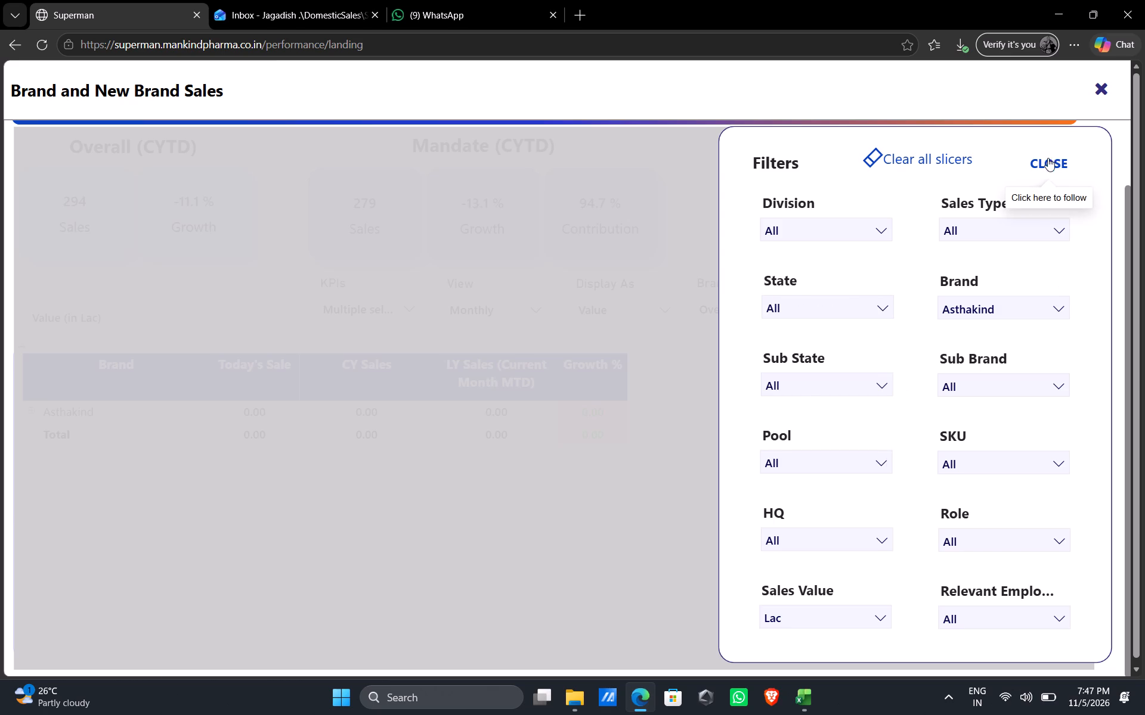
left_click(1047, 155)
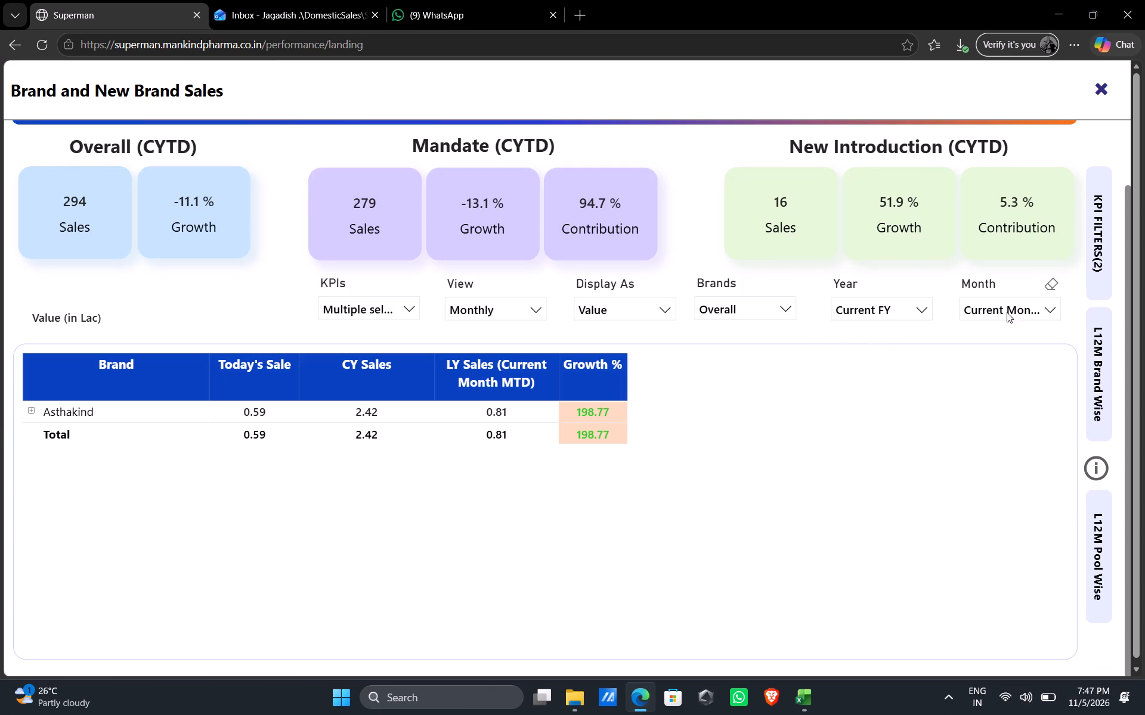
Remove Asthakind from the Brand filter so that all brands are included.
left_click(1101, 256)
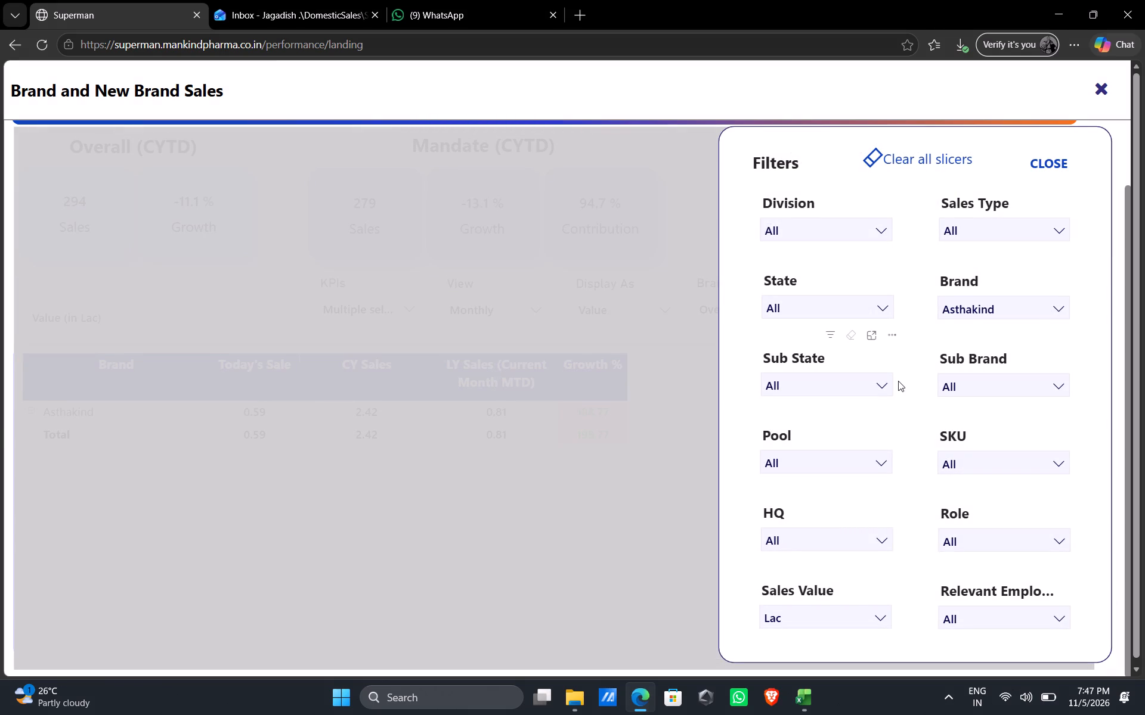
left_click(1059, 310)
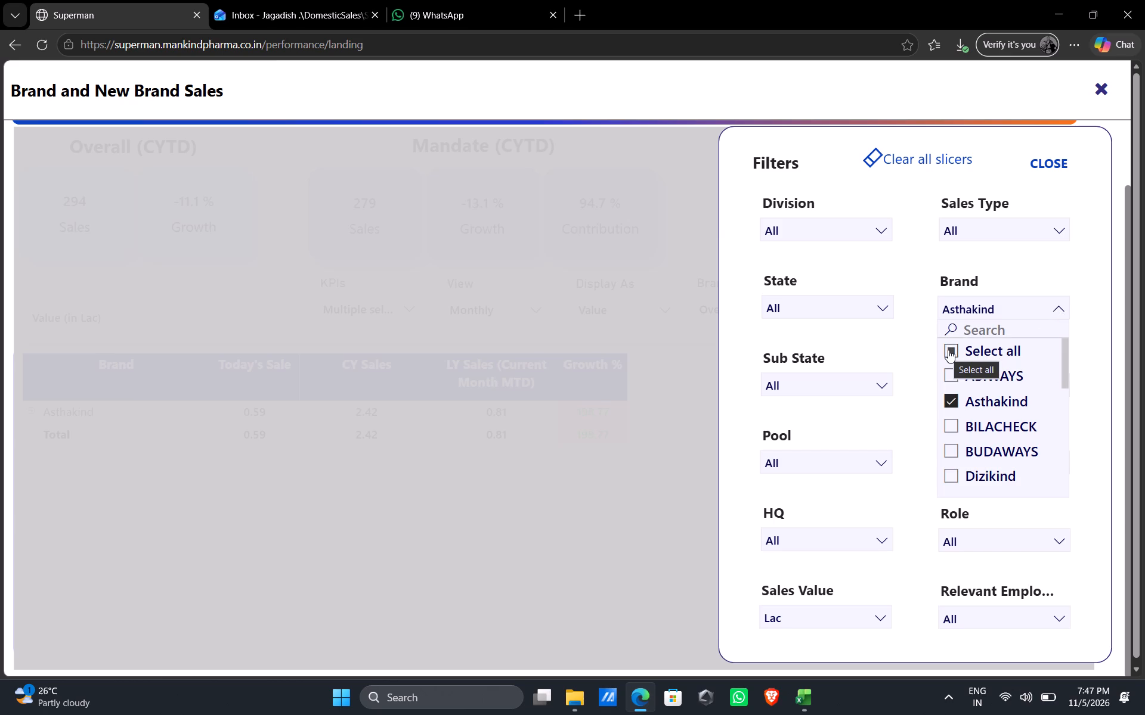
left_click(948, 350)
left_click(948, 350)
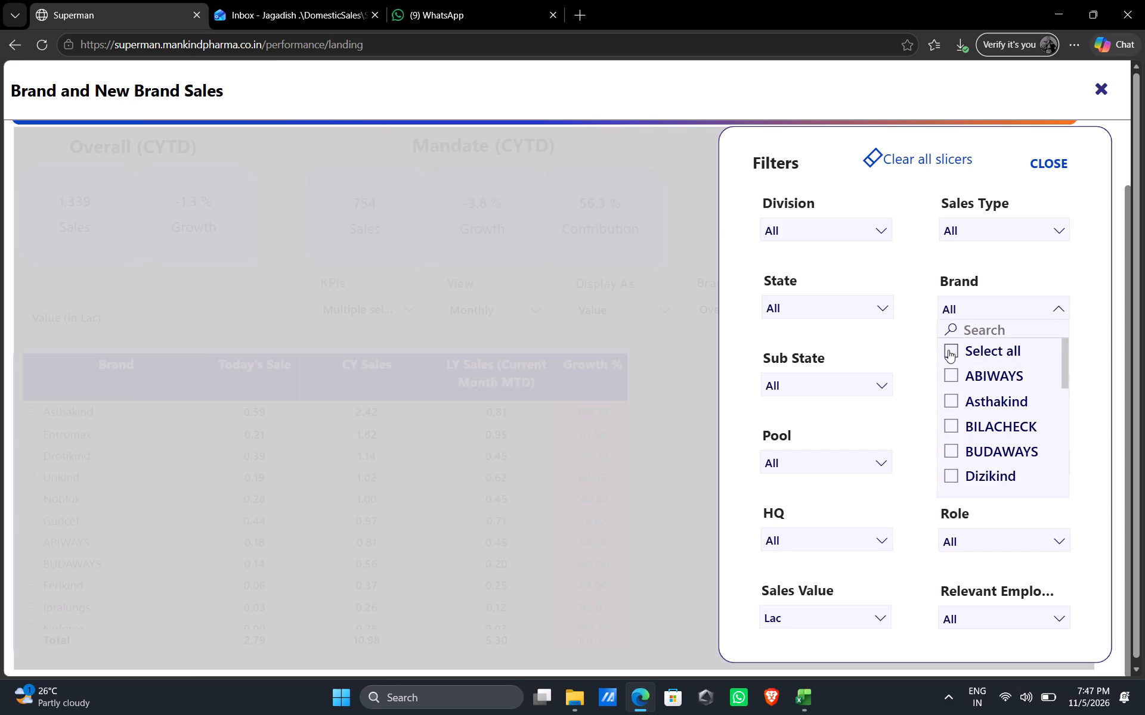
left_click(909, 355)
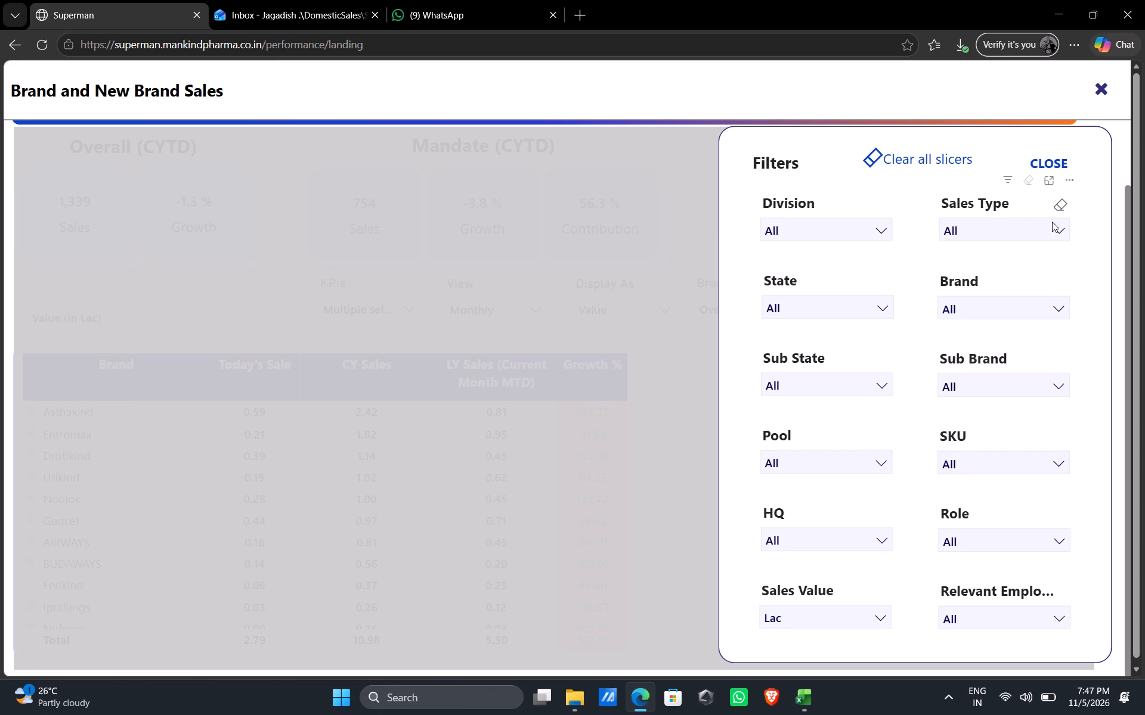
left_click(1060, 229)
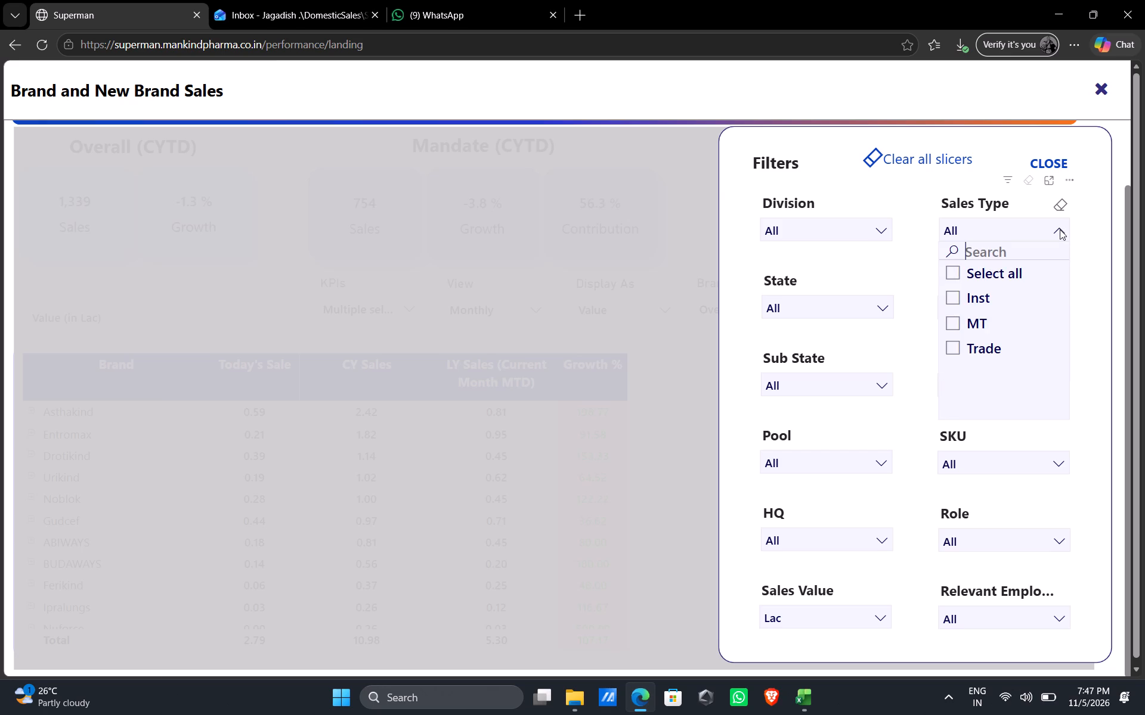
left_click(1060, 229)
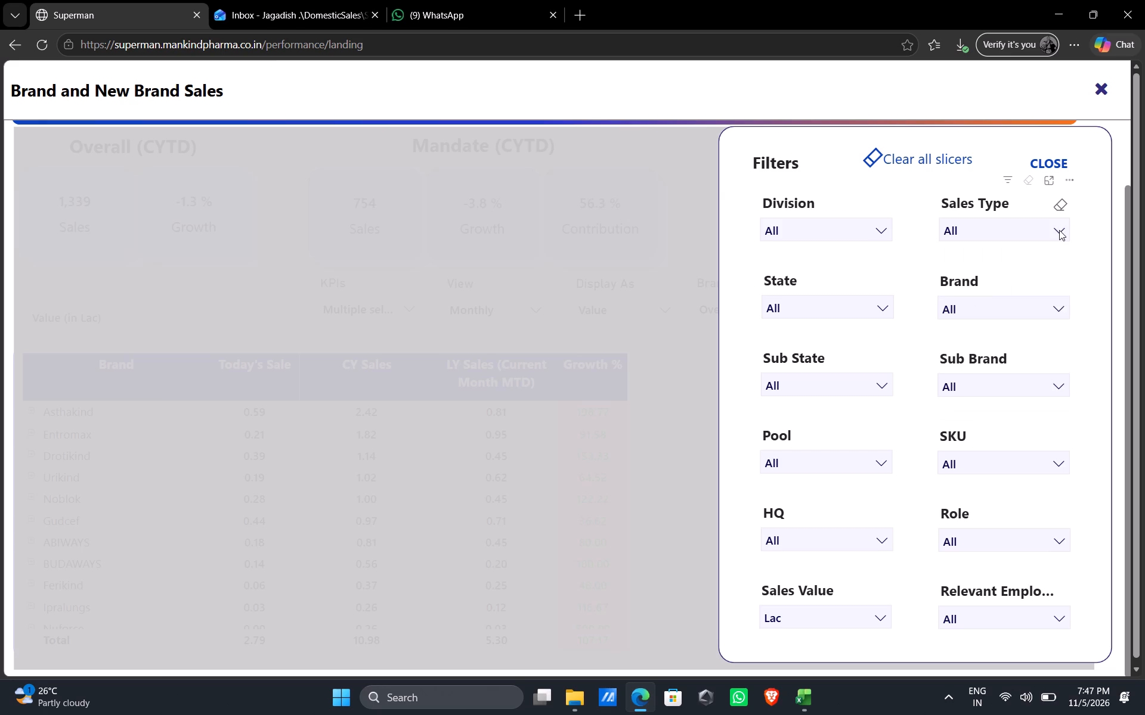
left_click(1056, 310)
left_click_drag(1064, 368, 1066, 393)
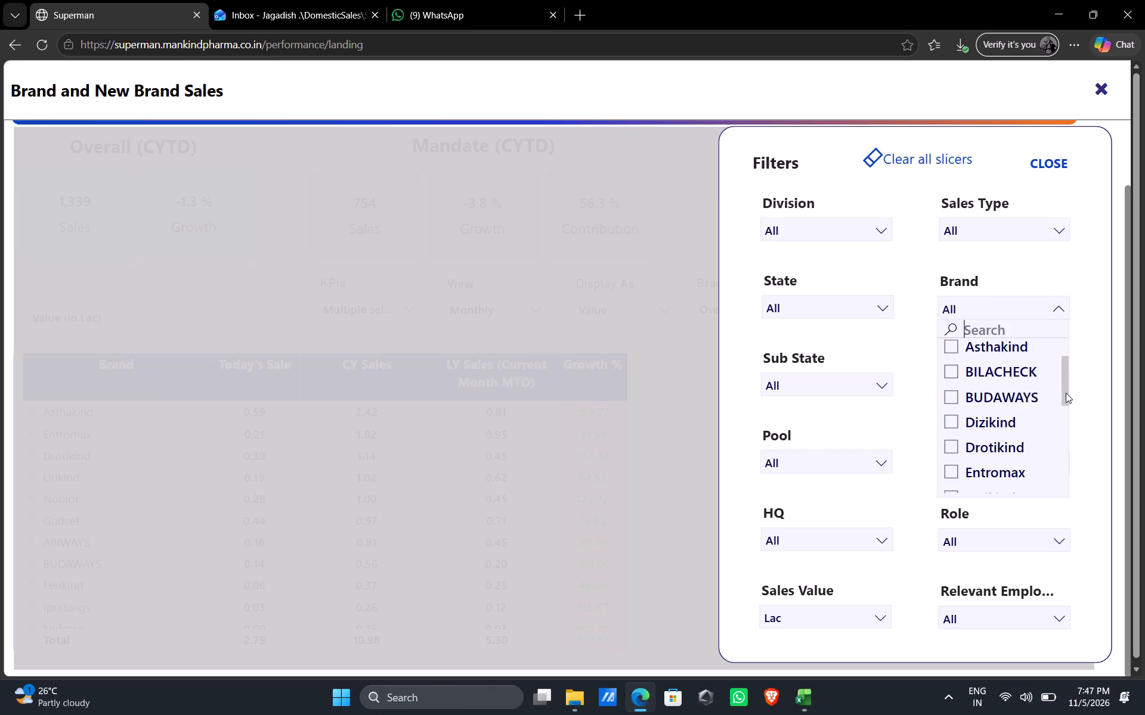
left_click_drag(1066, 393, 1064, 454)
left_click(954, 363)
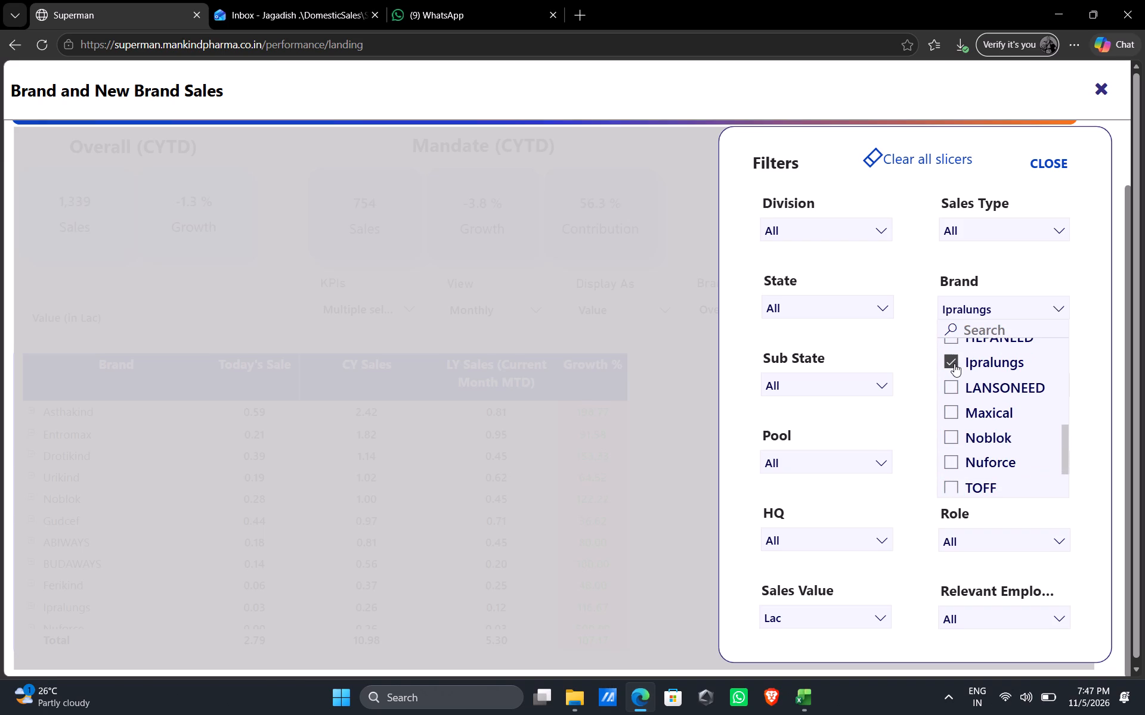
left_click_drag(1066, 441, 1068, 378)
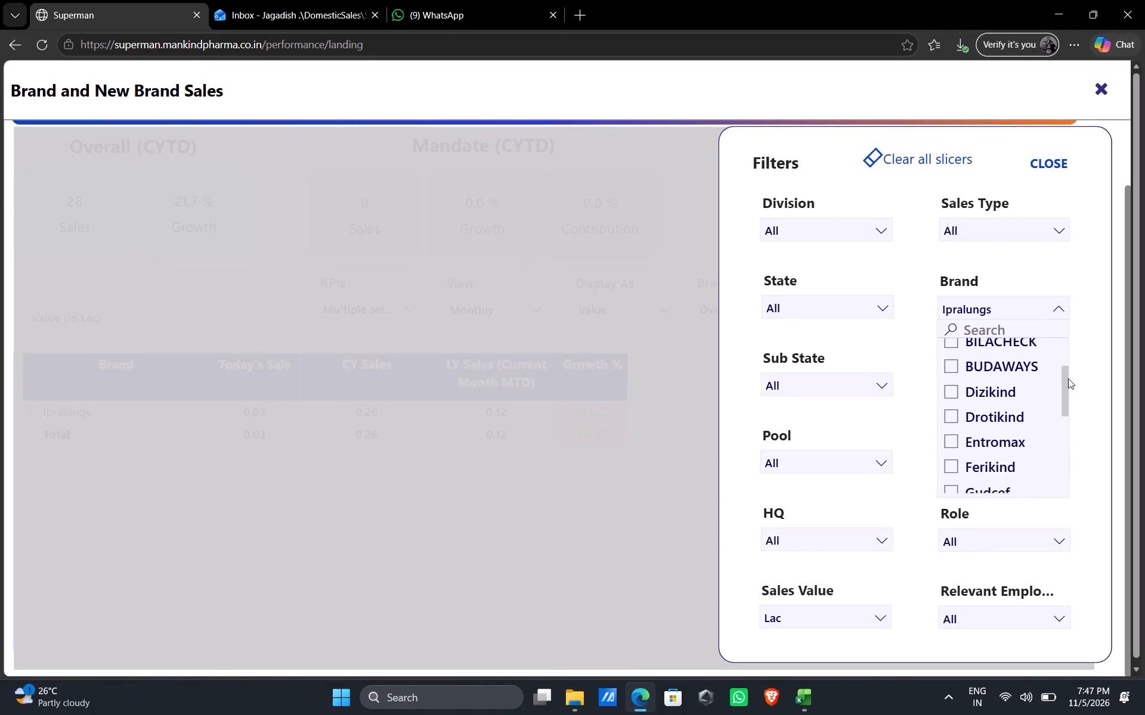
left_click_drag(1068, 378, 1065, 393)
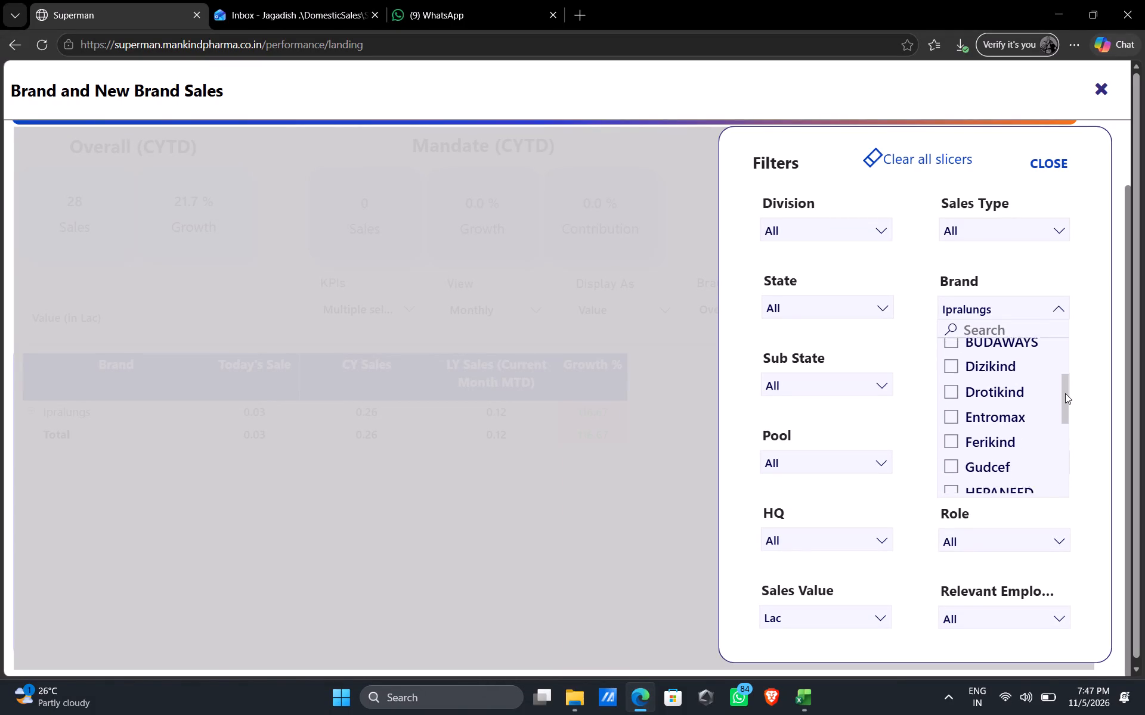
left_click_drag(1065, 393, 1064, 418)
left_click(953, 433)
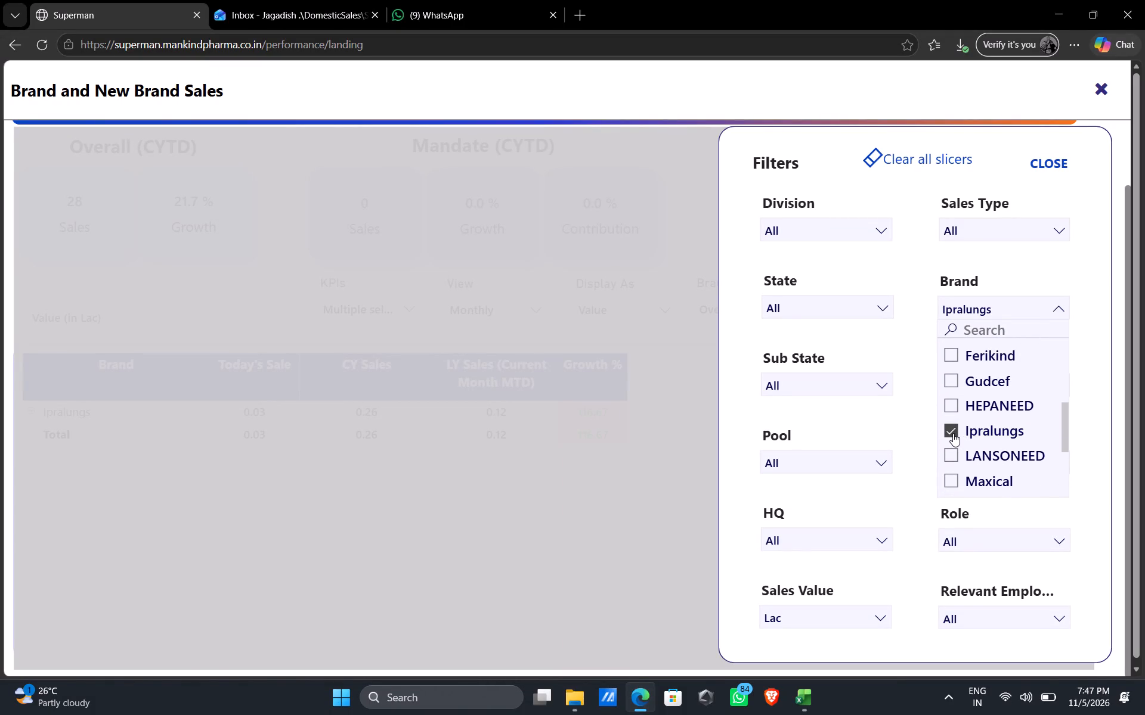
Filter the report to the Asthakind brand and its ASTHAKIND-L sub brand.
left_click_drag(1067, 428, 1060, 362)
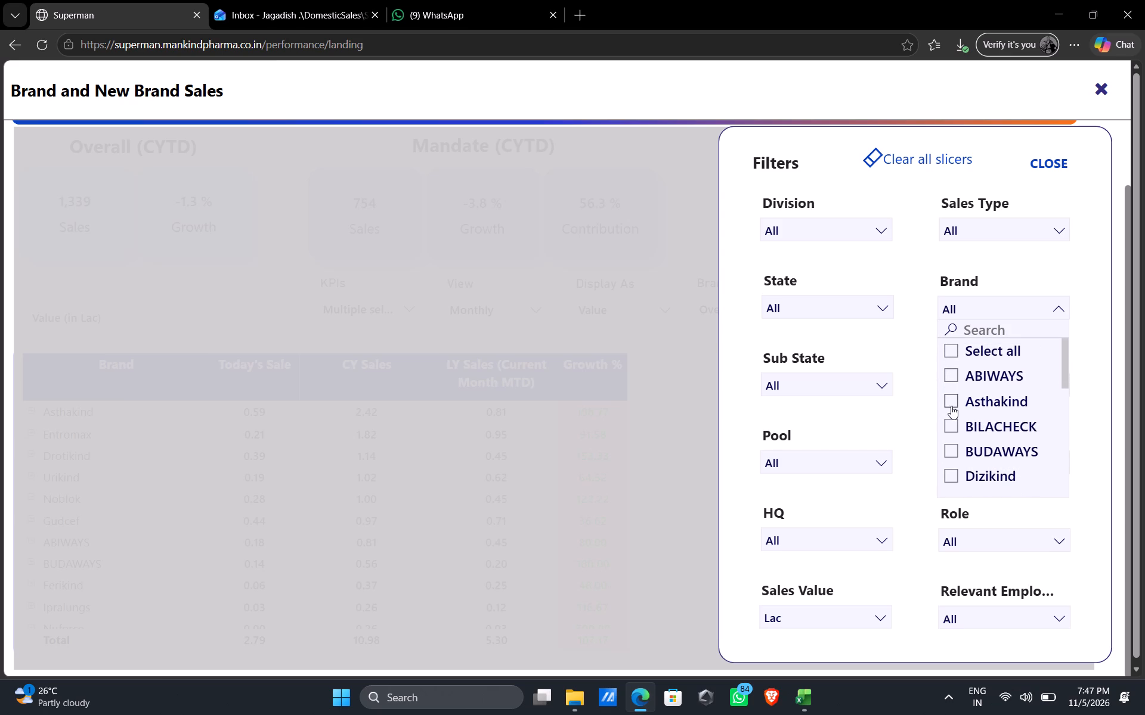
left_click(948, 403)
left_click(923, 424)
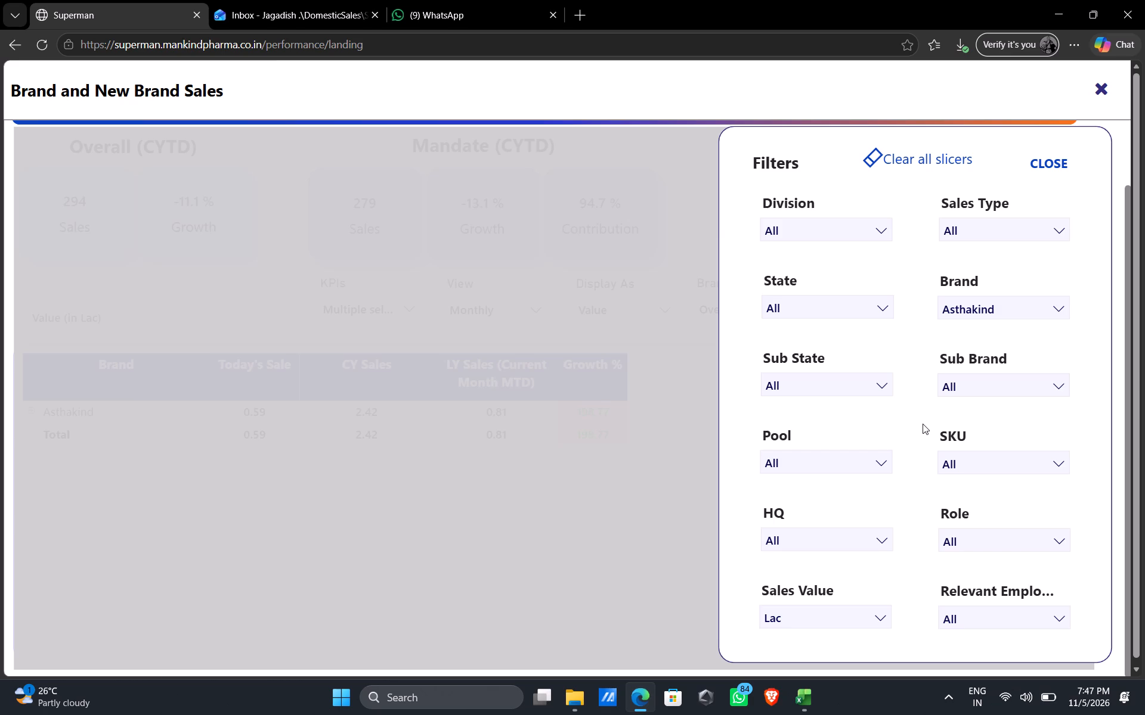
left_click(1063, 384)
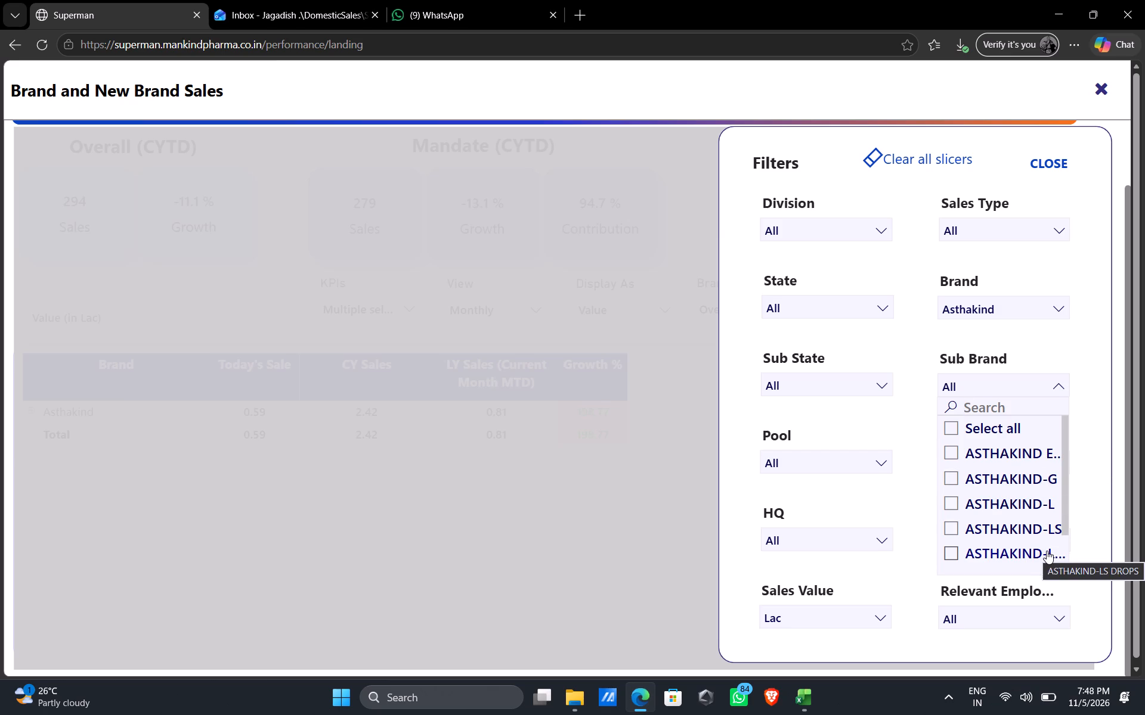
left_click_drag(1064, 512, 1066, 570)
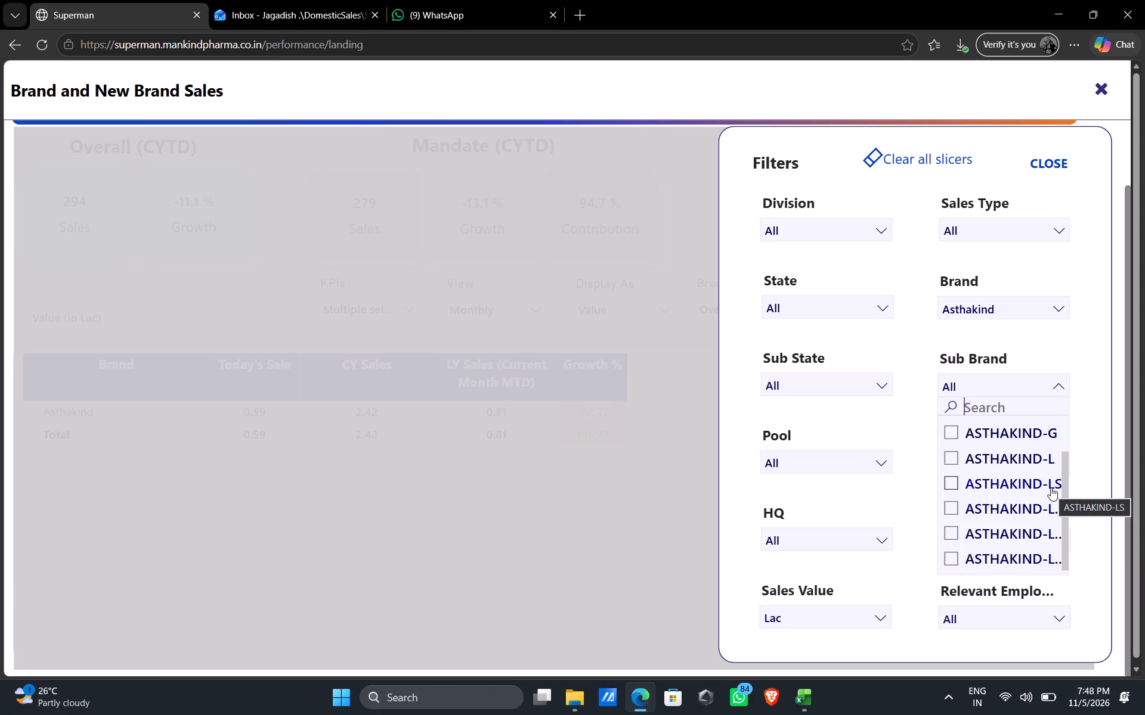
left_click(1034, 459)
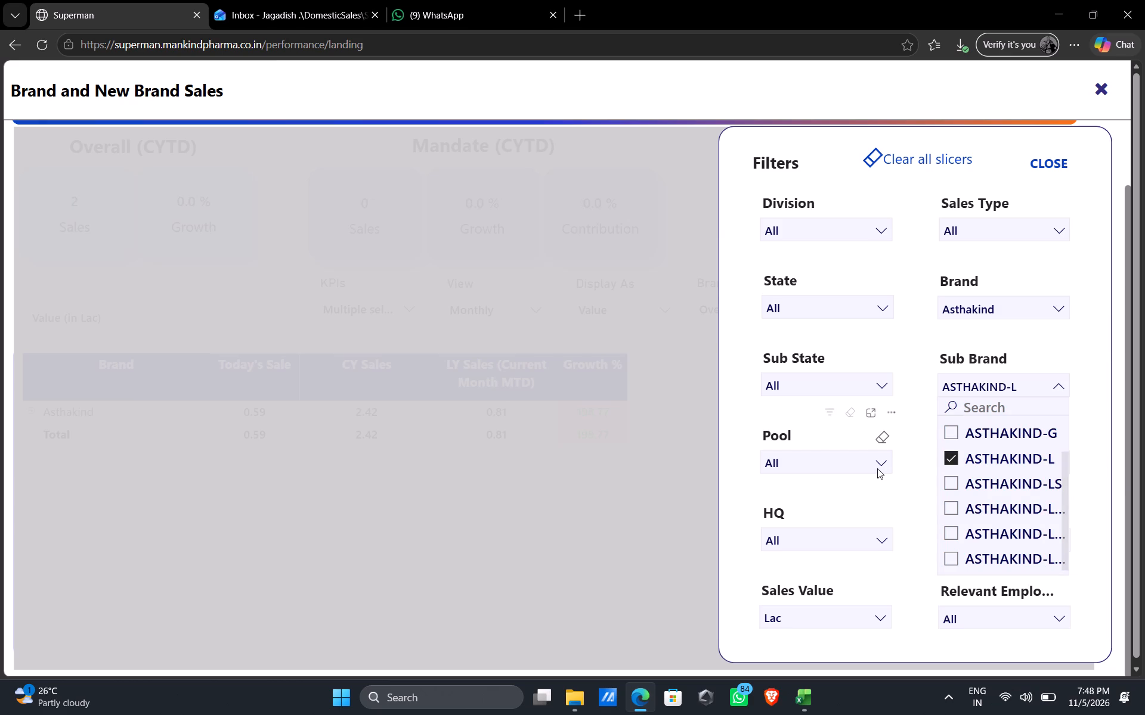
Check the Pool and HQ filter lists for the locations offered for the ASTHAKIND-L sub brand.
left_click(877, 468)
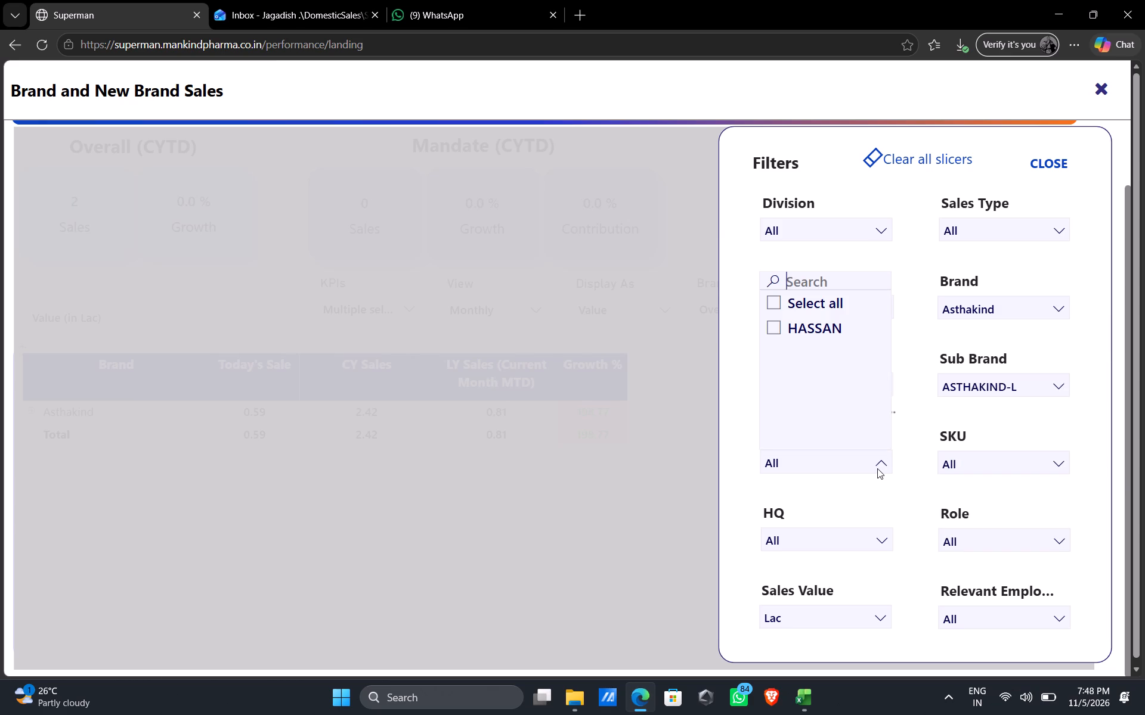
left_click(883, 545)
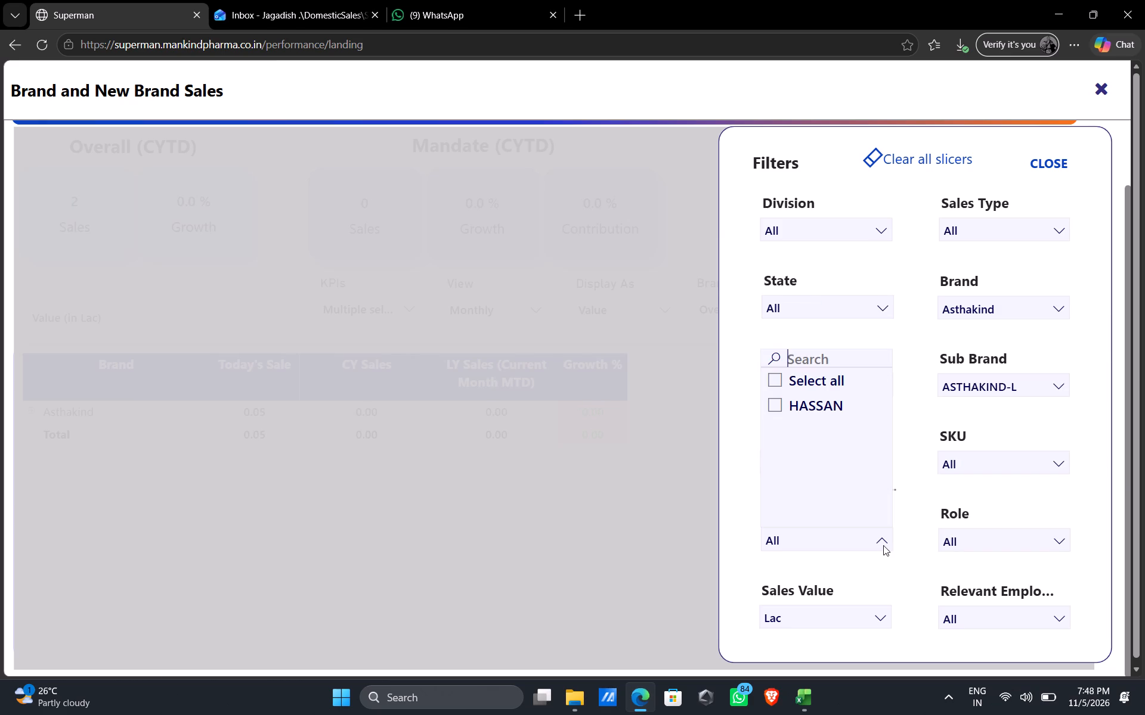
left_click(905, 537)
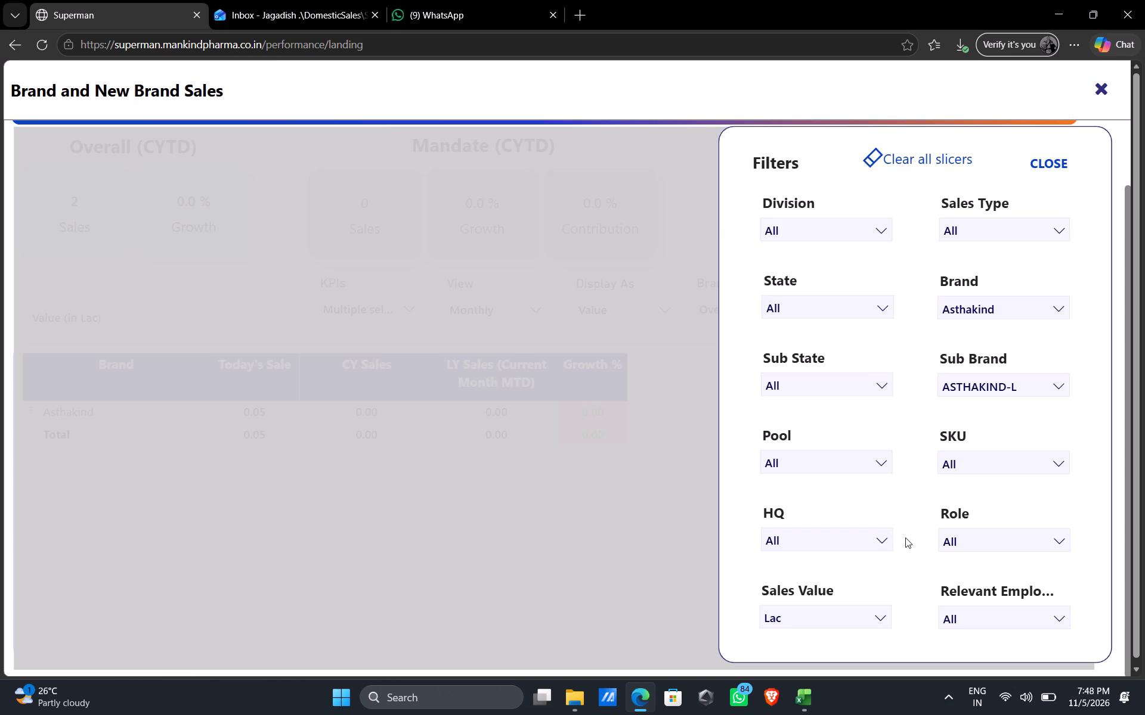
left_click_drag(909, 501, 911, 528)
left_click_drag(911, 528, 911, 529)
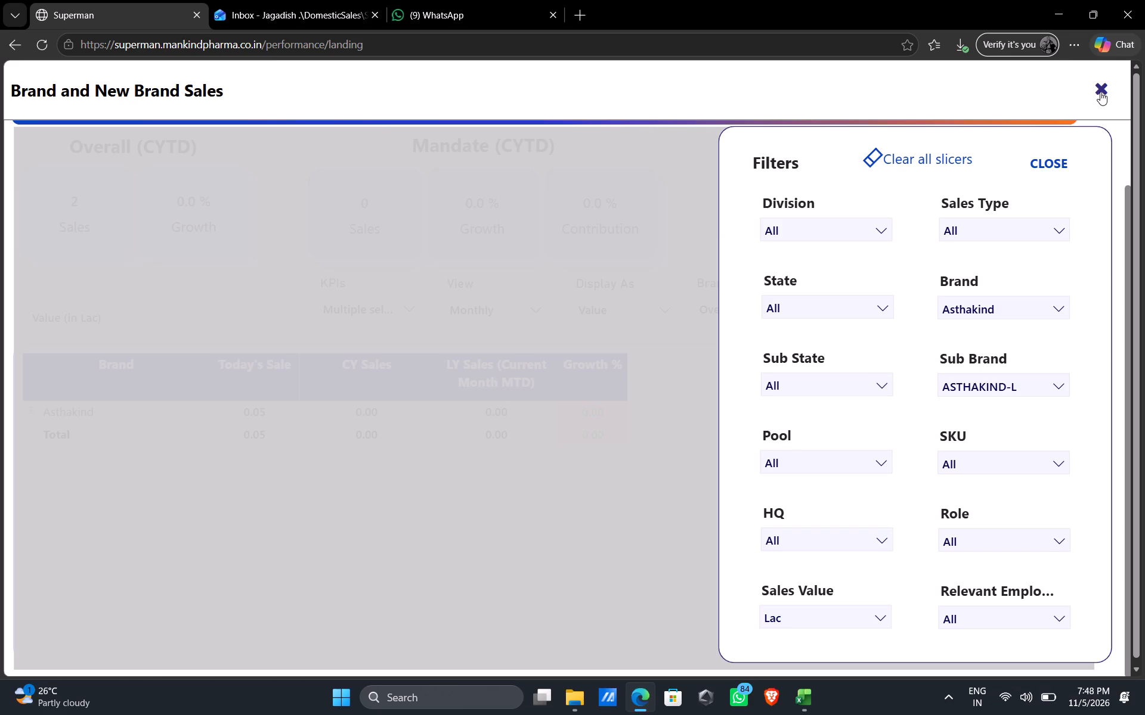
Close the Brand and New Brand Sales report.
left_click(1100, 92)
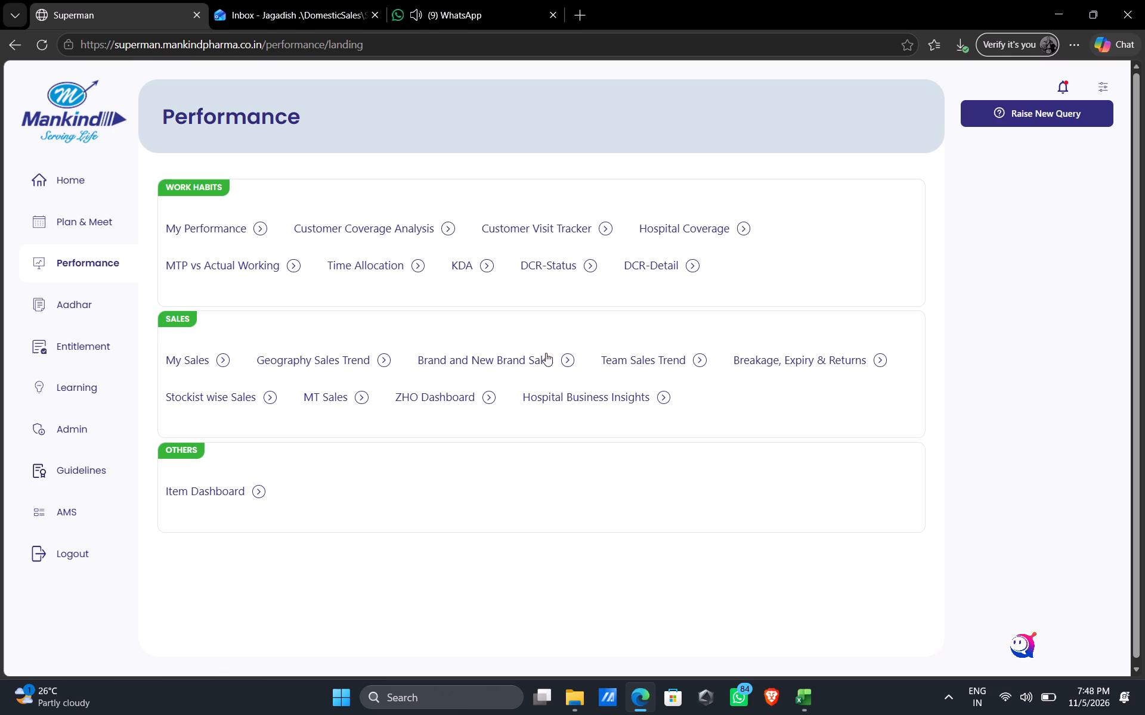
Reopen the Brand and New Brand Sales report.
left_click(564, 357)
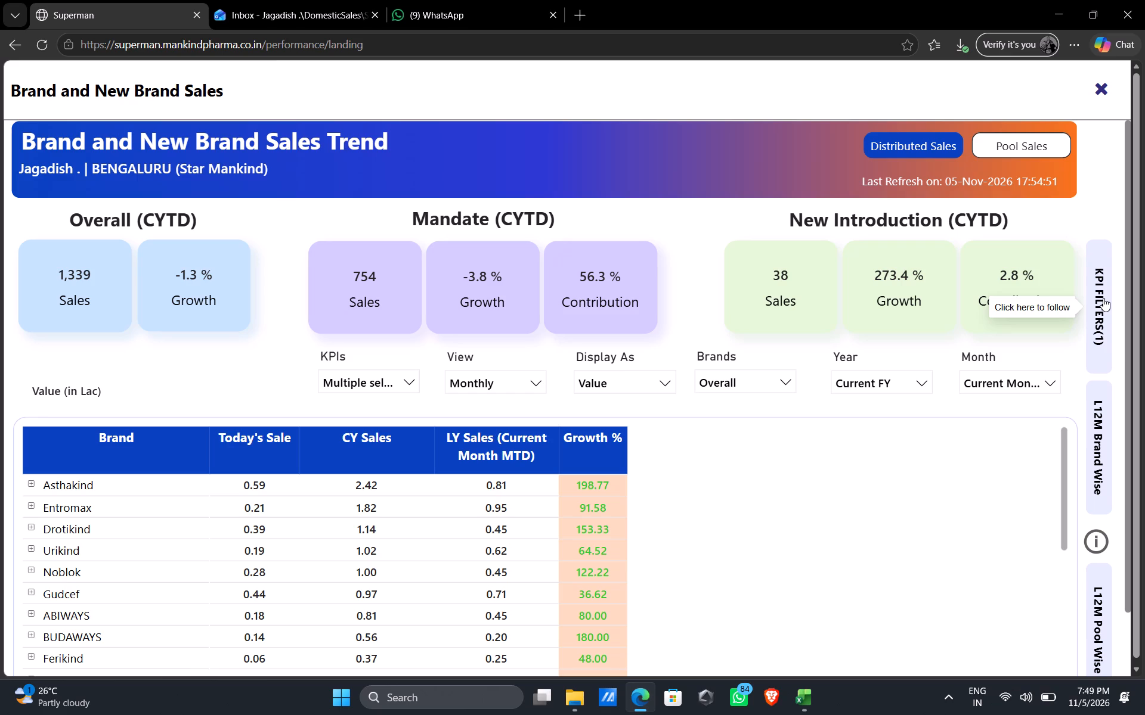
left_click(1103, 298)
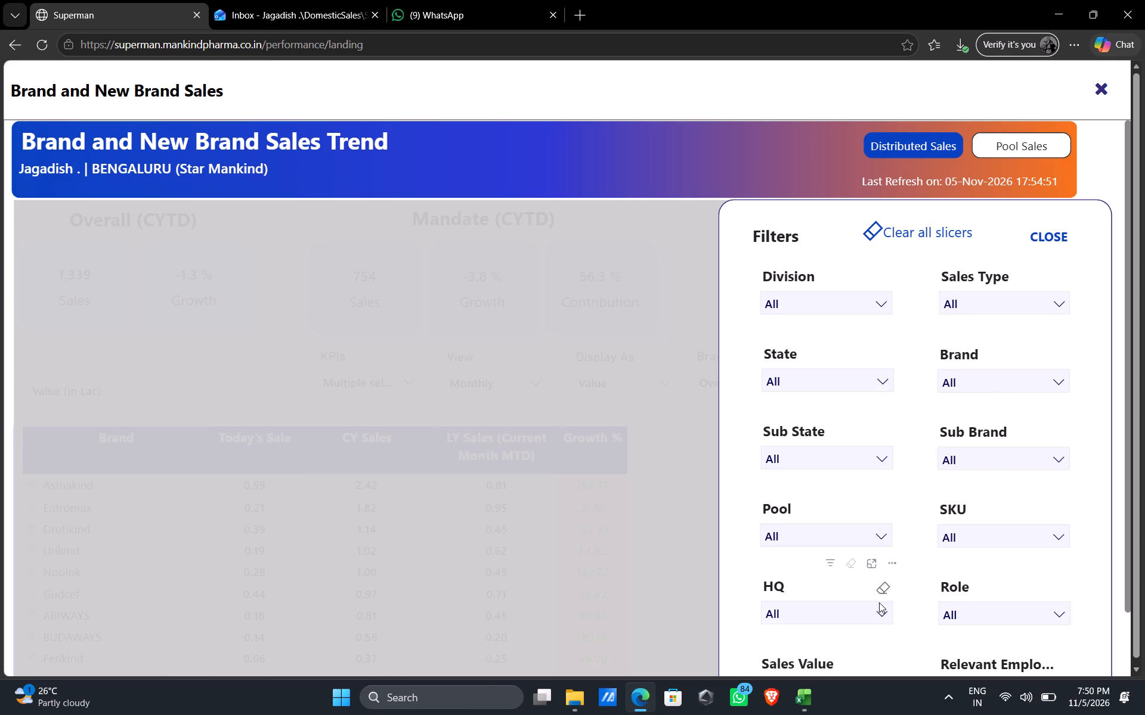
left_click(1048, 227)
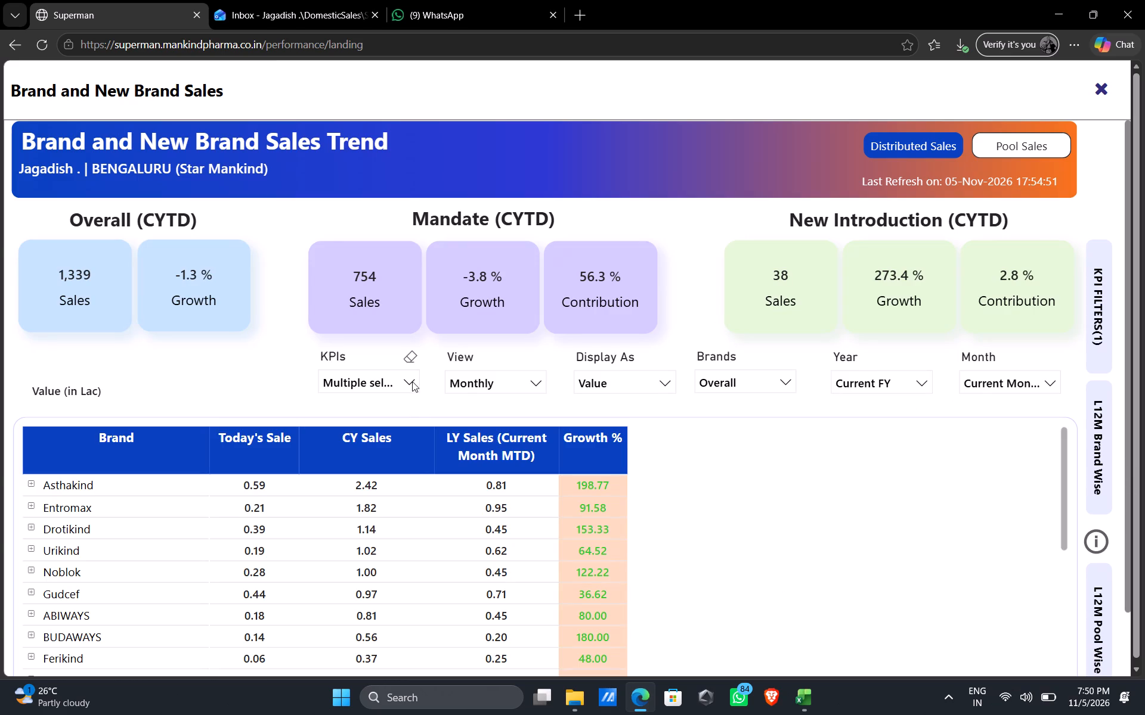
Set the report KPIs to CY Sales, LY Sales, LY Complete Sales, Growth %, PCPM and Incr. PCPM, leaving out Today's Sale.
left_click(411, 382)
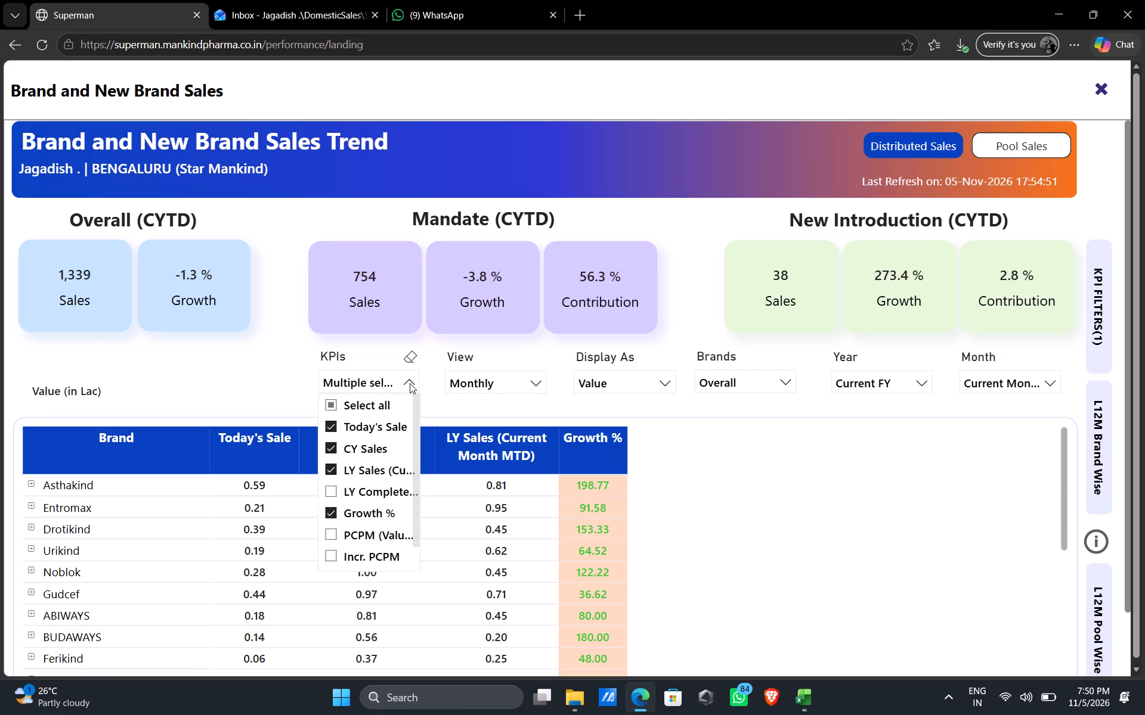
left_click(333, 403)
left_click(334, 405)
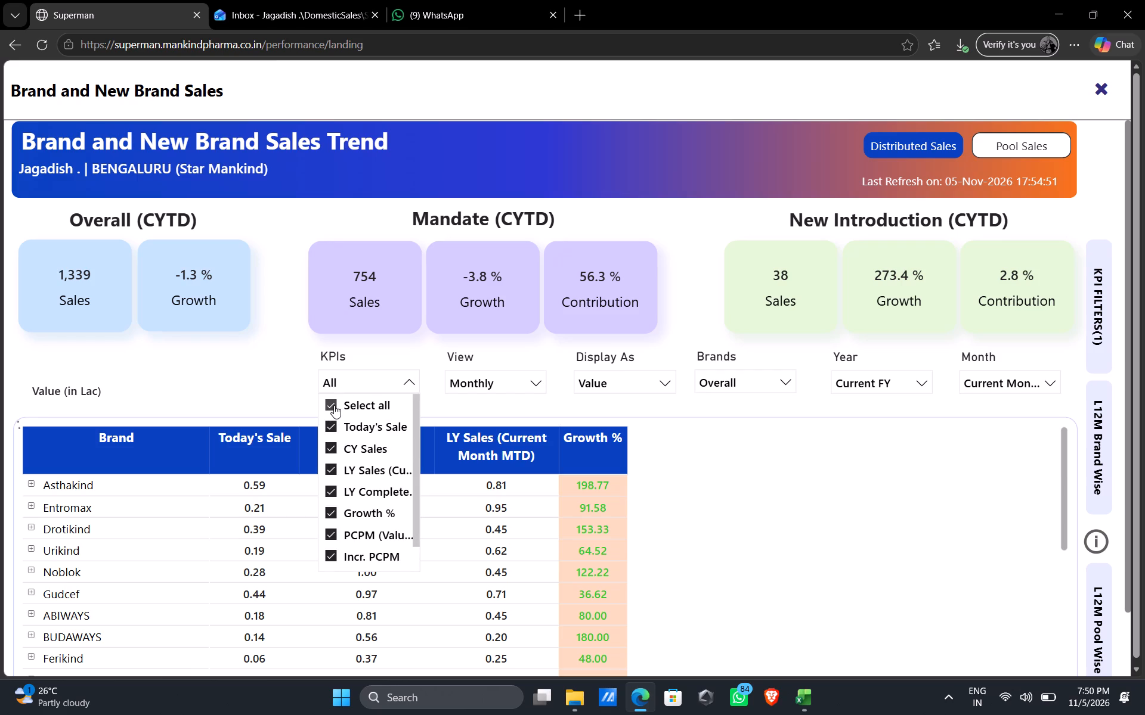
left_click(336, 444)
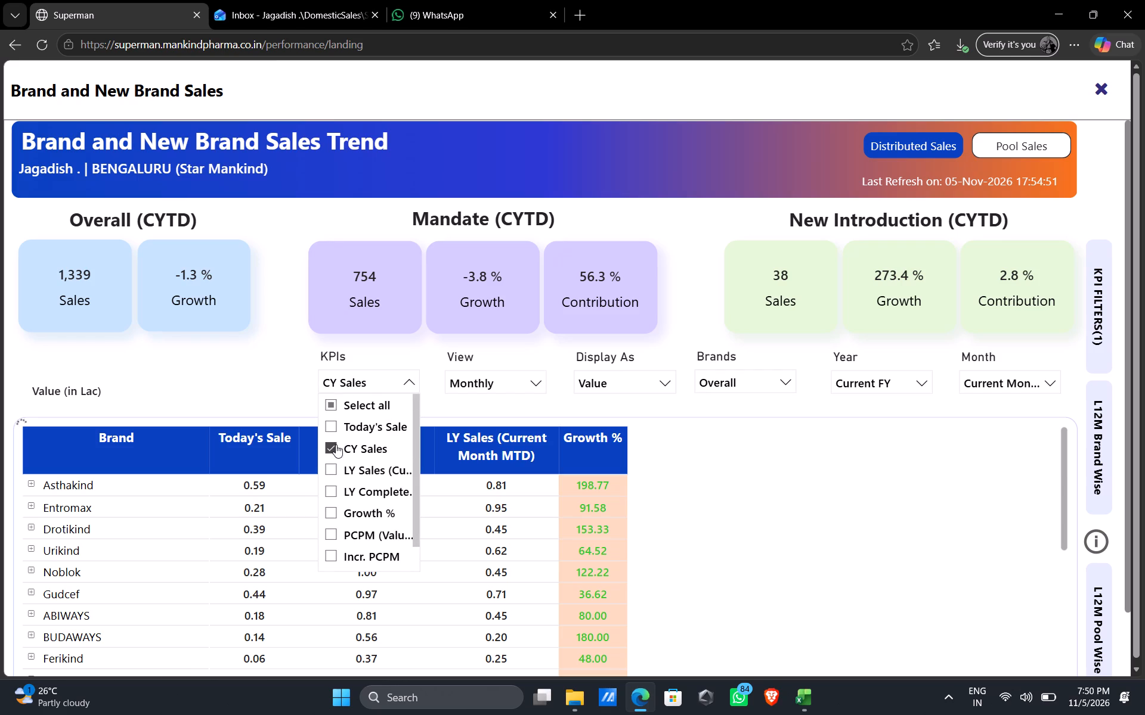
left_click(328, 469)
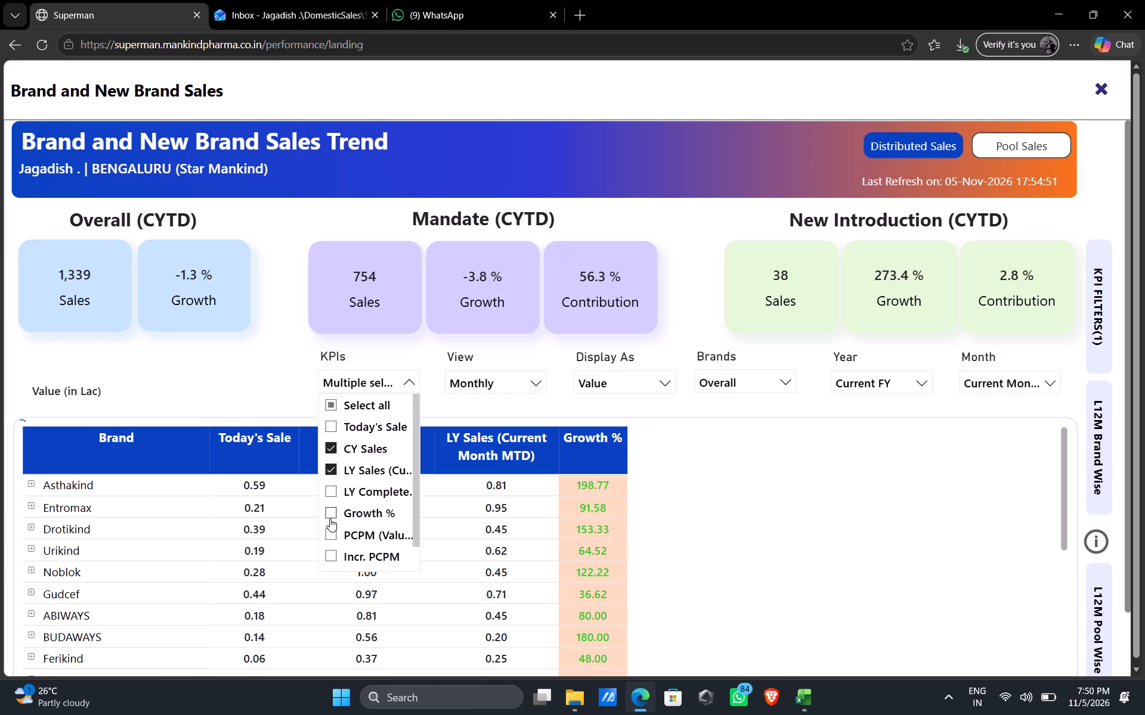
left_click(333, 511)
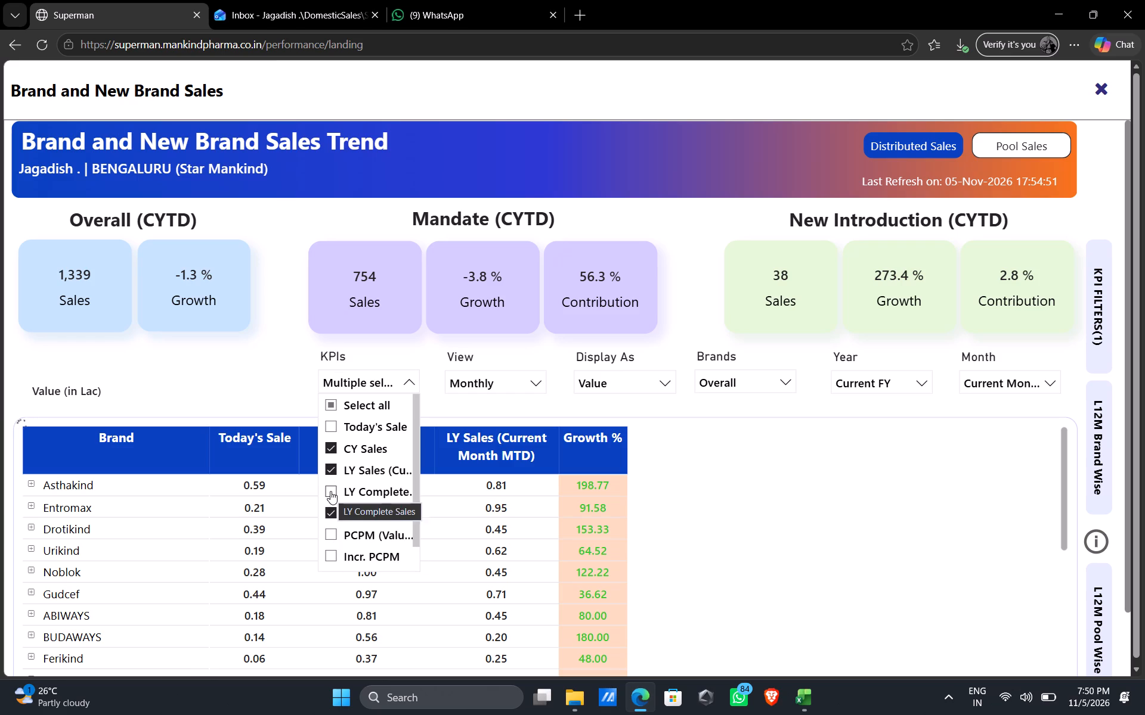
left_click(330, 491)
left_click_drag(419, 502, 415, 550)
left_click(330, 534)
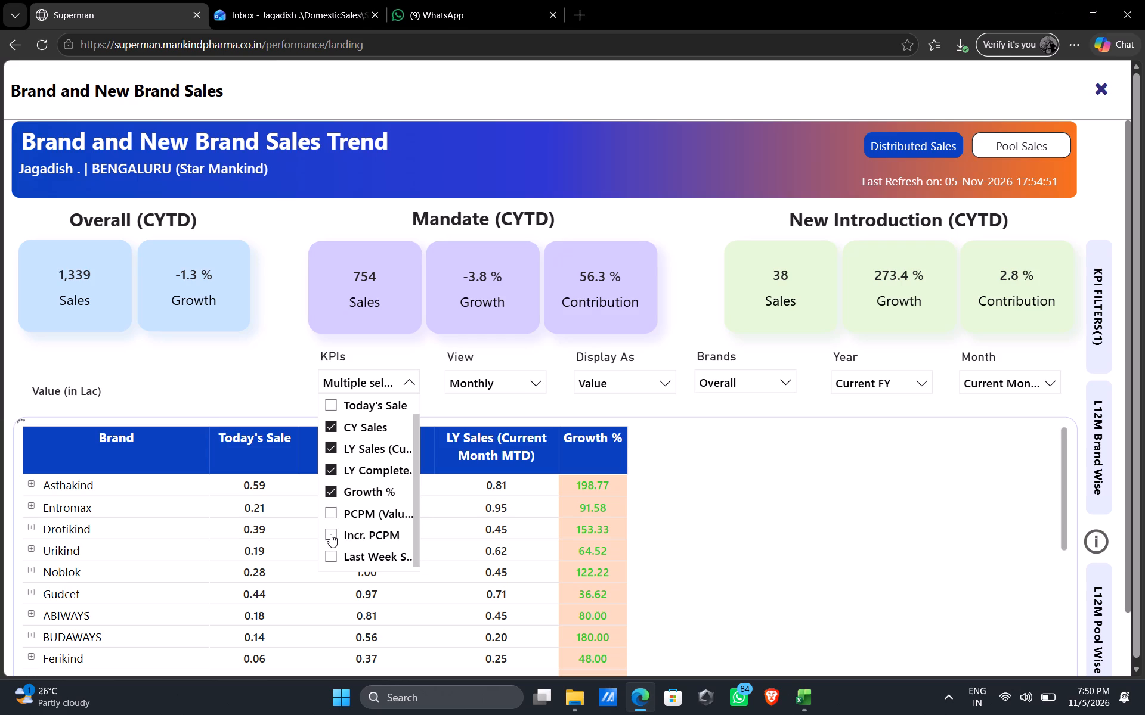
left_click(334, 511)
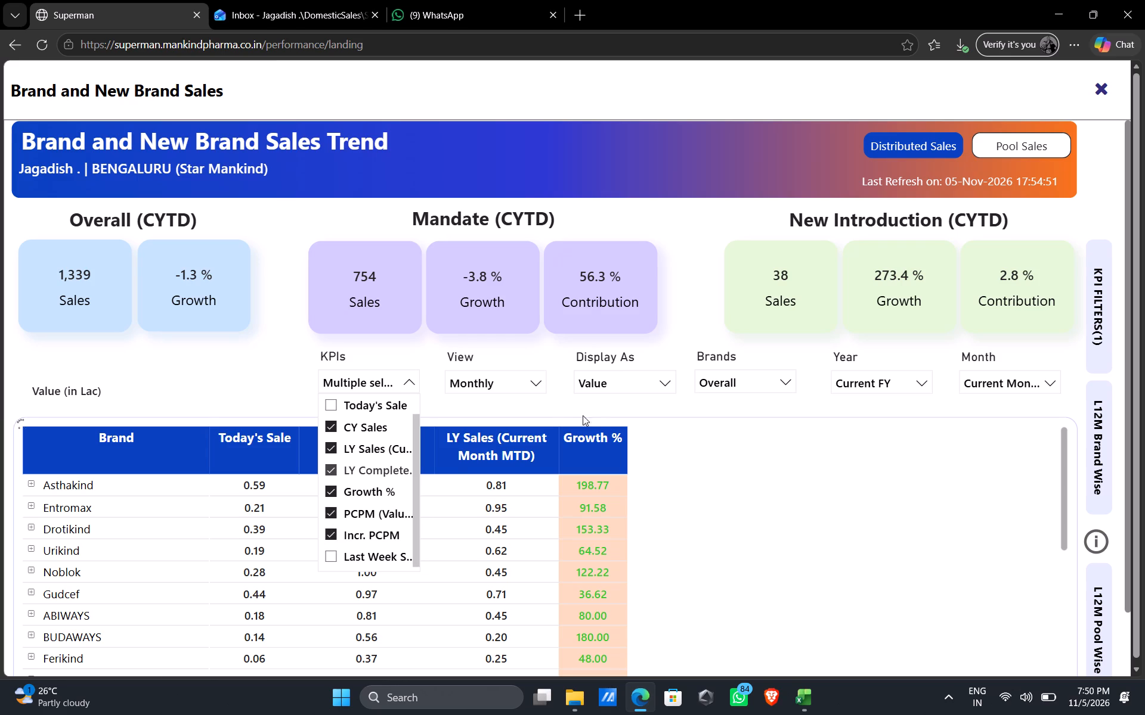
left_click(636, 410)
Display the report figures as Units, keeping the Monthly view and Overall brands.
left_click(533, 386)
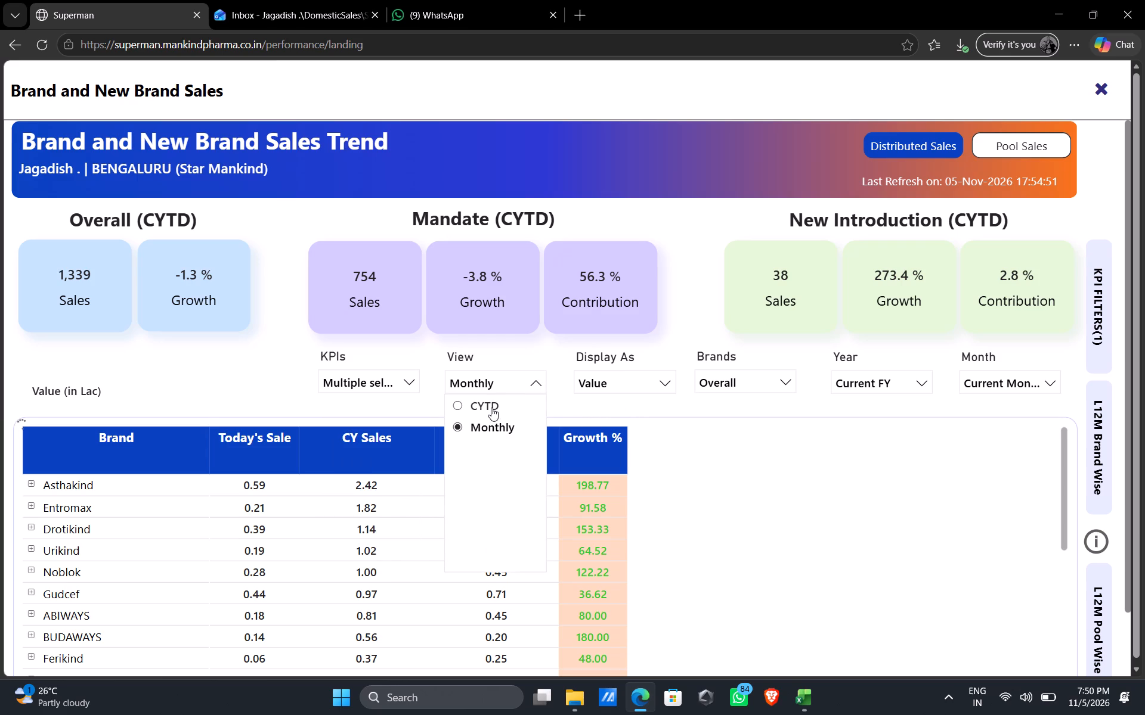
left_click(666, 437)
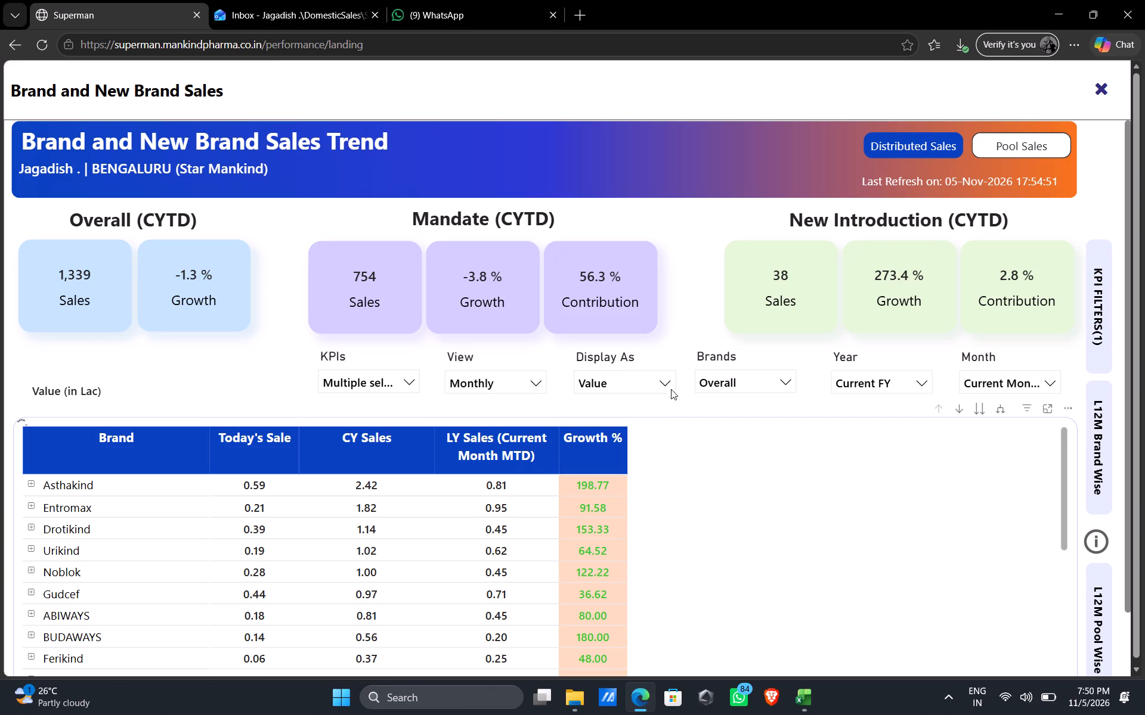
left_click(668, 383)
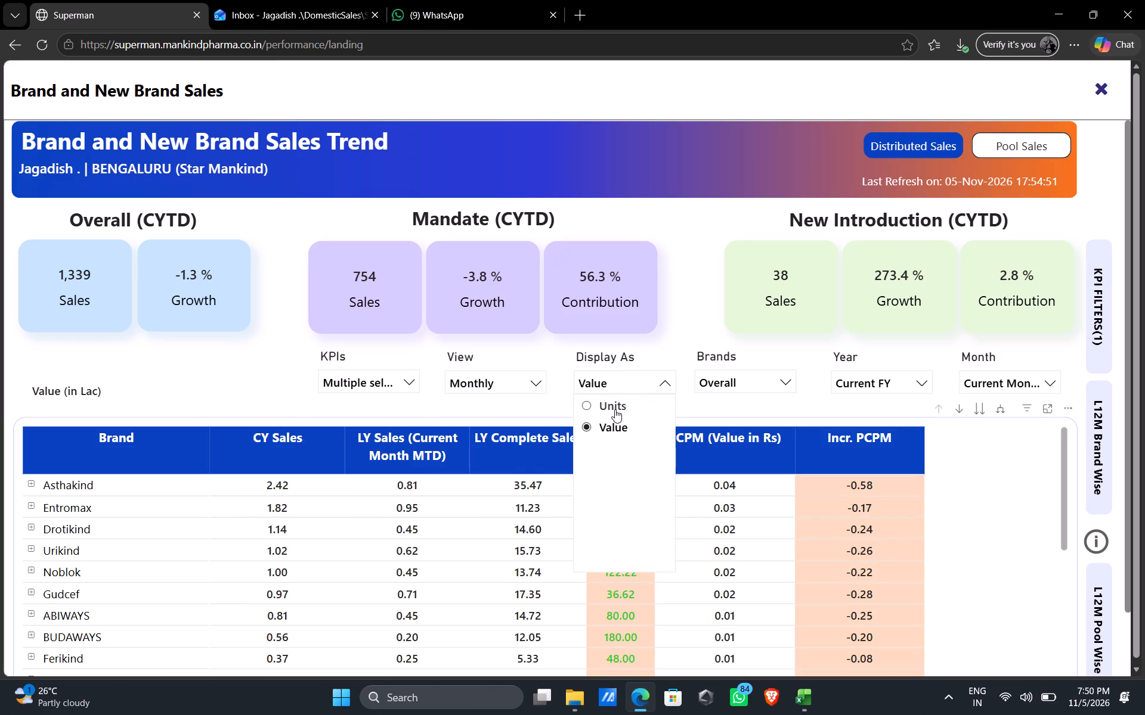
left_click(615, 409)
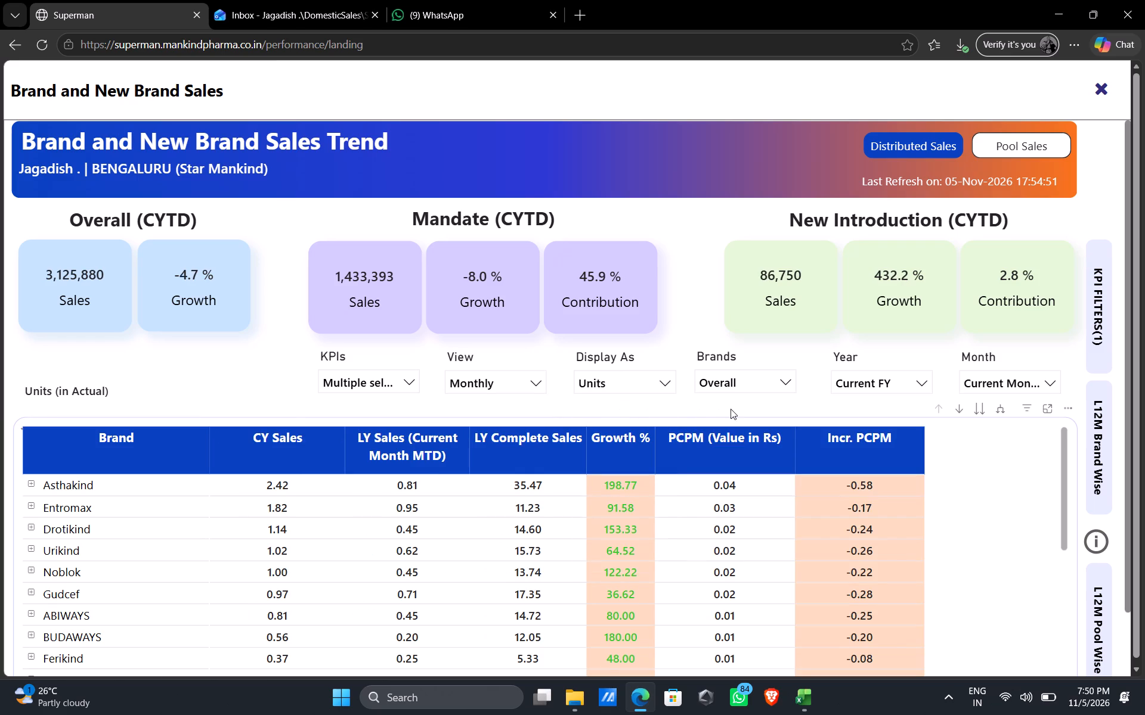
left_click(787, 382)
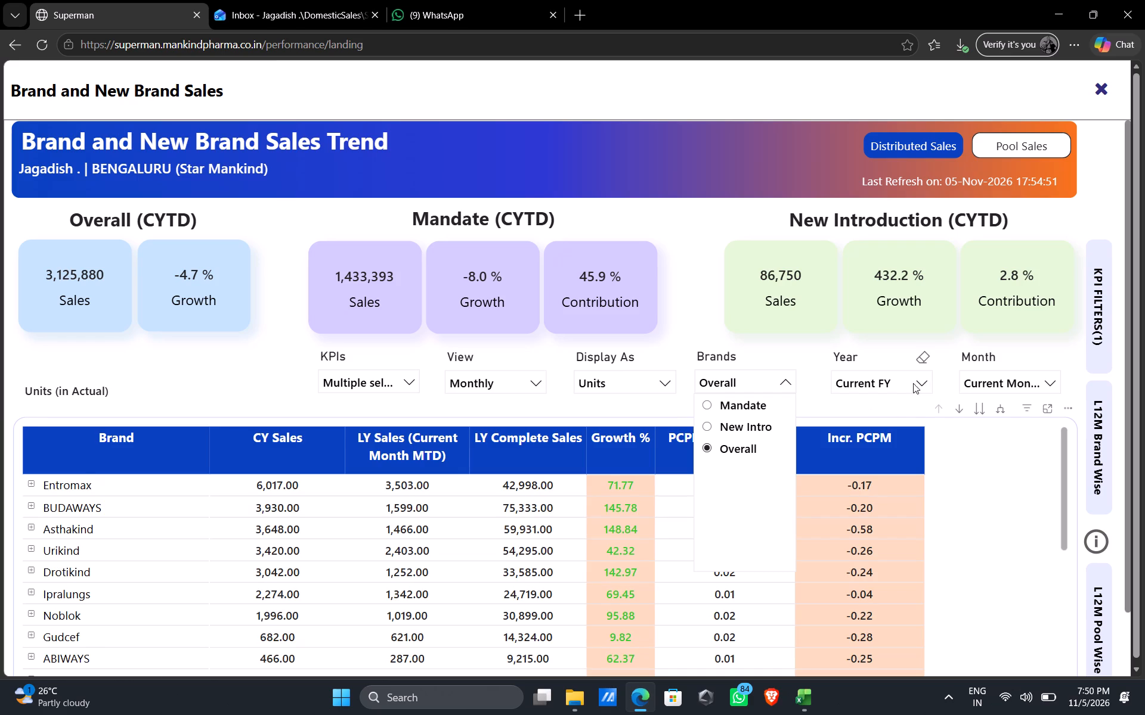
left_click(868, 411)
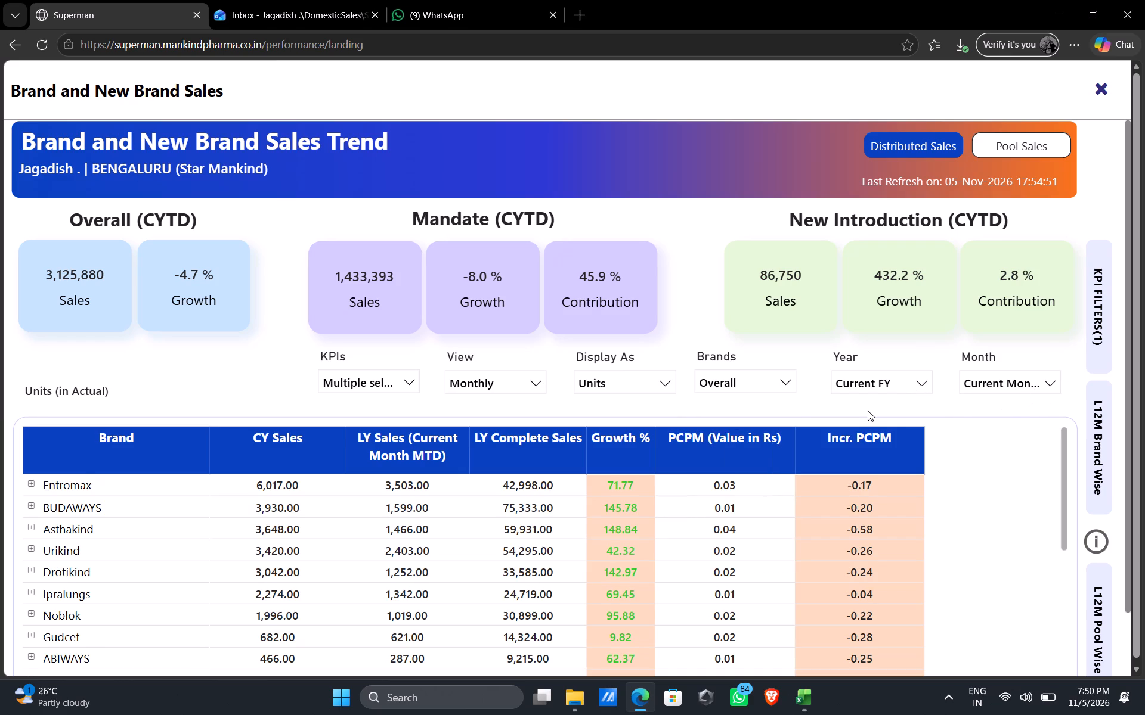
Filter the report to the BUDAWAYS brand with all of its sub brands included.
left_click(1102, 326)
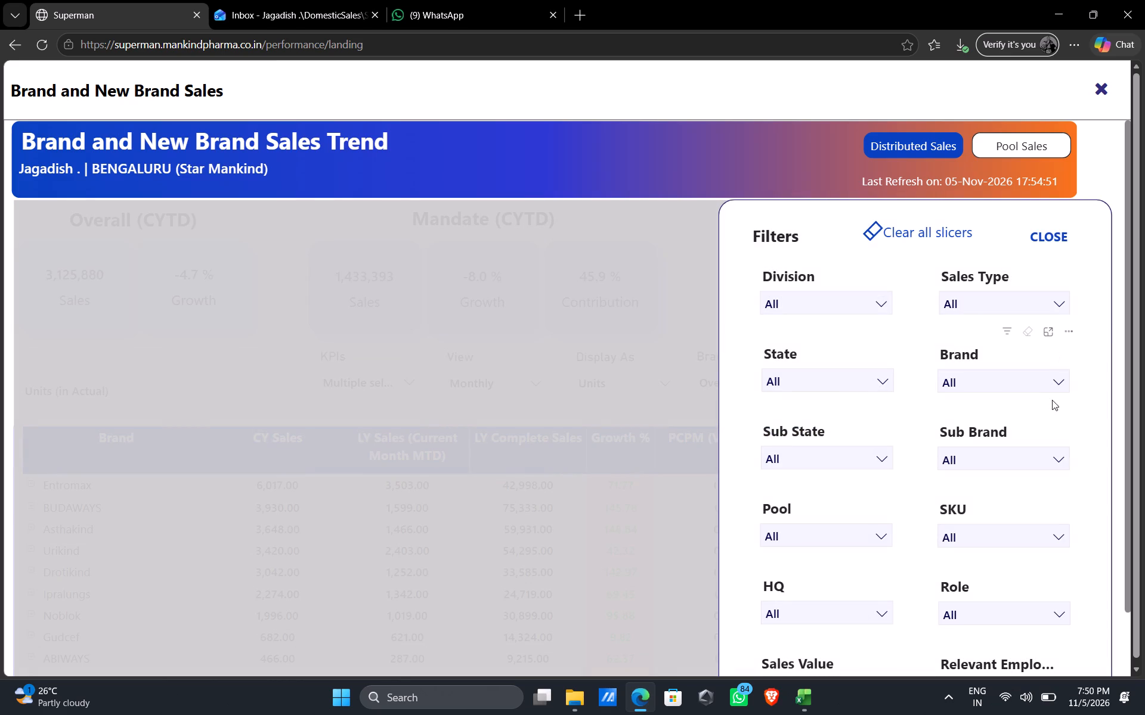
left_click(1066, 378)
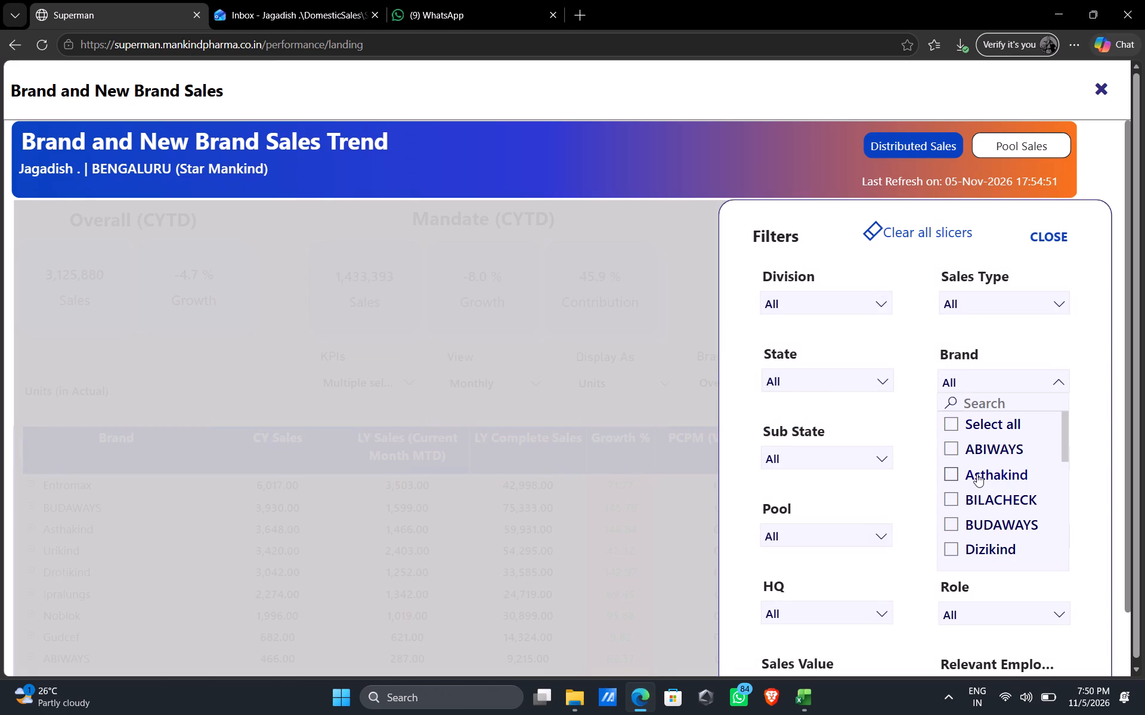
left_click(953, 524)
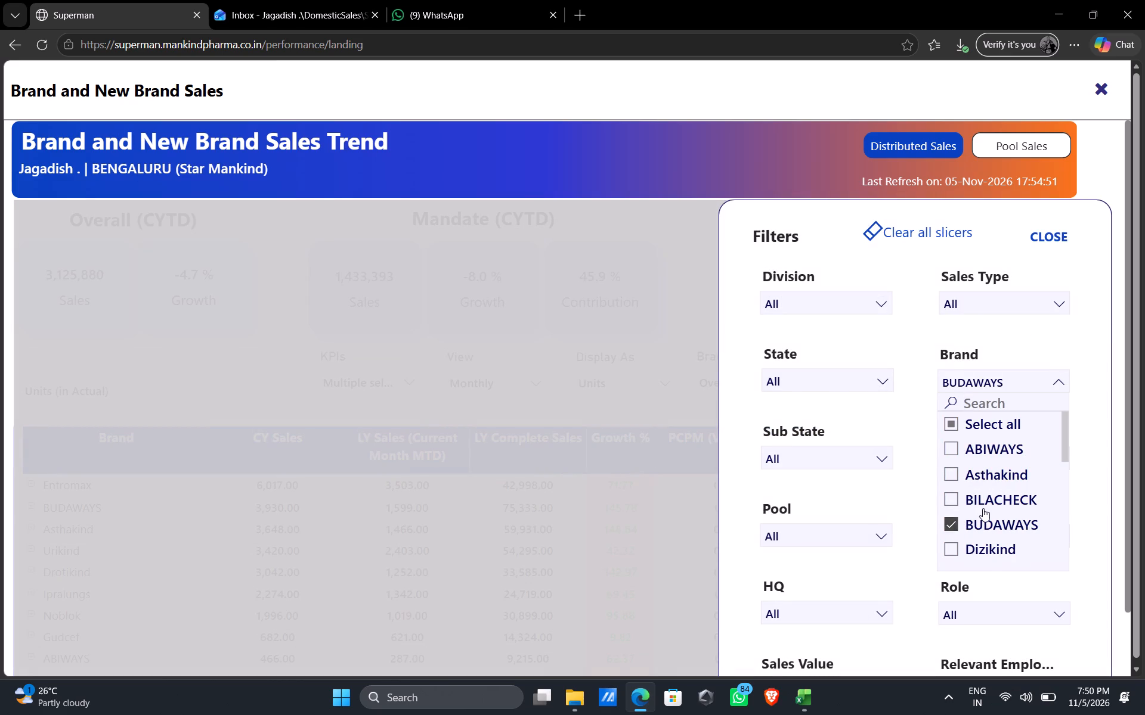
left_click(1096, 430)
left_click(1060, 461)
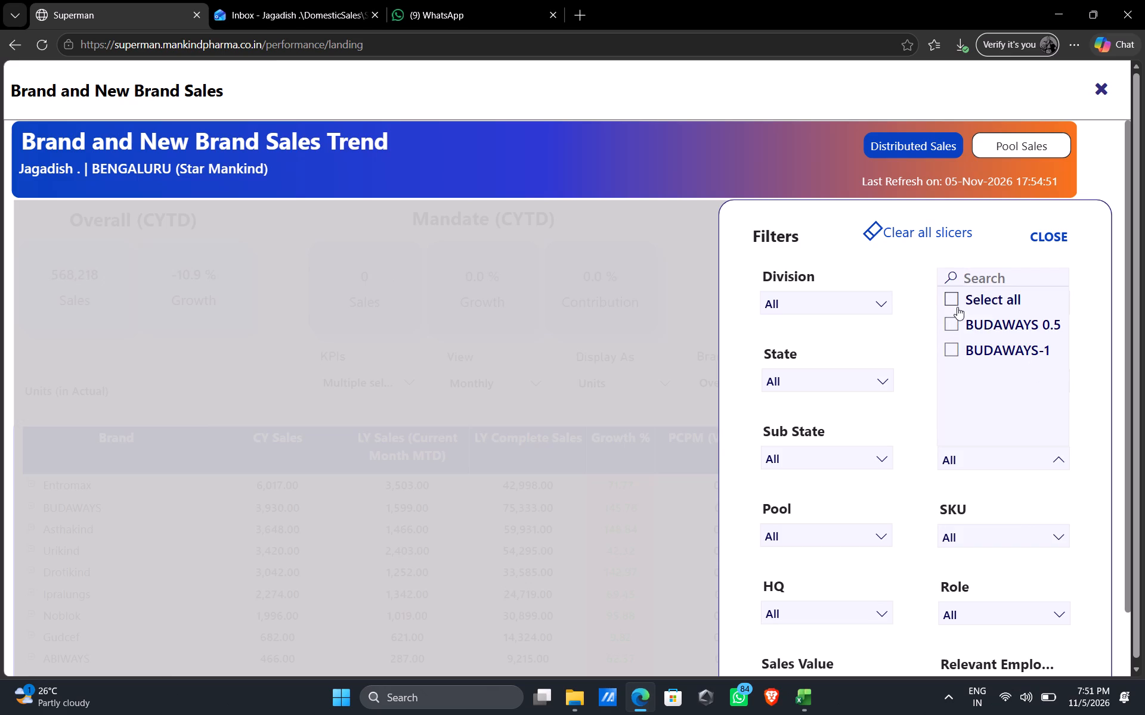
left_click(1041, 240)
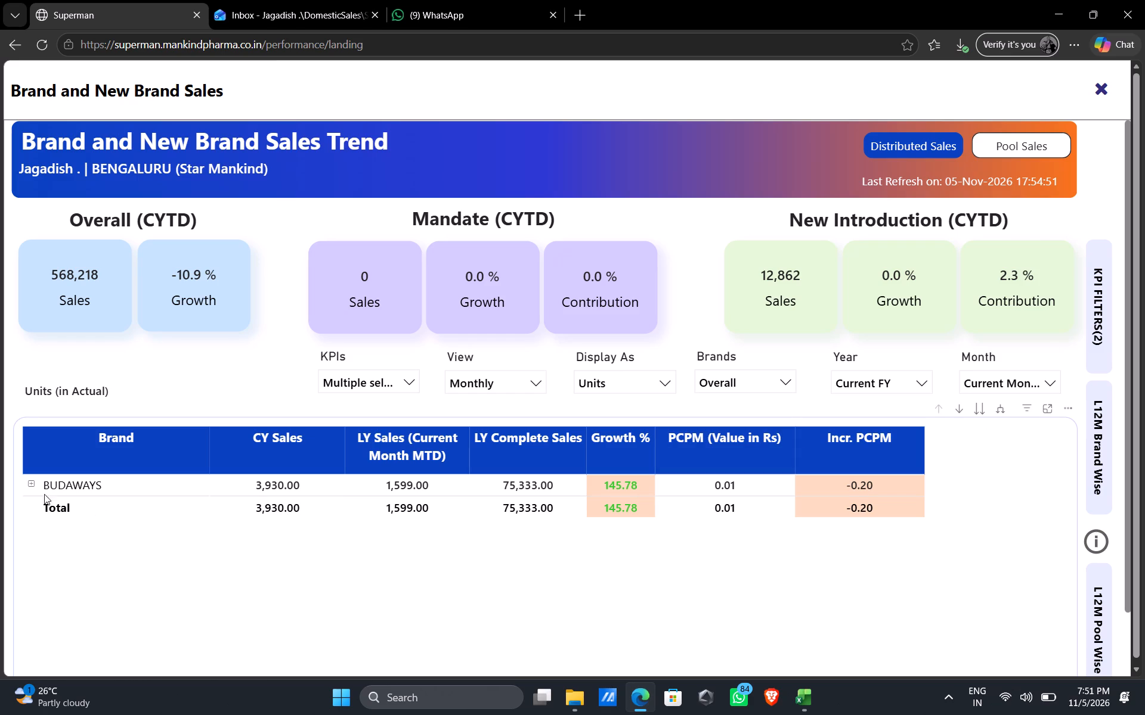
Expand BUDAWAYS and its BUDAWAYS 0.5 sub brand down to the individual products.
left_click(30, 484)
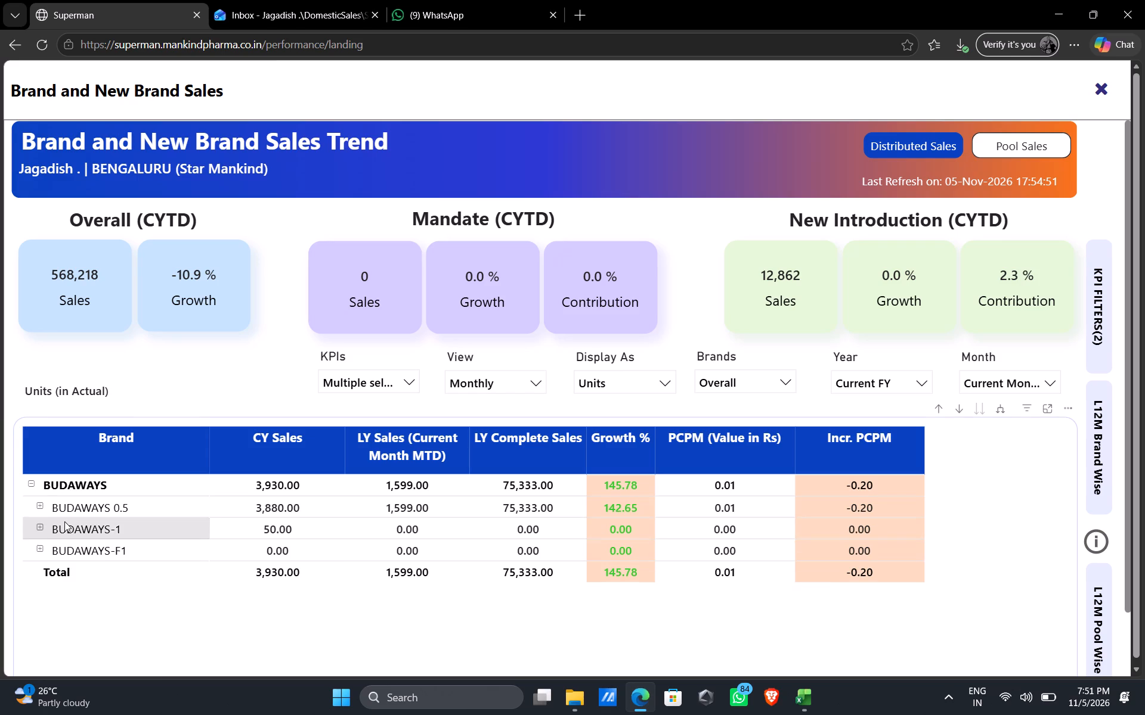
left_click(38, 504)
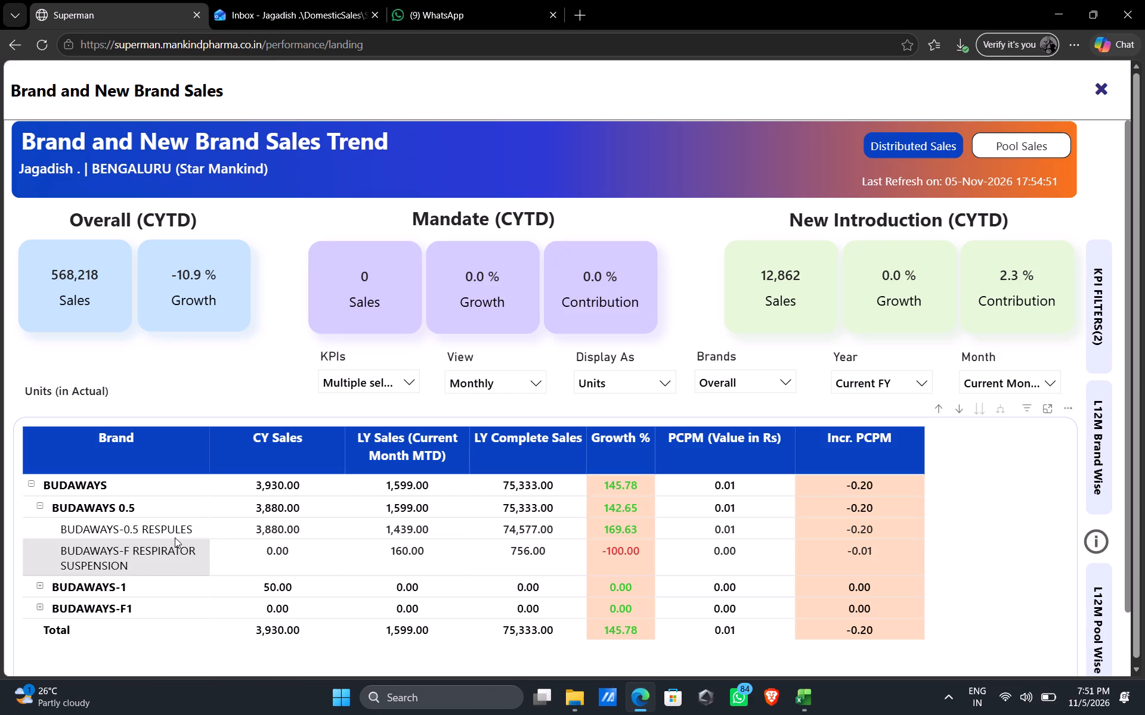
Select all HQs and all pools in the report filters for BUDAWAYS.
left_click(1106, 335)
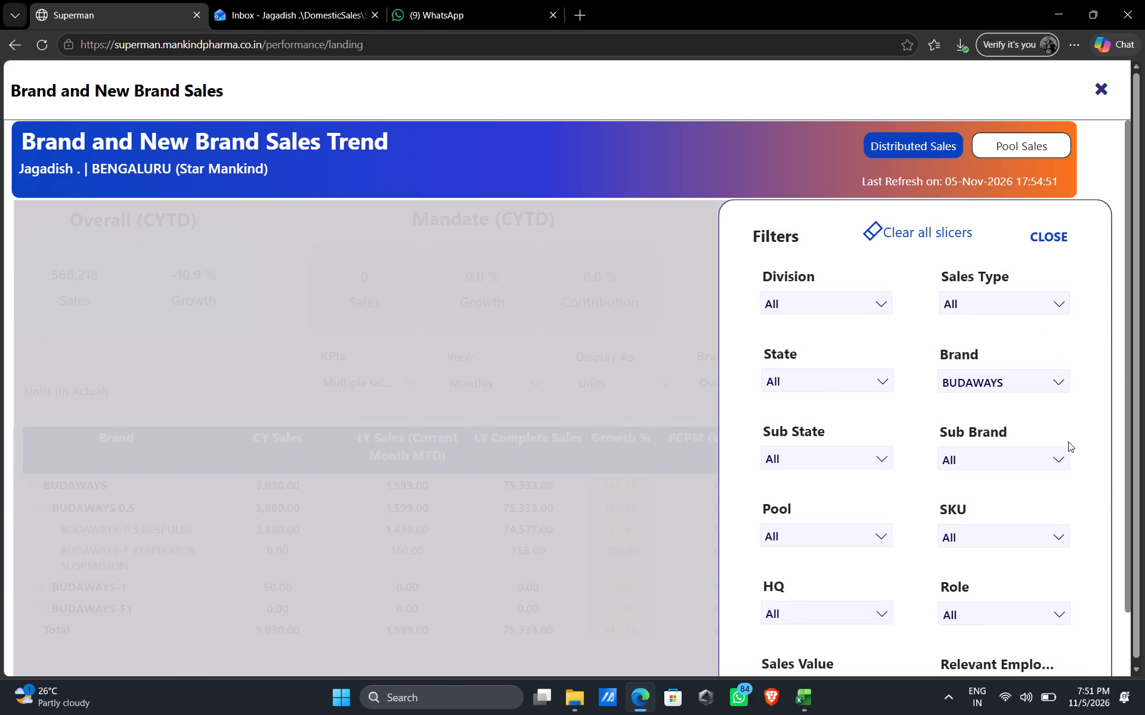
left_click(887, 617)
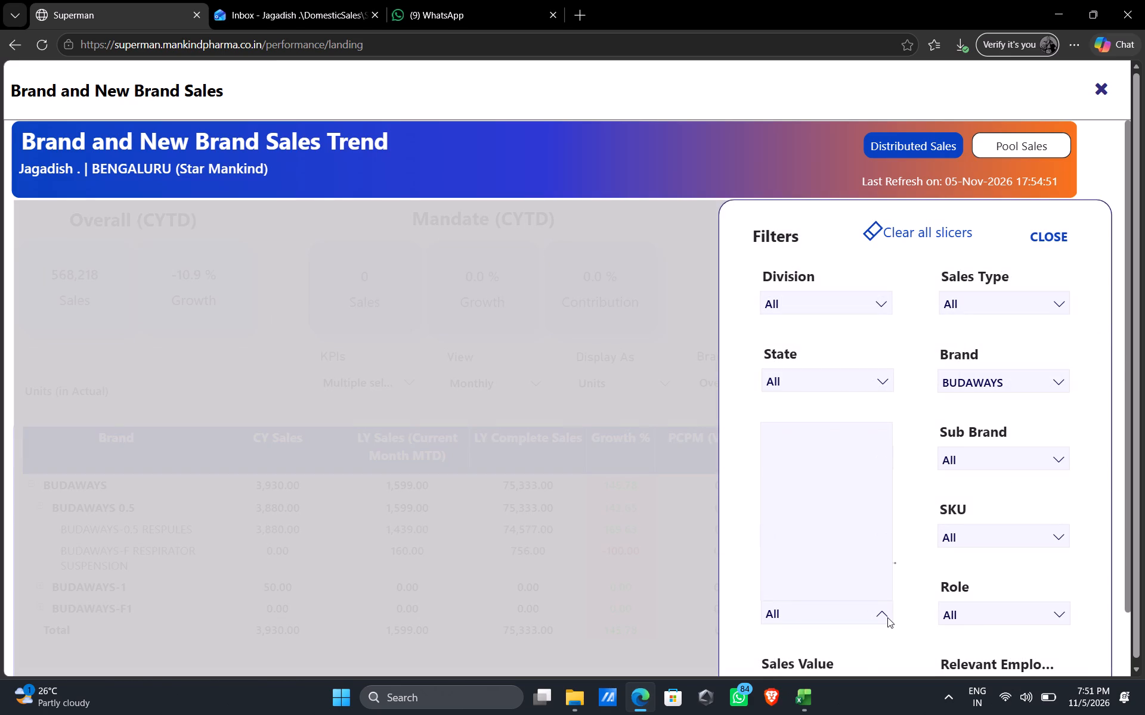
left_click(773, 453)
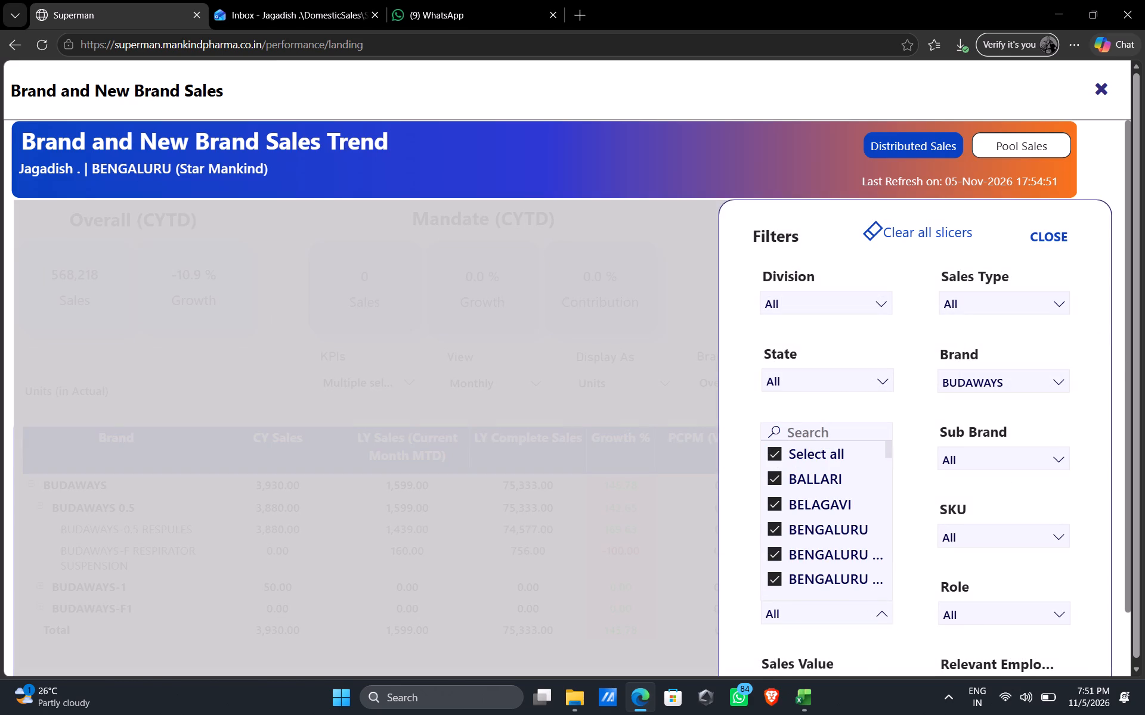
left_click(915, 427)
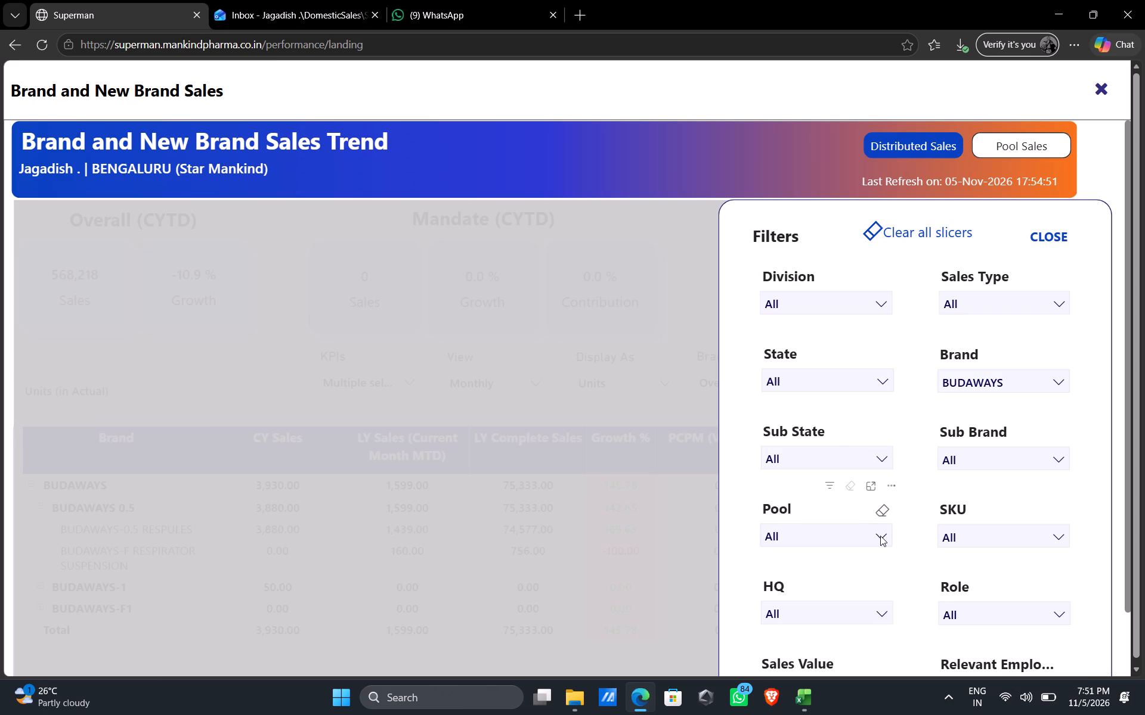
left_click(880, 536)
left_click(776, 368)
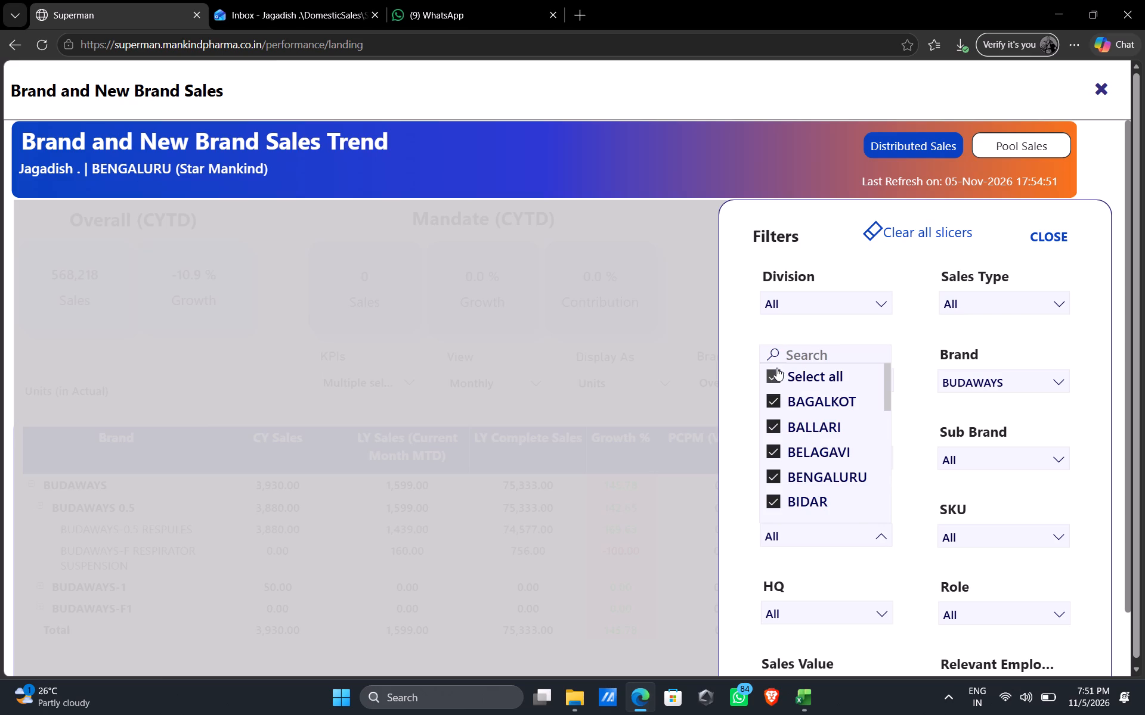
left_click(910, 421)
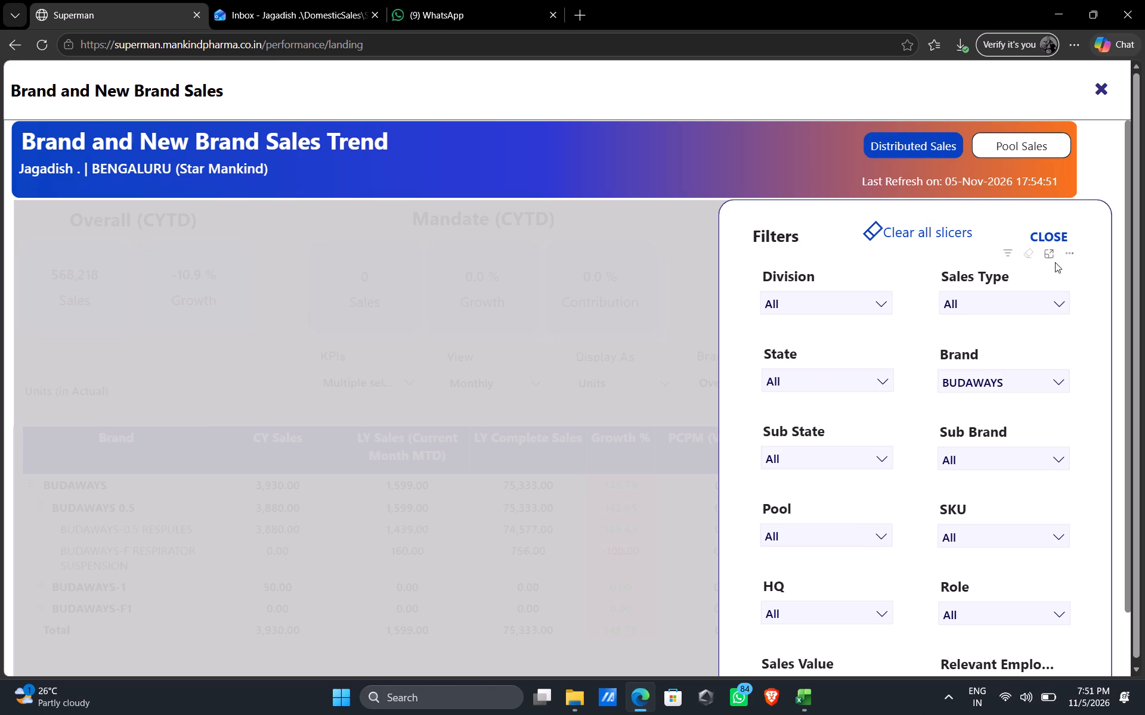
left_click(1055, 238)
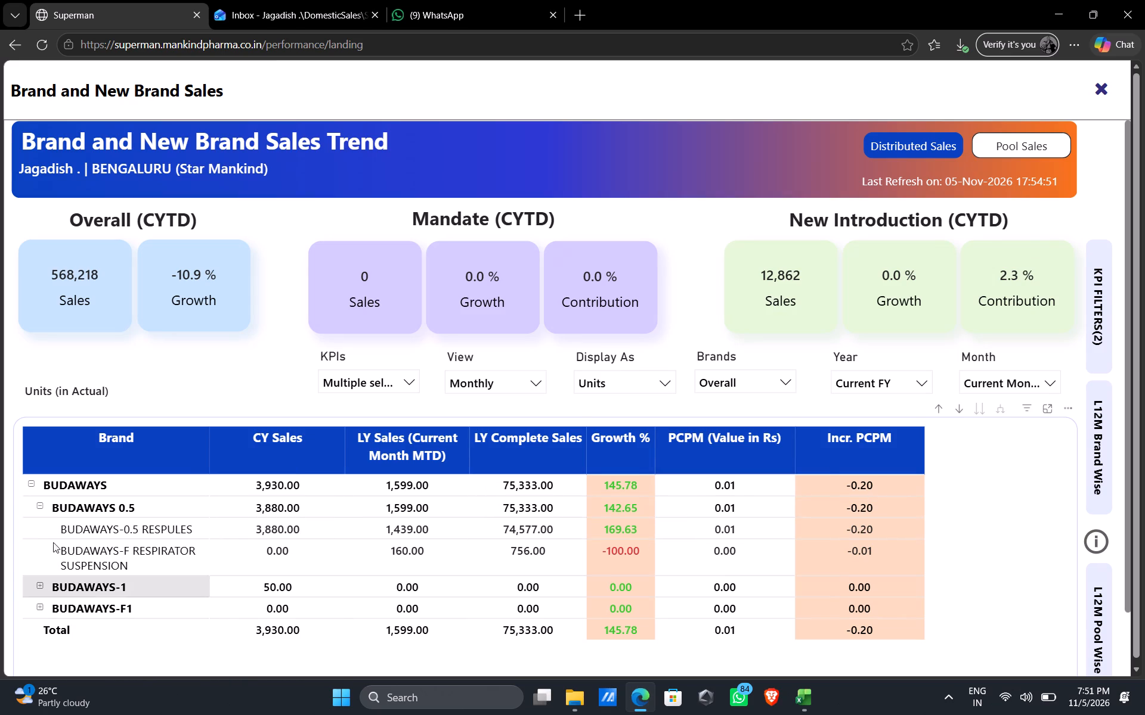
Collapse and re-expand BUDAWAYS 0.5, and select the BUDAWAYS-0.5 RESPULES row.
left_click(38, 508)
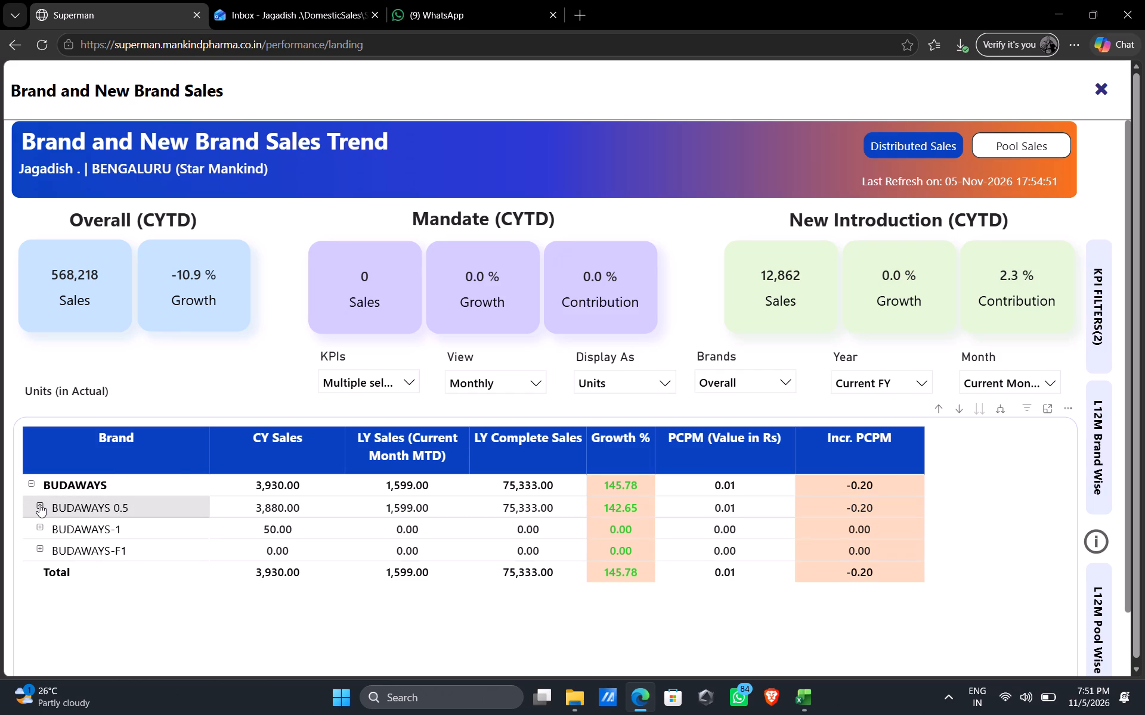
left_click(39, 504)
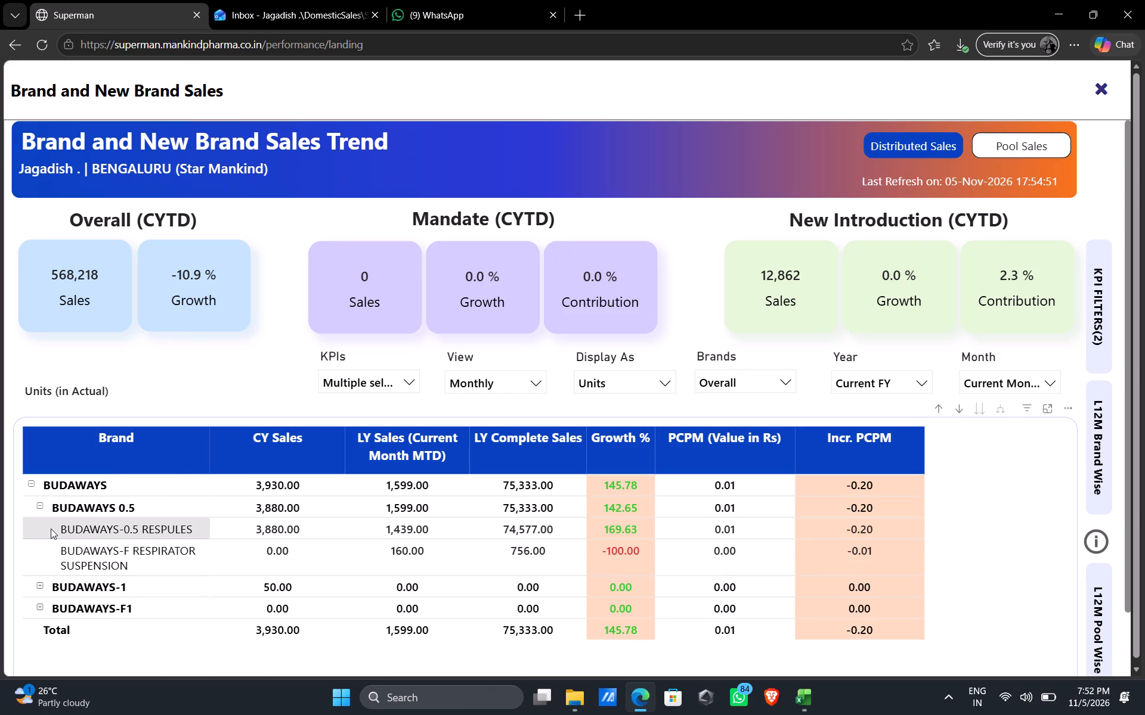
left_click(51, 529)
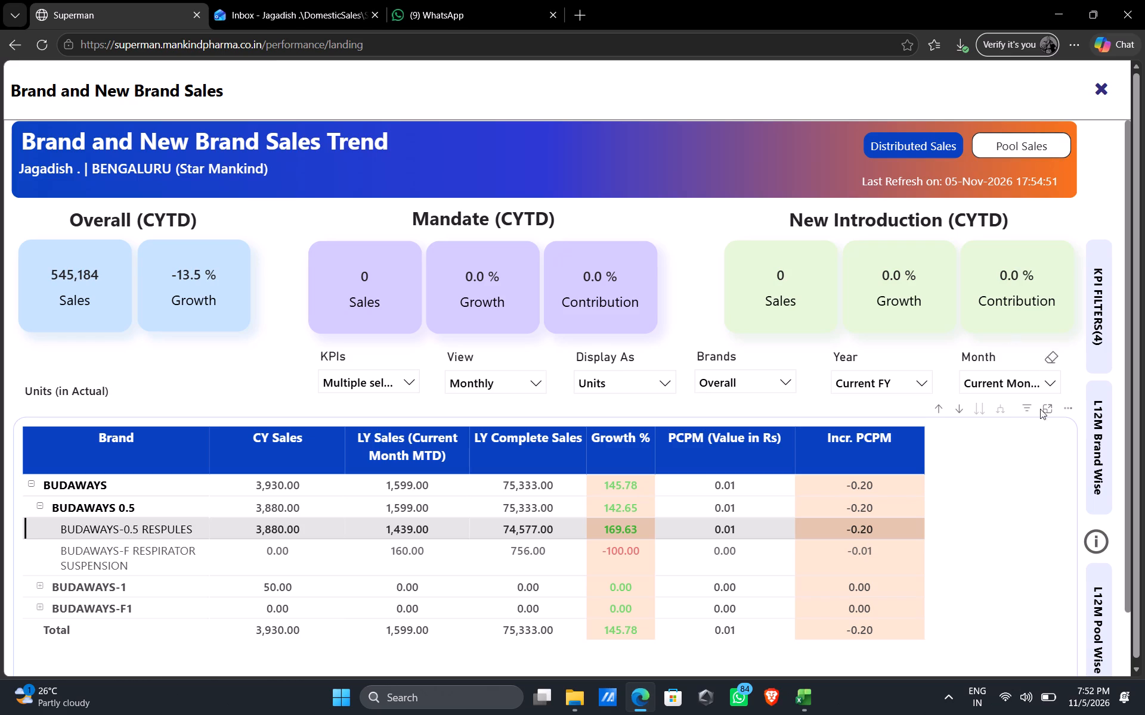
Set the report's month filter to October only for the BUDAWAYS brand.
left_click(1051, 386)
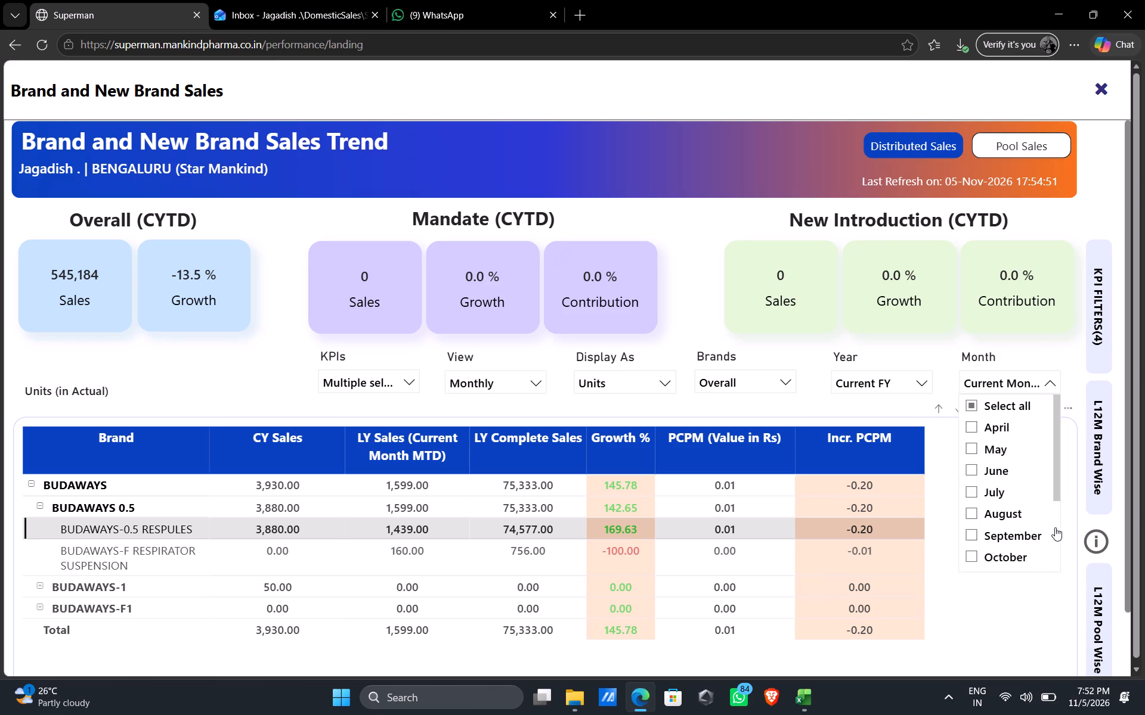
left_click(1055, 527)
left_click(978, 447)
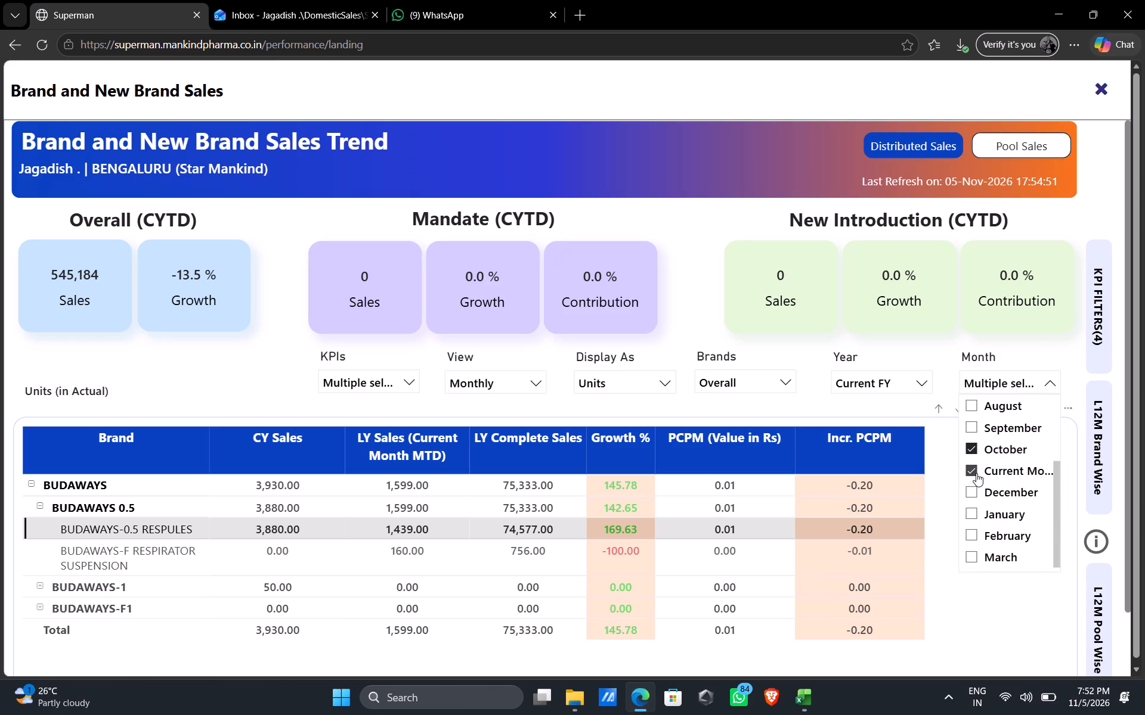
left_click(976, 473)
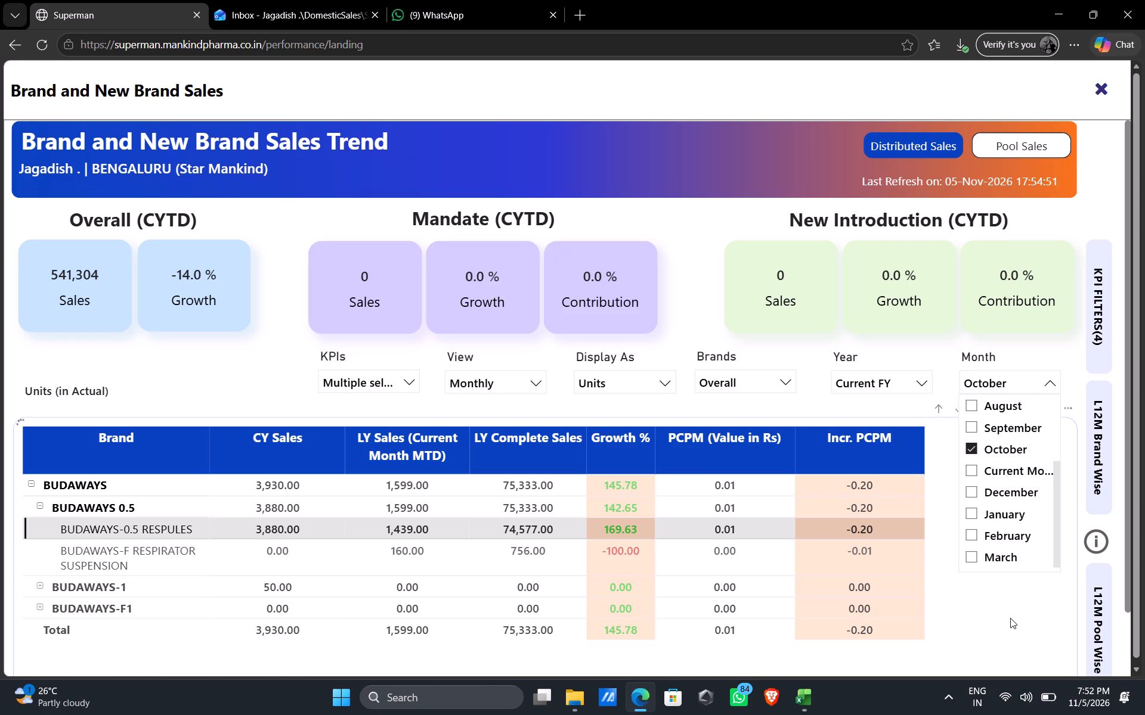
left_click(1036, 638)
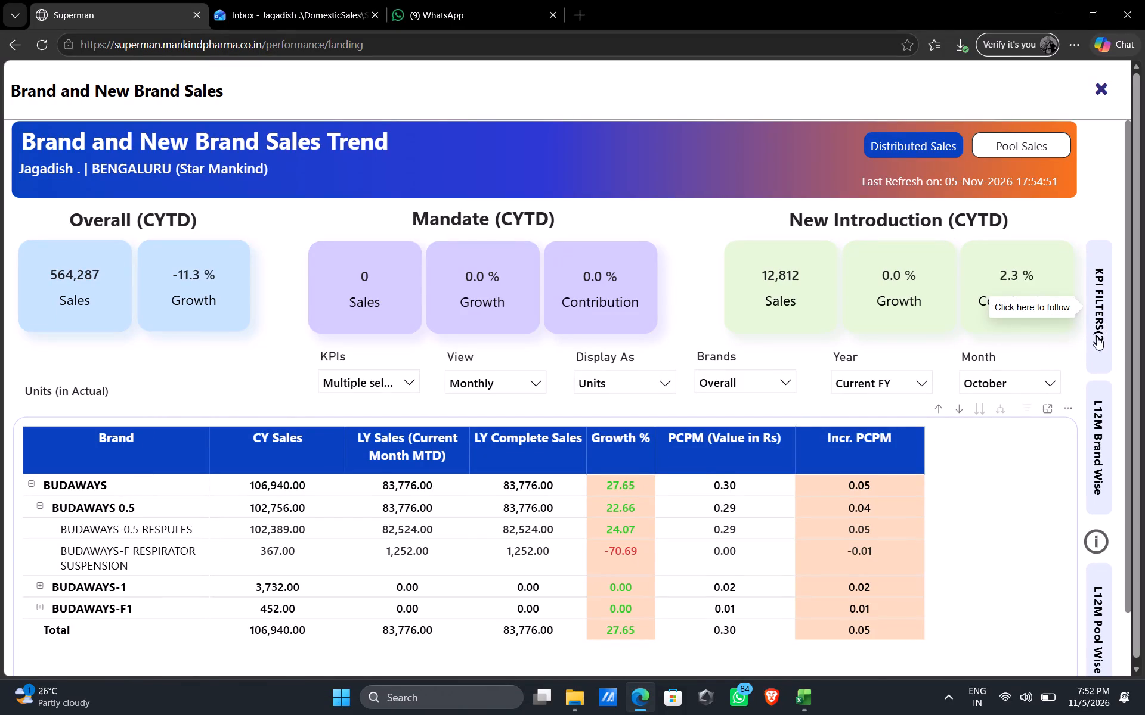
View the L12M Brand Wise sales for BUDAWAYS, and reopen the Brand and New Brand Sales report afresh.
left_click(1106, 464)
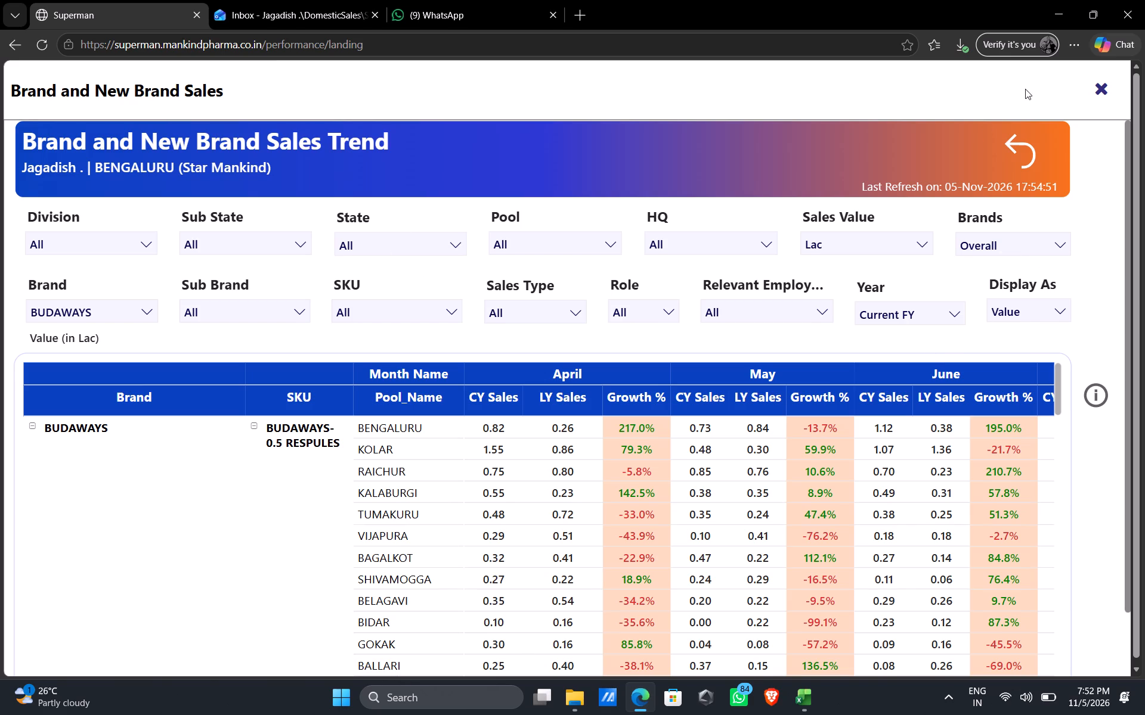
left_click(1108, 88)
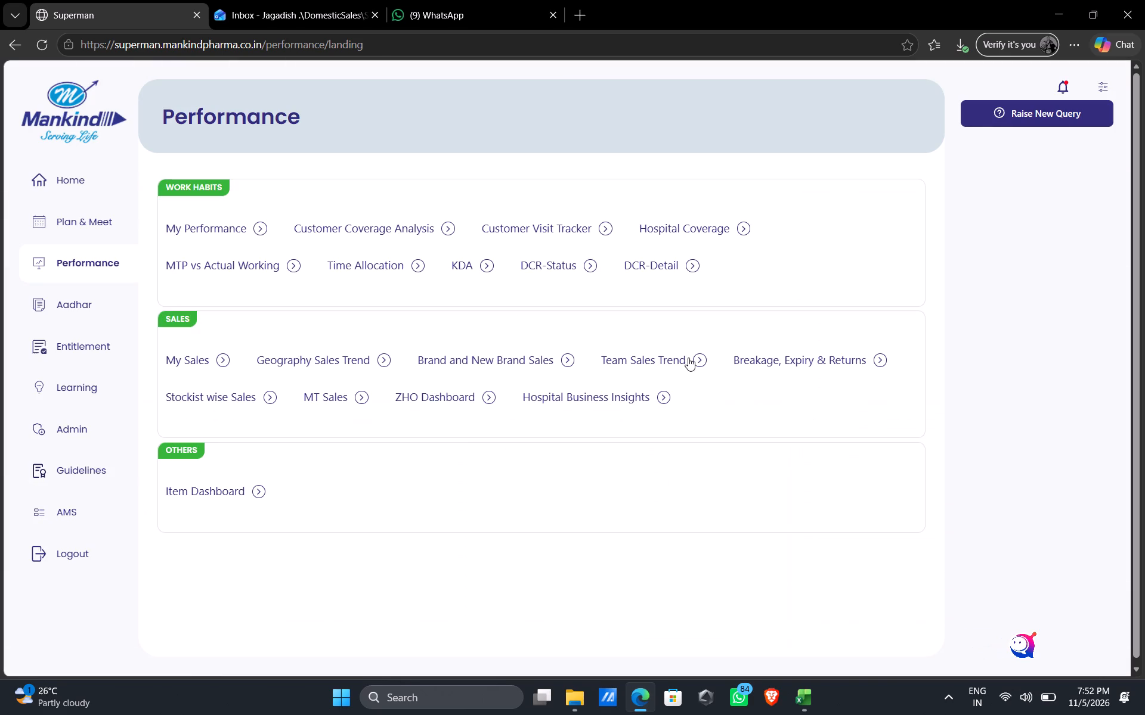
left_click(570, 364)
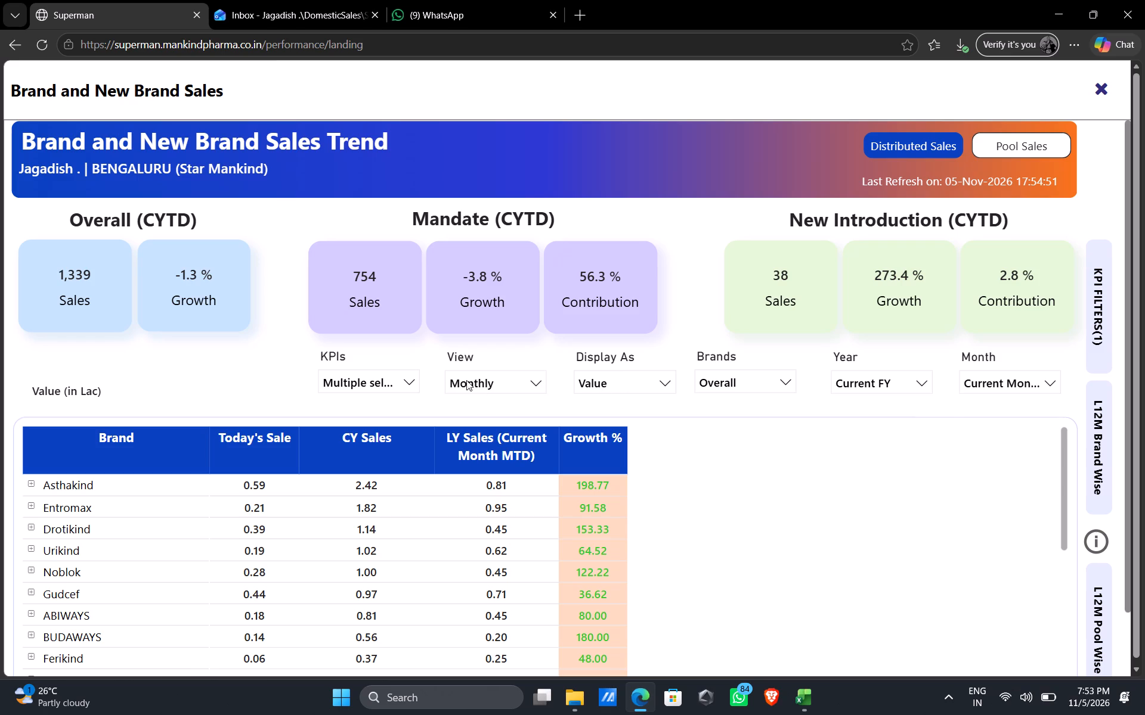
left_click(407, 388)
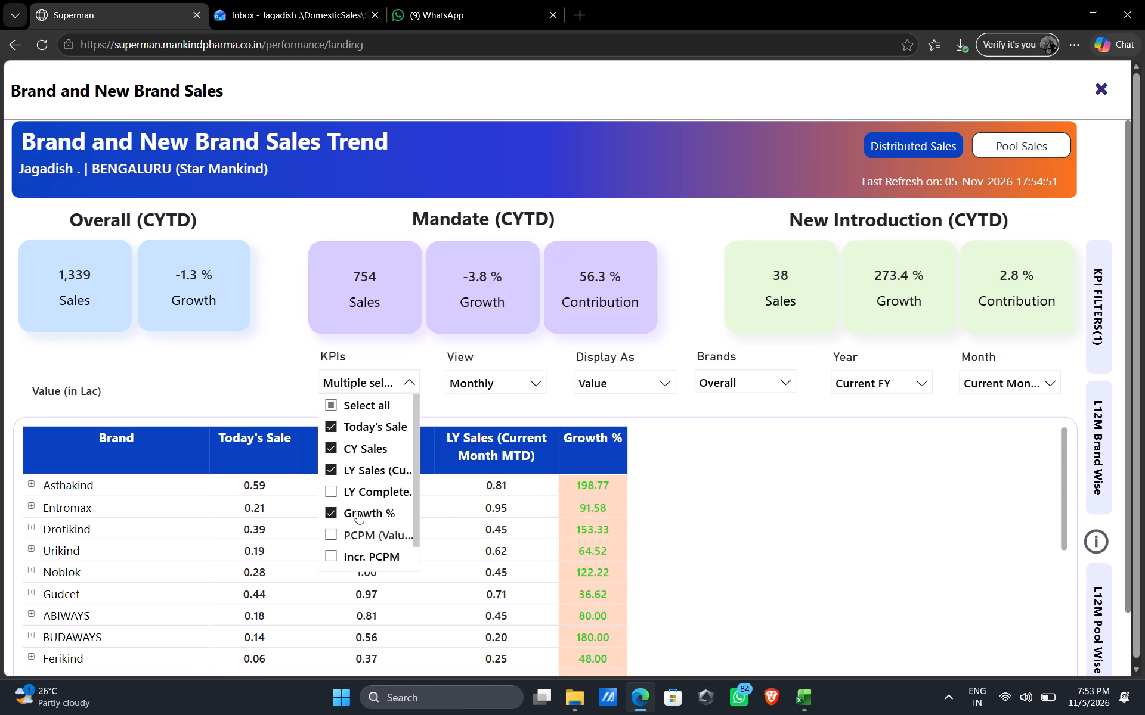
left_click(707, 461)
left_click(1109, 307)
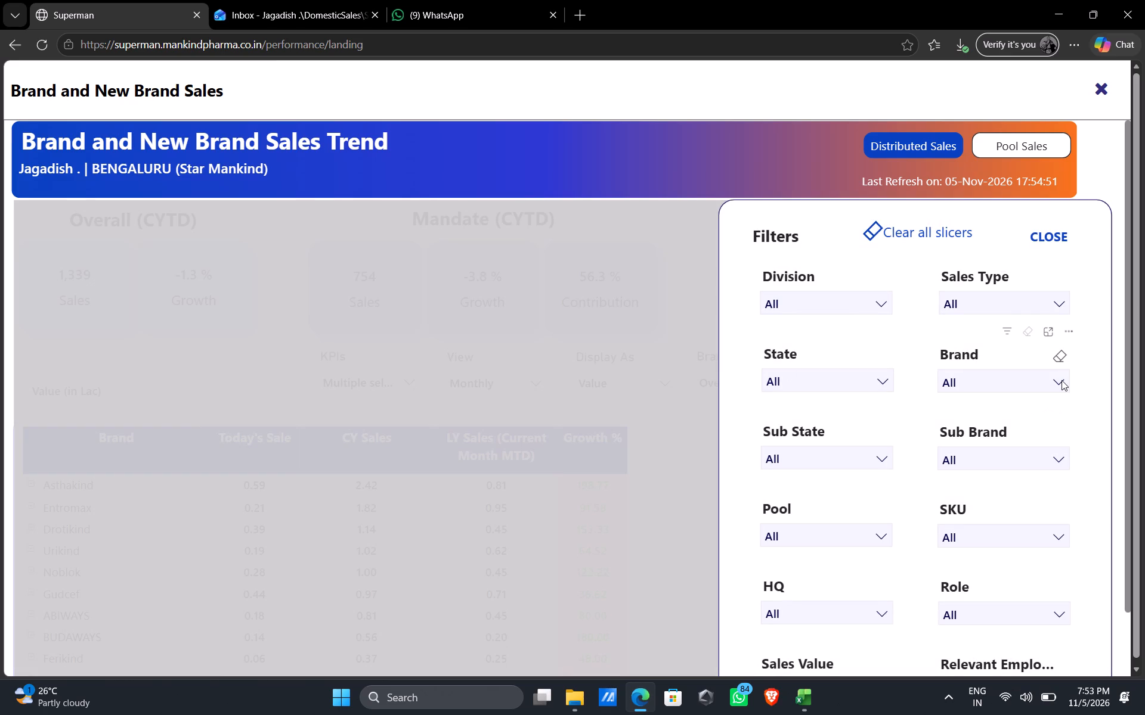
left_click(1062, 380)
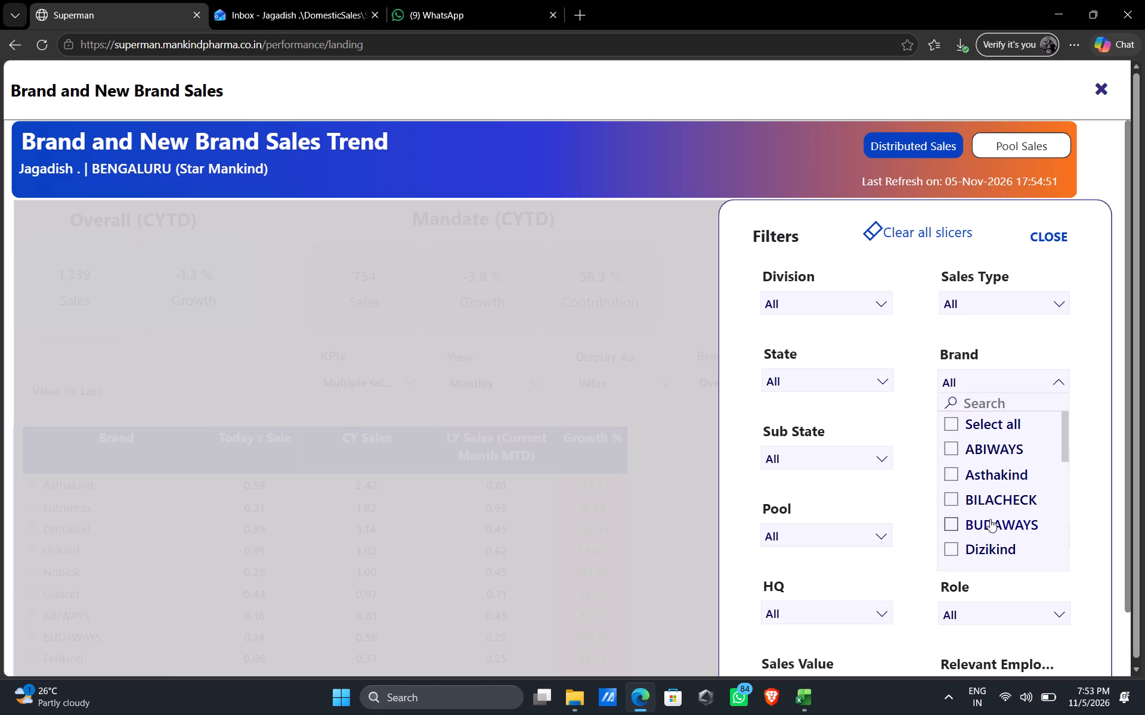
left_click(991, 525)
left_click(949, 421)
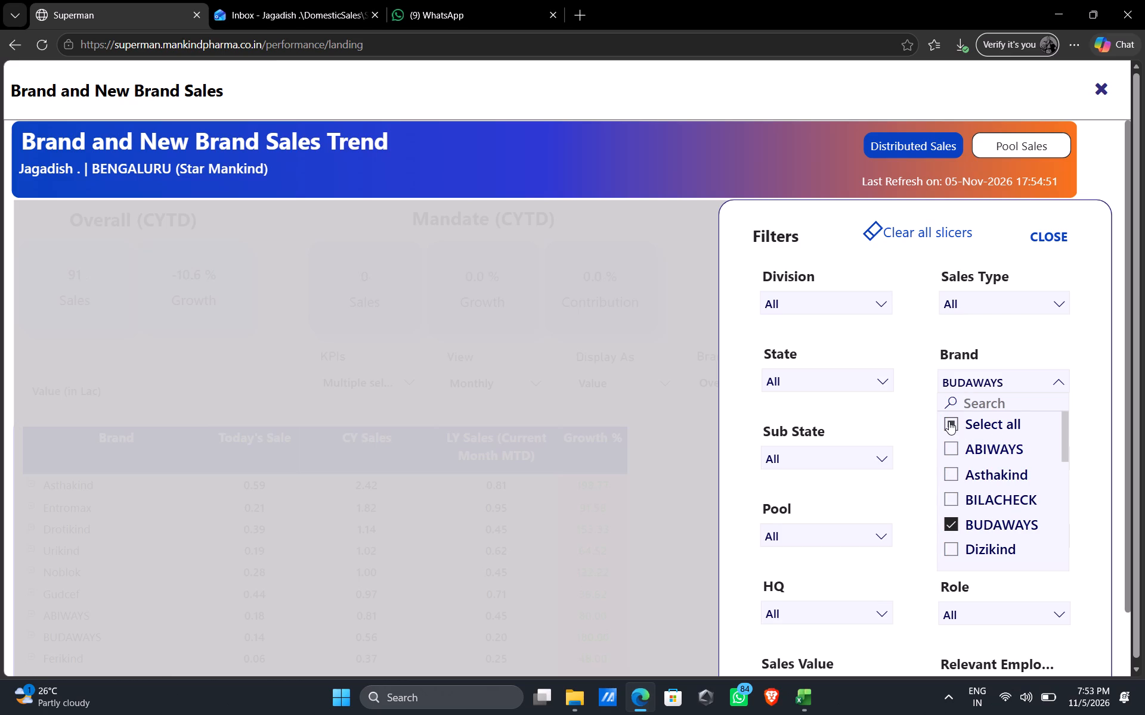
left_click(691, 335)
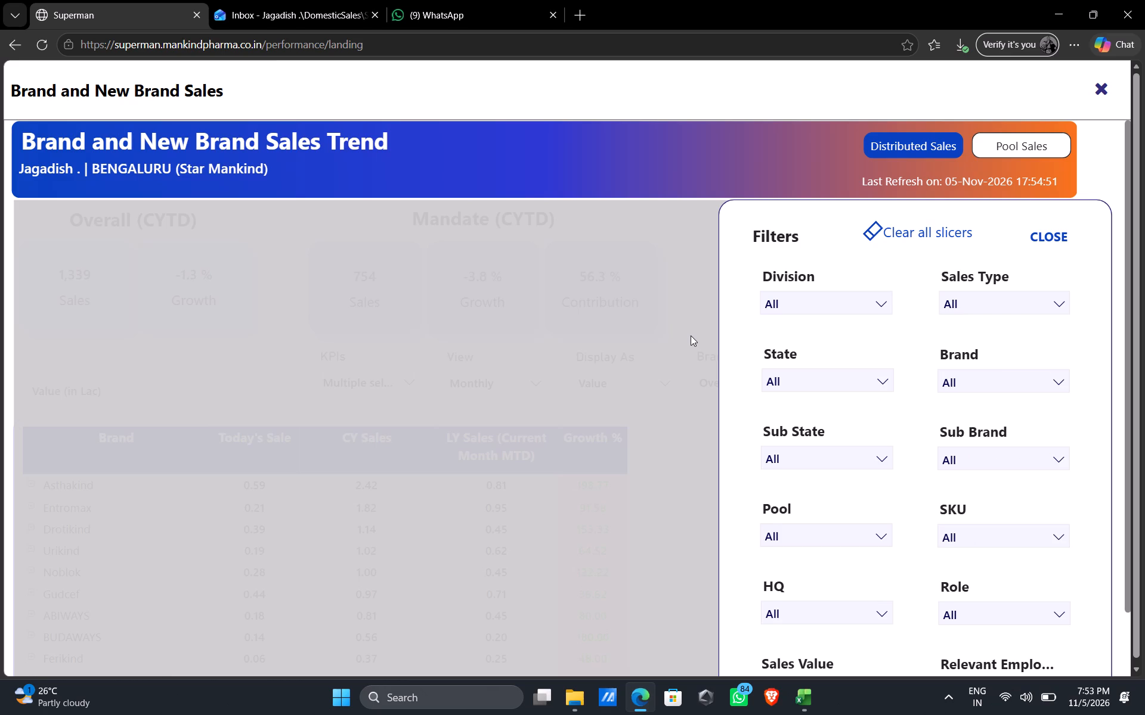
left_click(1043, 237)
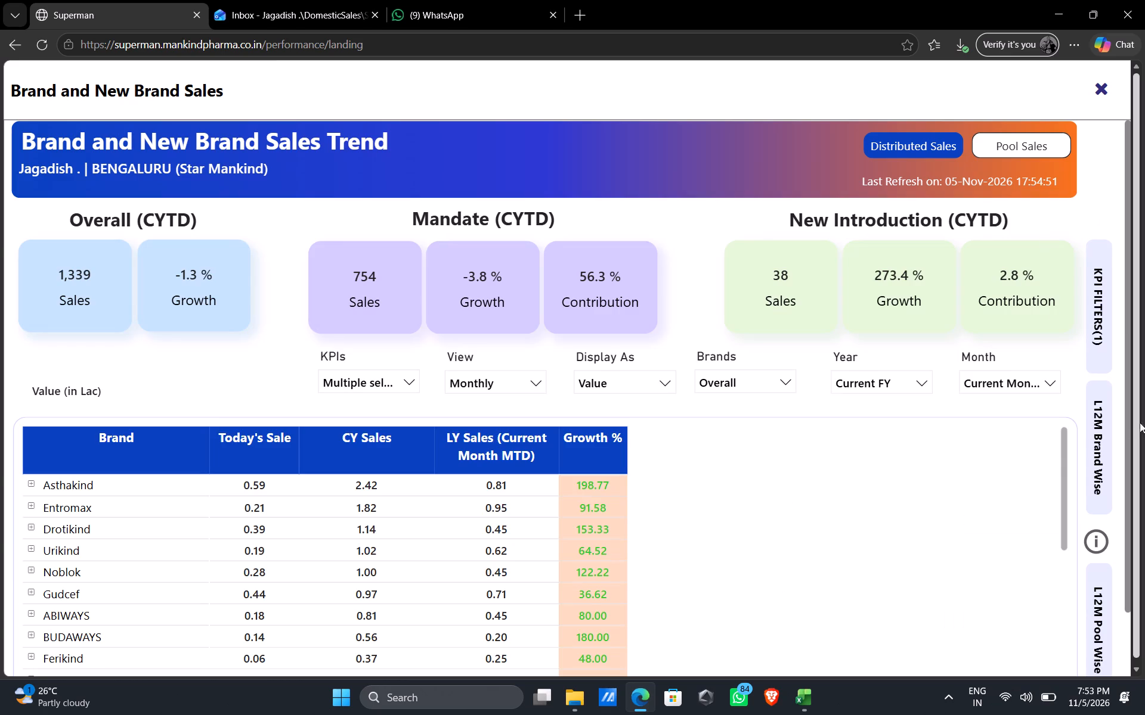
Open the L12M Brand Wise view and look over the Asthakind product sales by pool.
left_click(1099, 432)
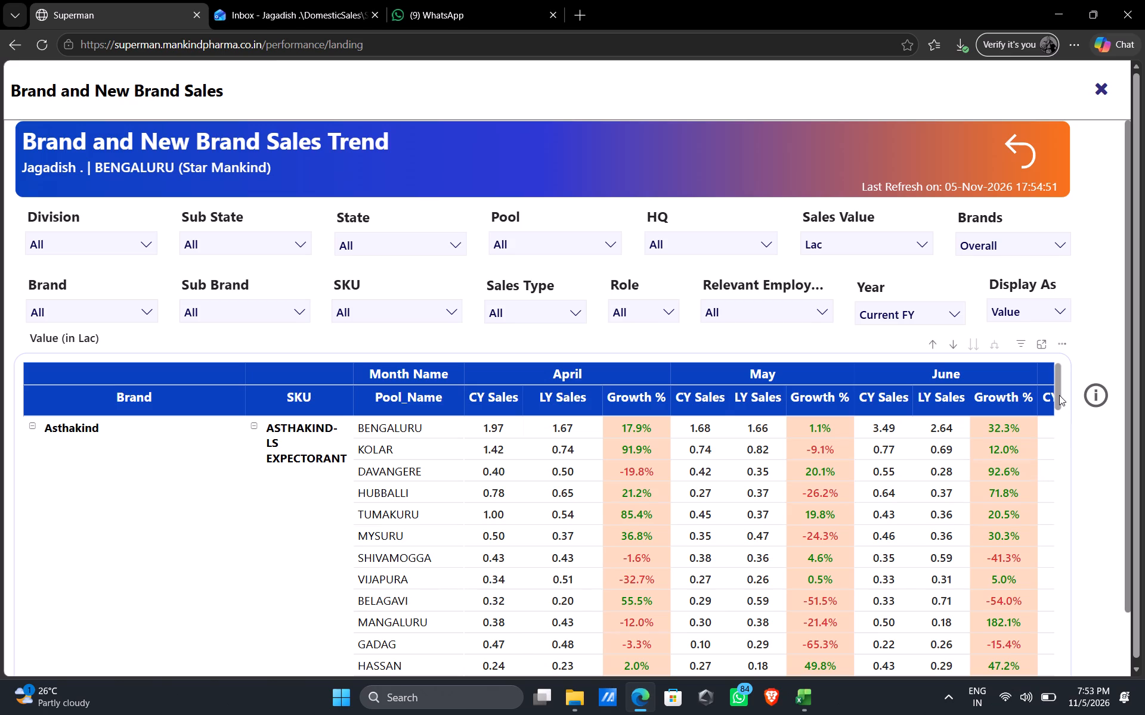
left_click_drag(1059, 395, 1051, 467)
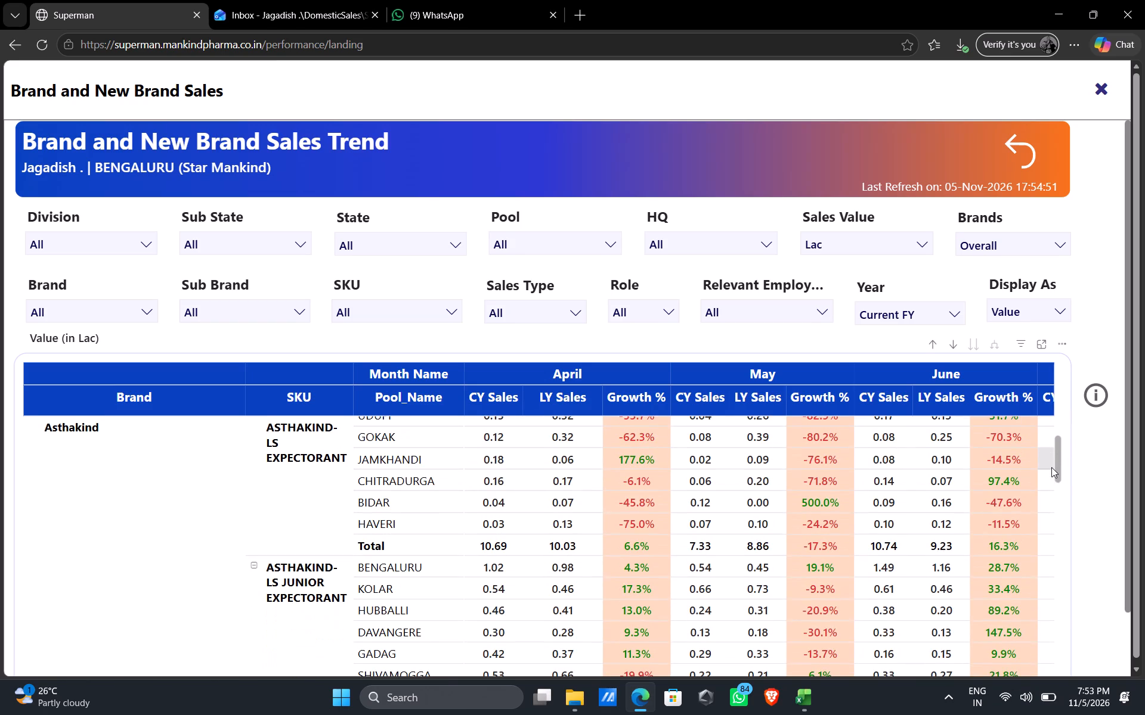
left_click_drag(1051, 467, 1057, 395)
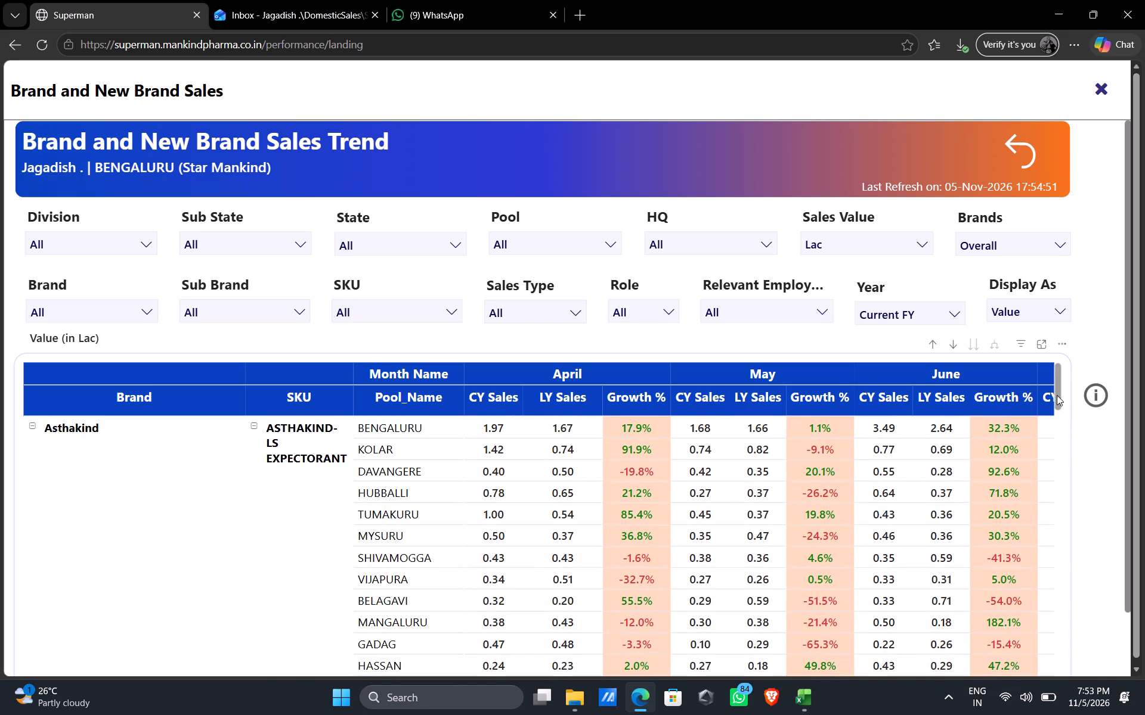
left_click_drag(1057, 395, 1065, 405)
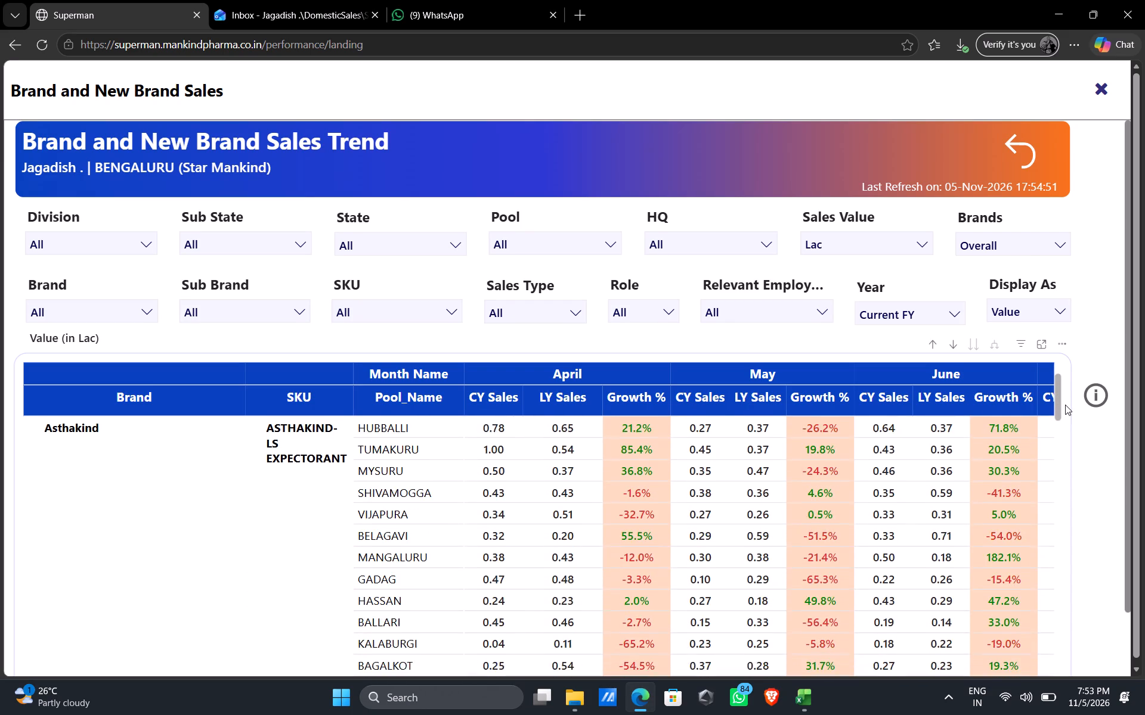
left_click_drag(1065, 405, 1067, 362)
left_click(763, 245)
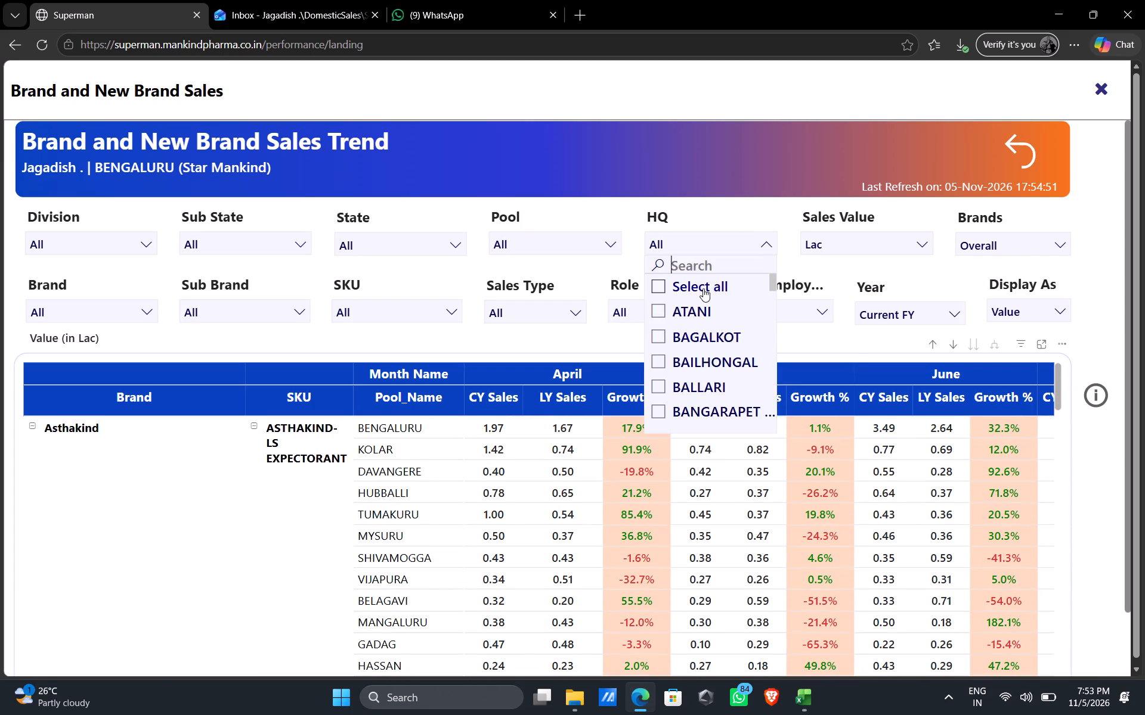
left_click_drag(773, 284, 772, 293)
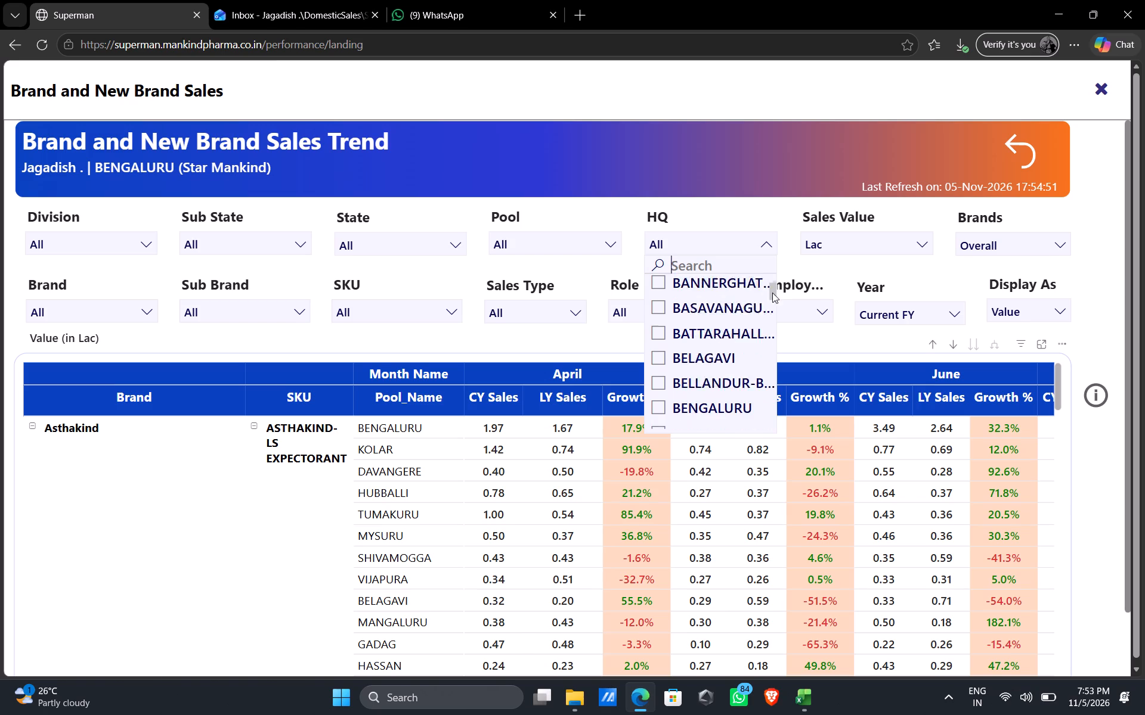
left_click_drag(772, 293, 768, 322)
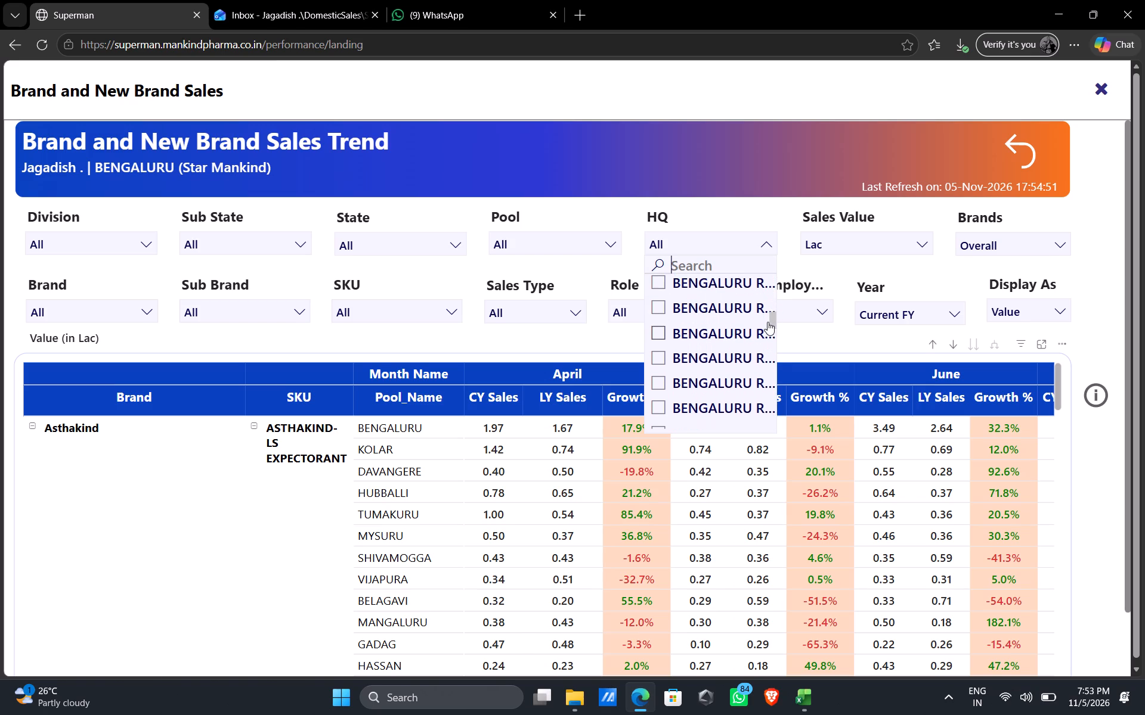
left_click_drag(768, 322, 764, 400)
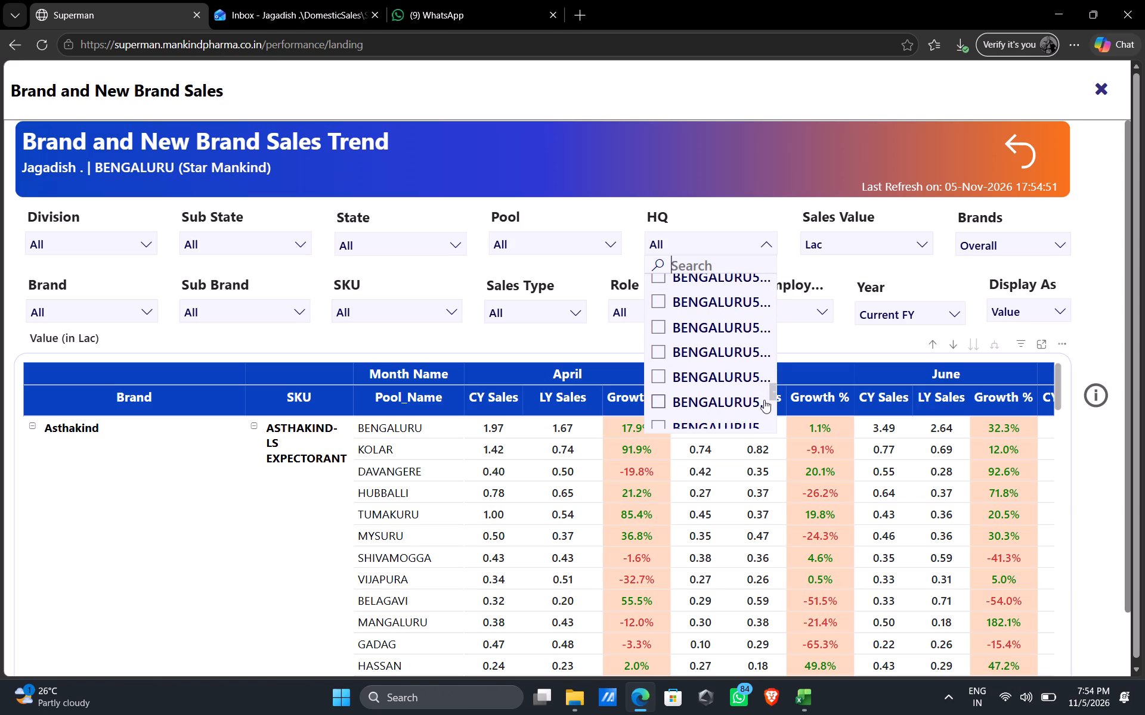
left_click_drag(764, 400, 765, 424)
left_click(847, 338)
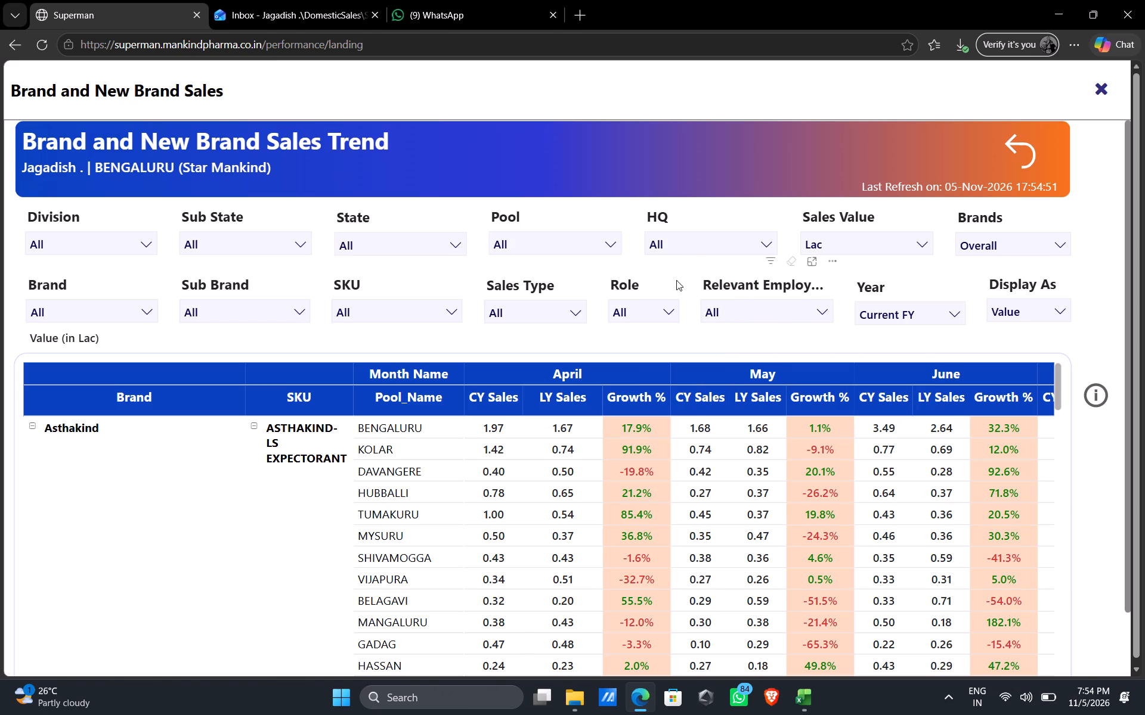
Filter the L12M Brand Wise table to the TUMAKURU pool.
left_click(612, 244)
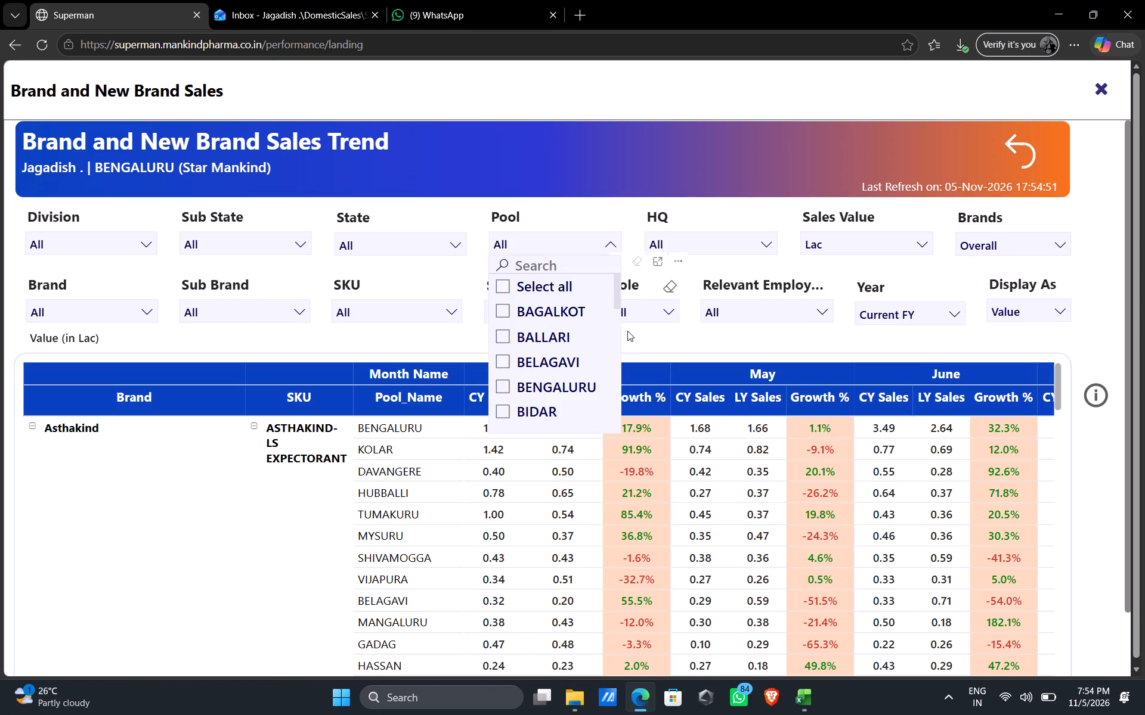
left_click(617, 360)
left_click(617, 360)
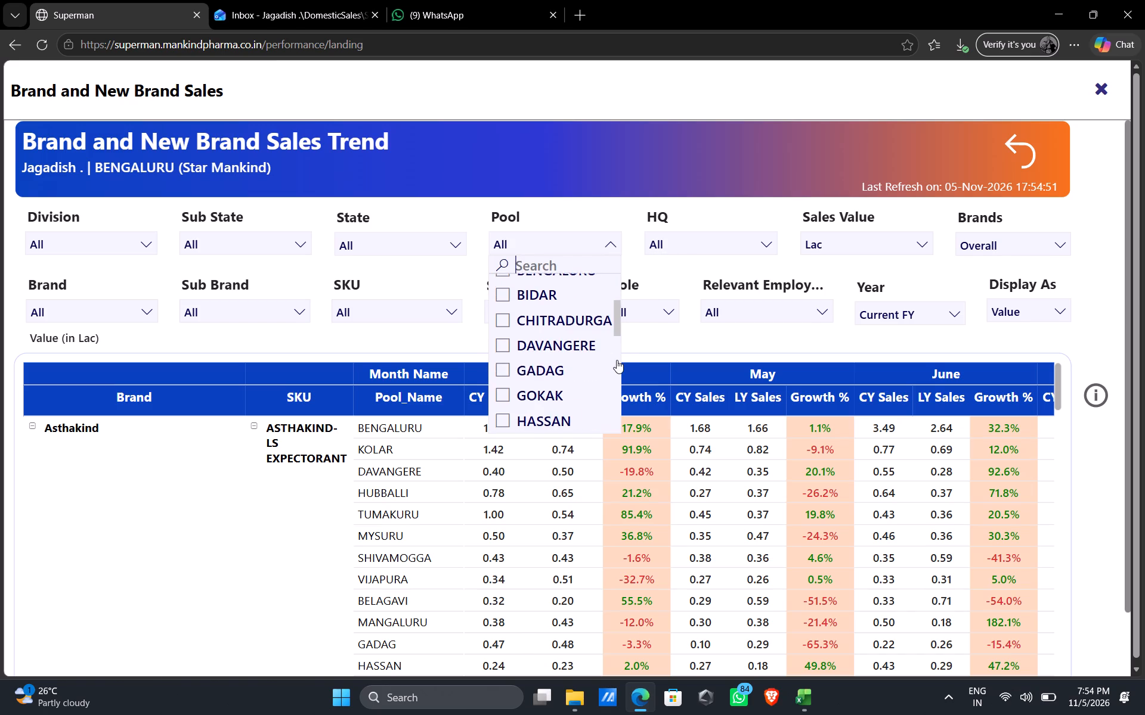
left_click(616, 384)
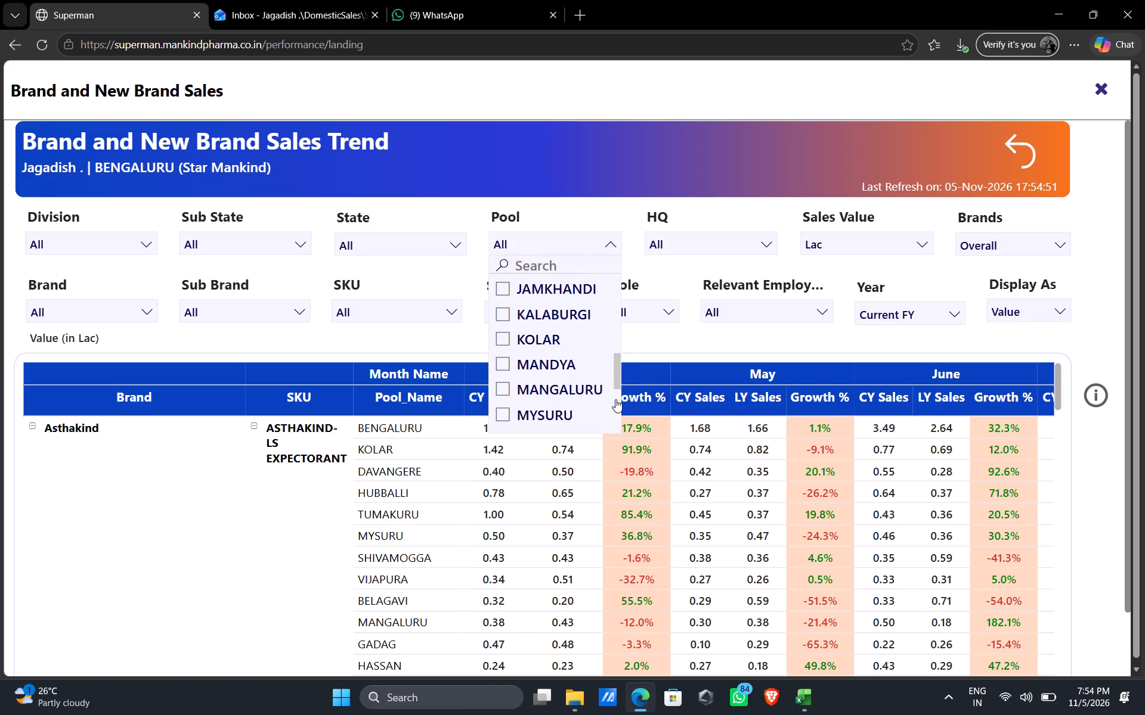
left_click(615, 399)
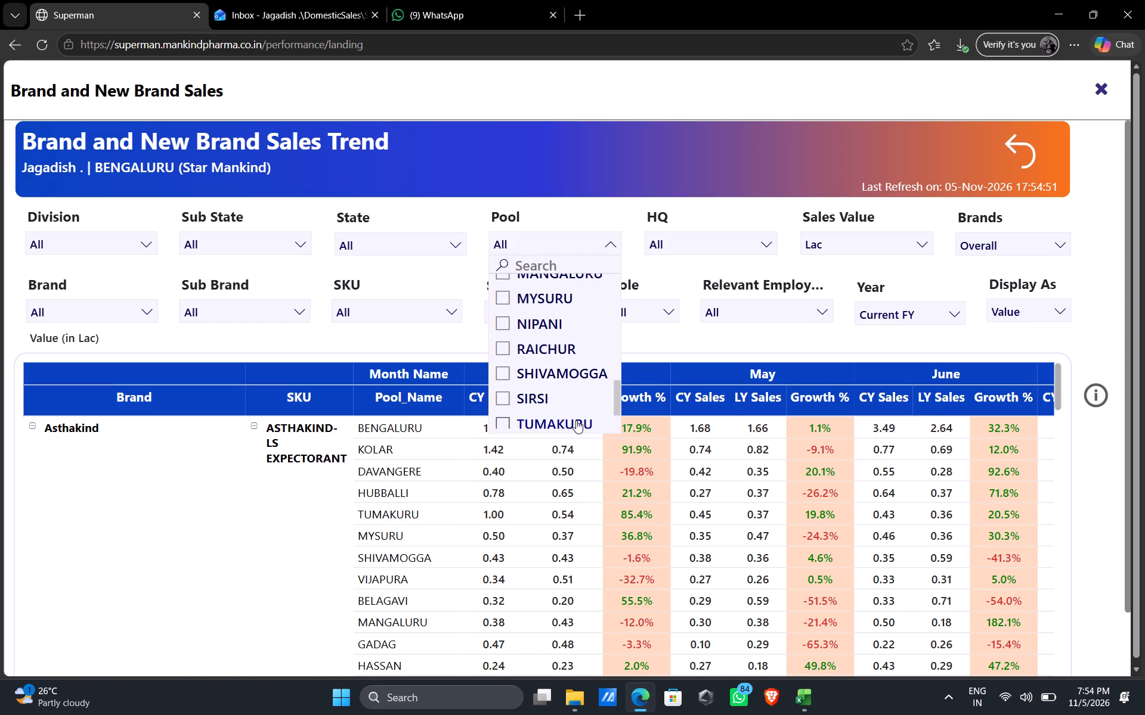
left_click(576, 420)
left_click(689, 341)
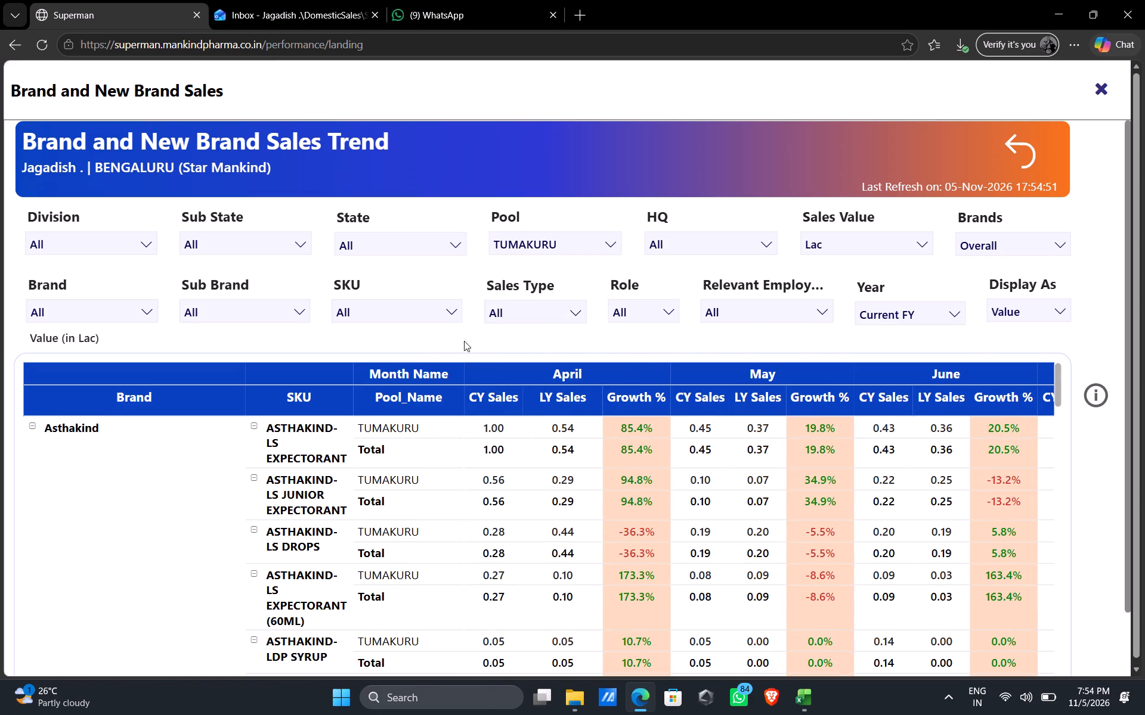
Filter the TUMAKURU pool's table to the BUDAWAYS brand only.
left_click(144, 315)
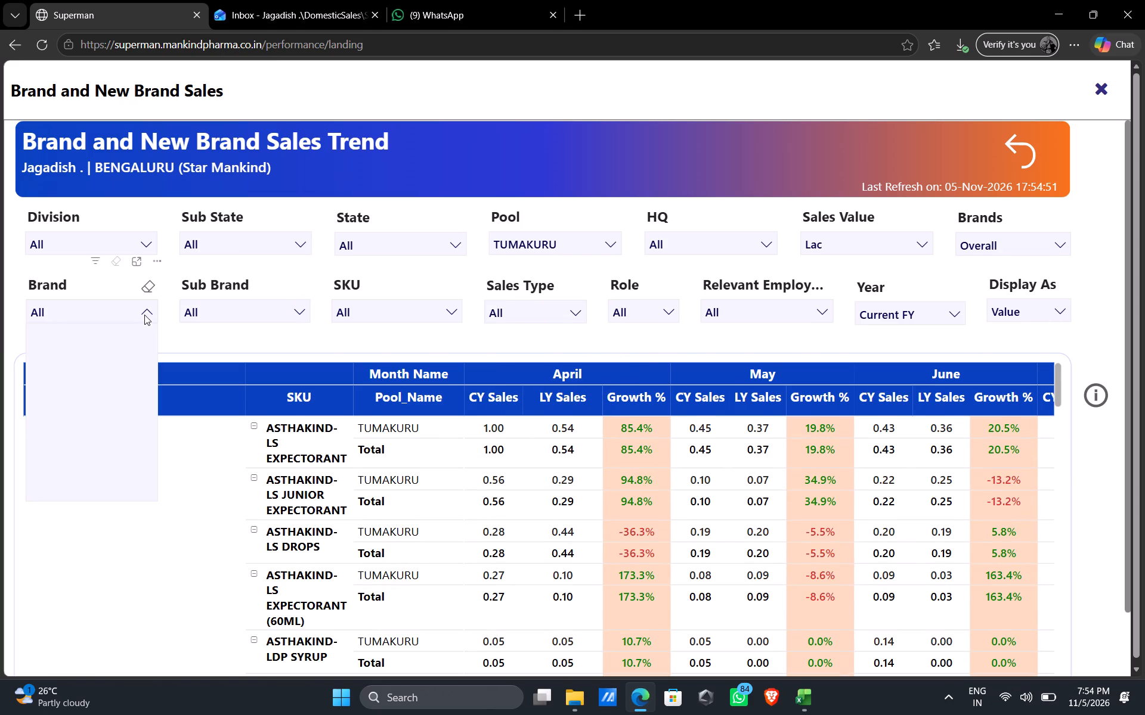
left_click(41, 352)
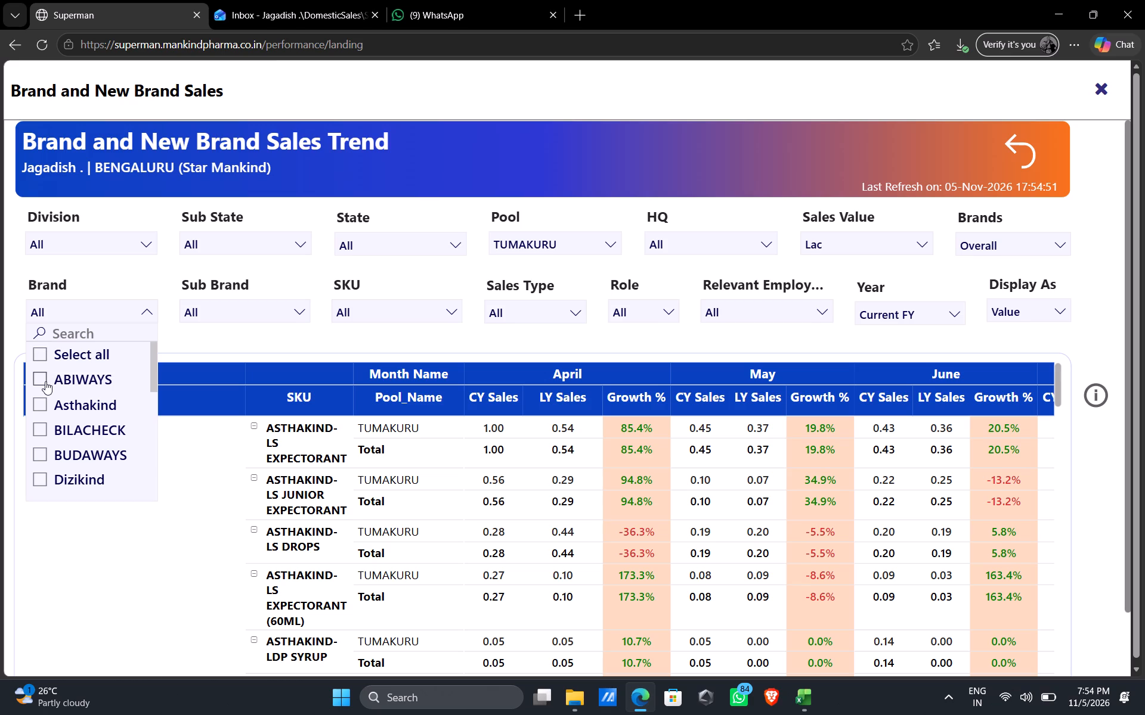
left_click(45, 381)
left_click(44, 408)
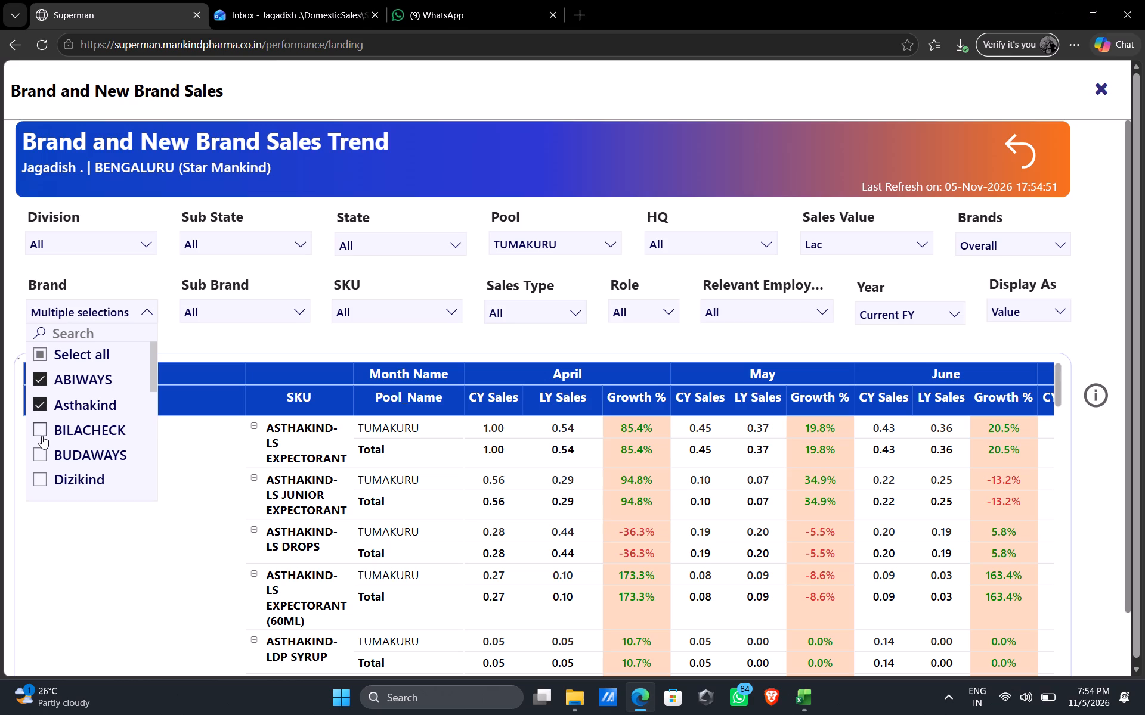
left_click(44, 400)
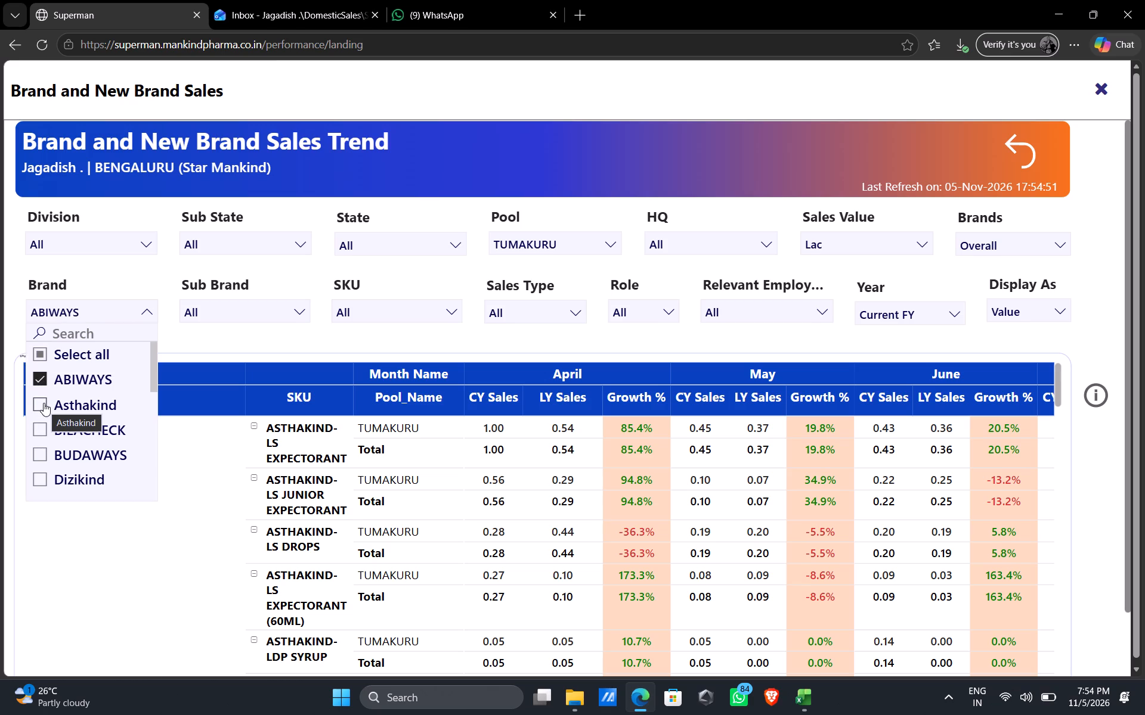
left_click(36, 375)
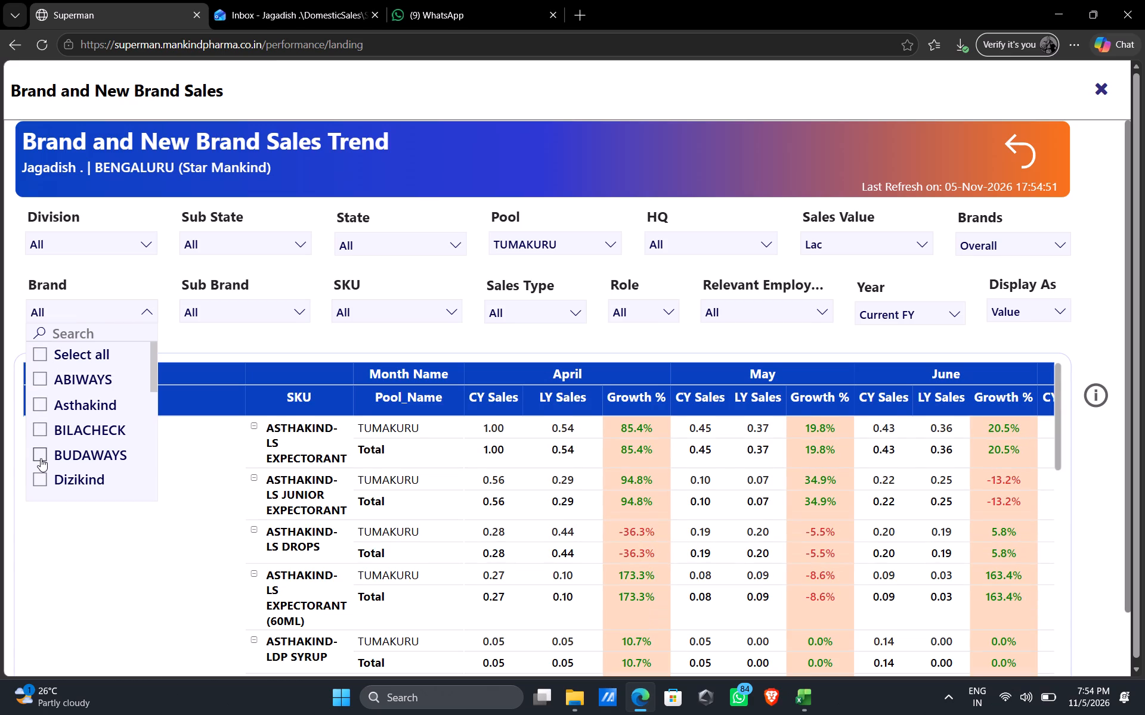
left_click(41, 458)
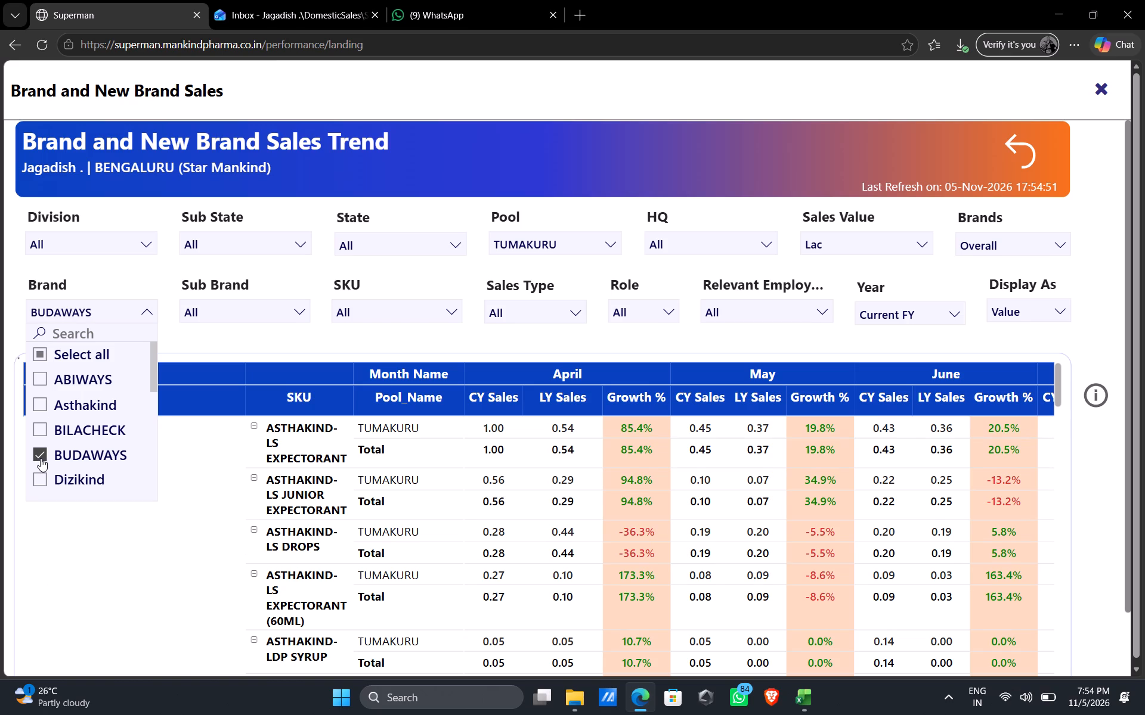
left_click(190, 355)
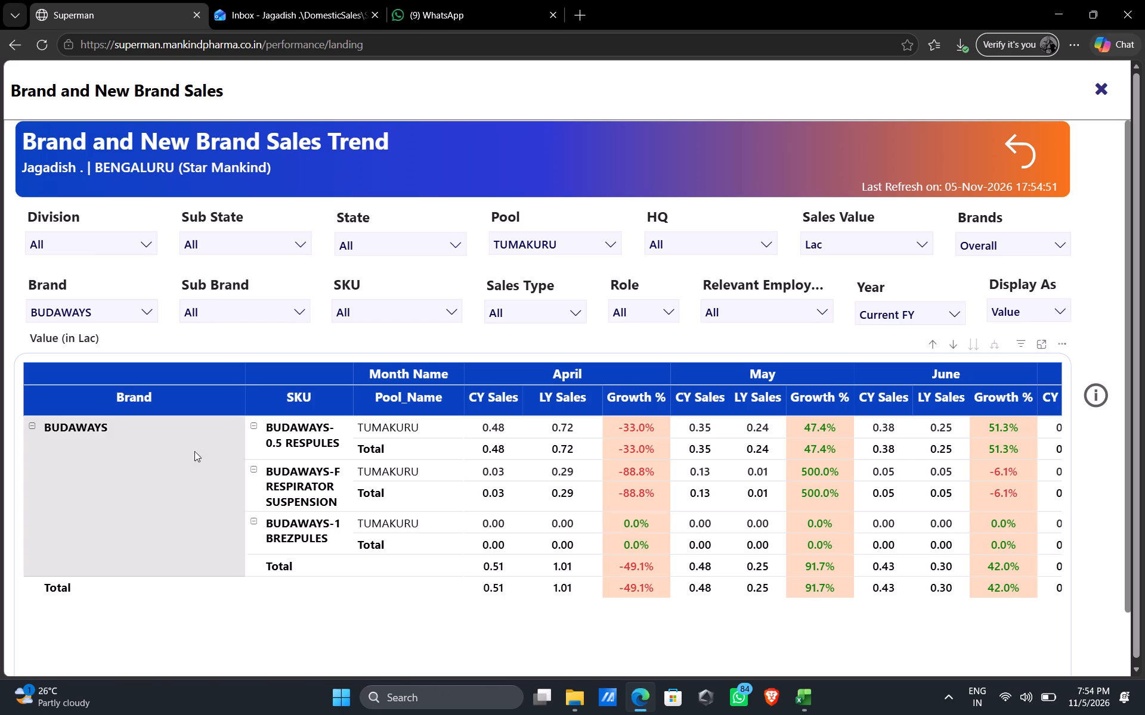
Examine the month-wise value sales of the BUDAWAYS products in the TUMAKURU pool, across to the November and December columns and back to August.
left_click(1041, 542)
key("Right")
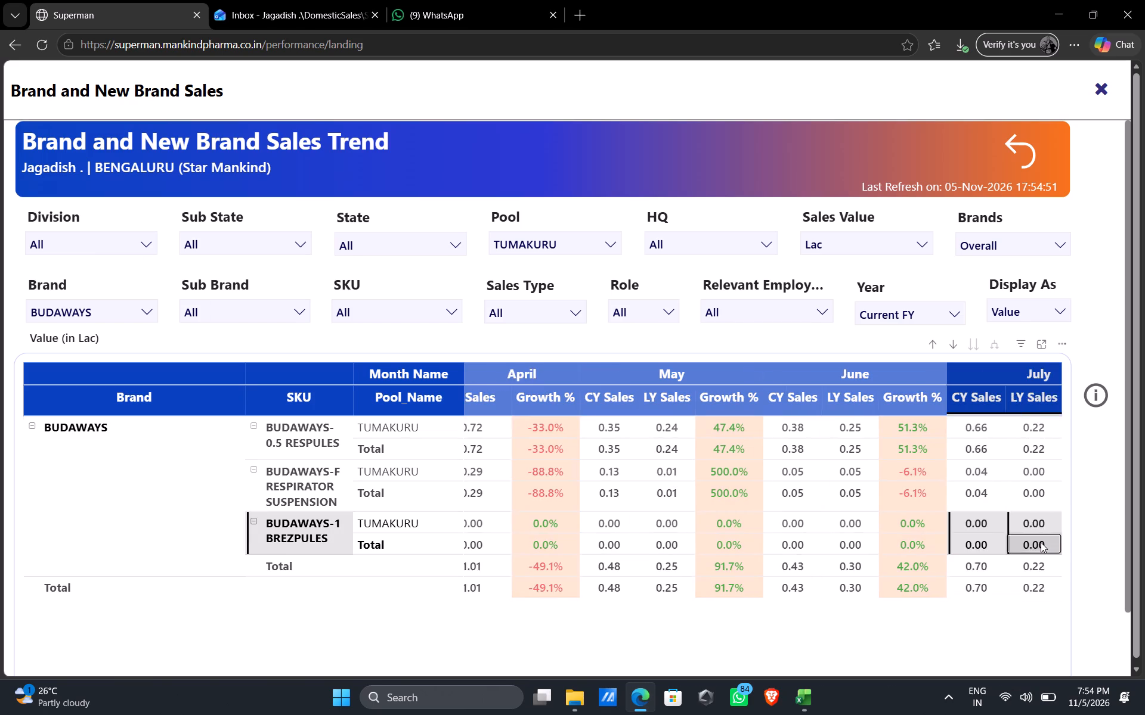
key("Right")
key("Right")
key("Right")
key("Right")
key("Right")
key("Right")
key("Right")
key("Right")
key("Right")
key("Right")
key("Right")
key("Right")
key("Right")
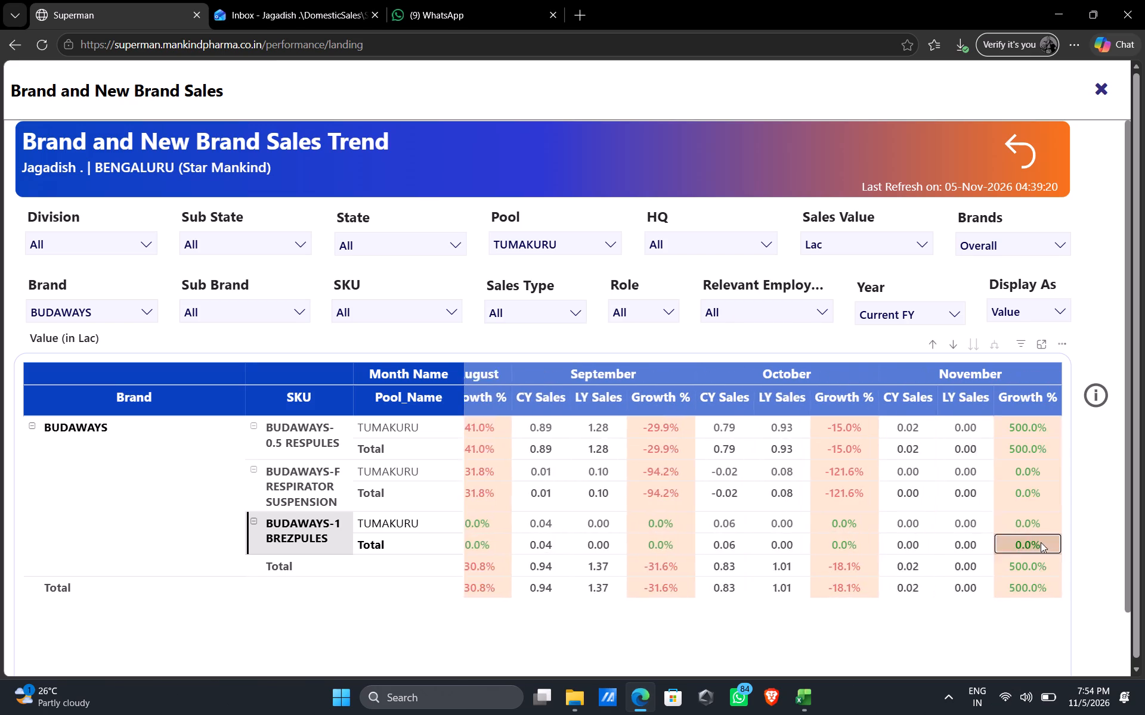
key("Right")
key("Right")
key("Left")
key("Left")
key("Left")
key("Left")
key("Left")
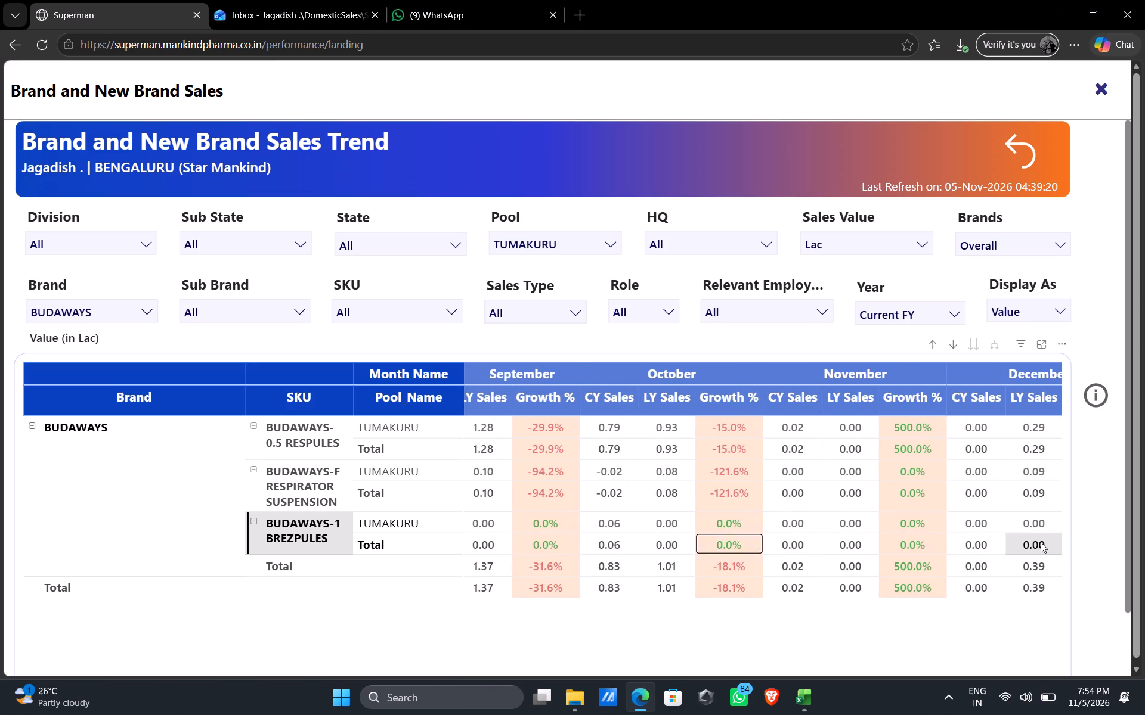
key("Left")
key("Left")
key("Left")
key("Left")
key("Left")
key("Left")
key("Left")
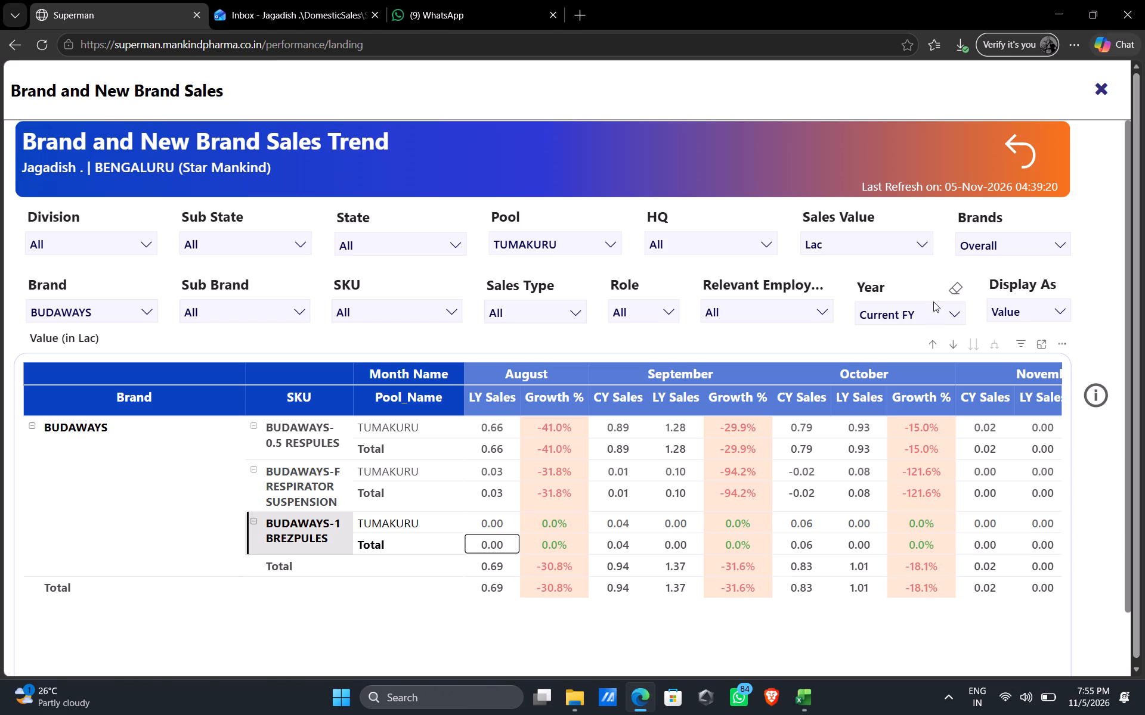
Switch the BUDAWAYS sales trend table to display Units.
left_click(958, 313)
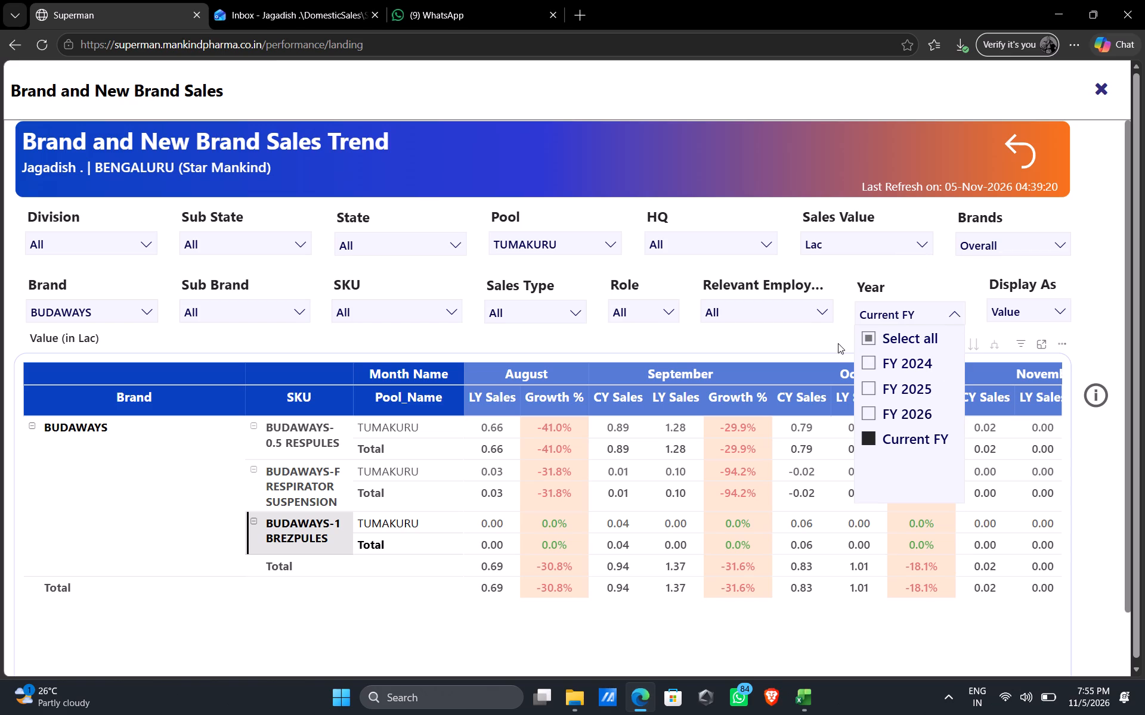
left_click(1063, 312)
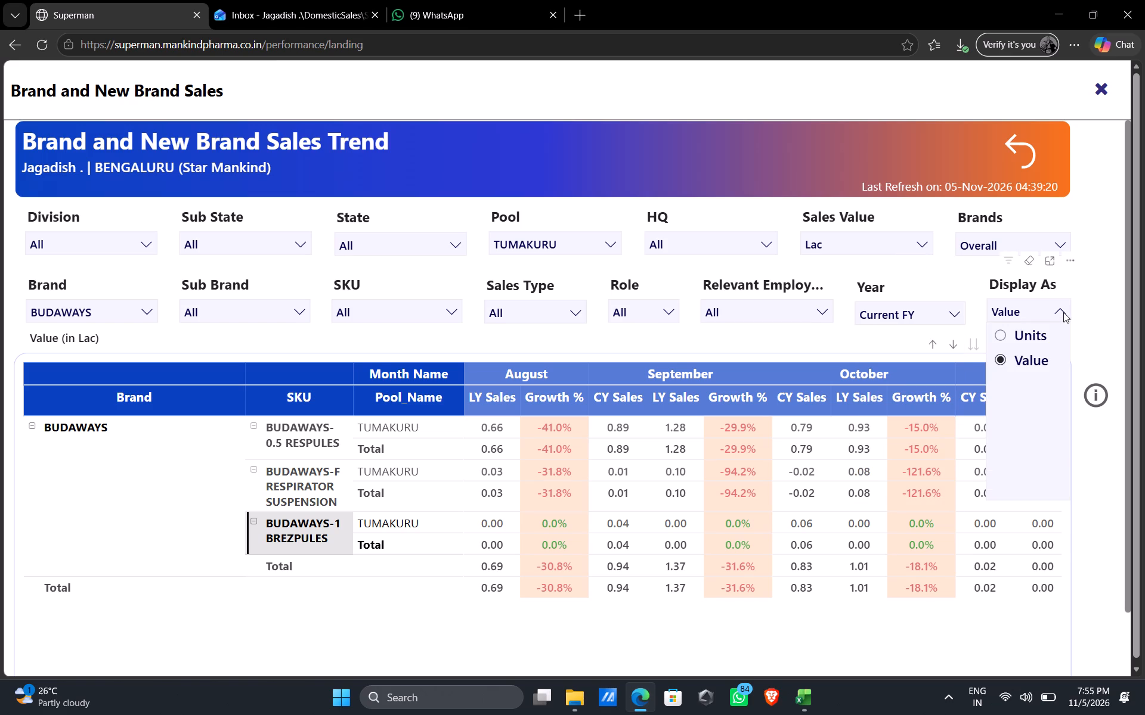
left_click(1001, 334)
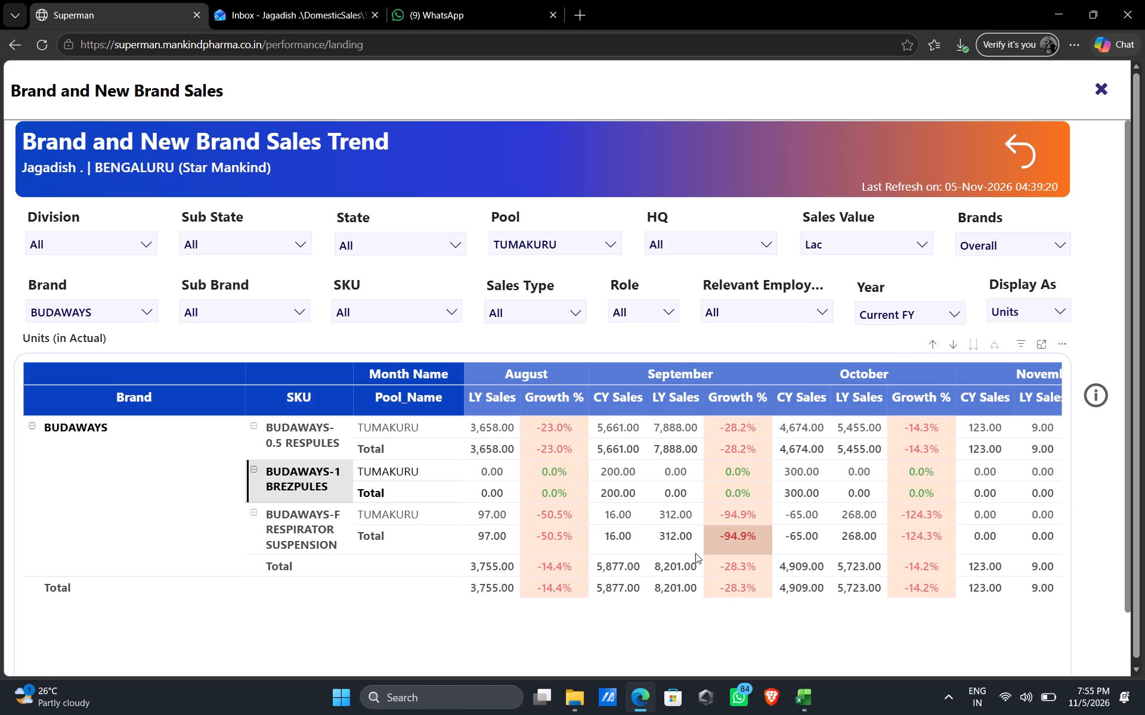
Examine the BUDAWAYS unit sales for November through February, and go back over the October and November columns.
left_click(1007, 614)
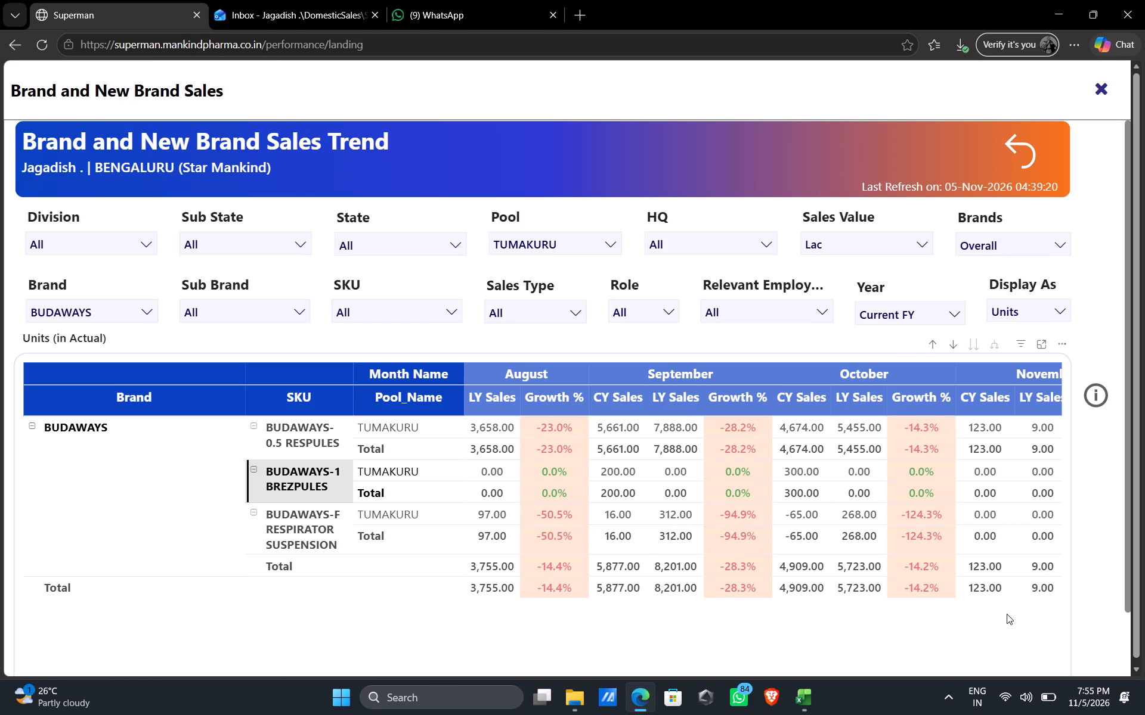
key("Left")
key("Left")
key("Left")
key("Left")
key("Left")
key("Left")
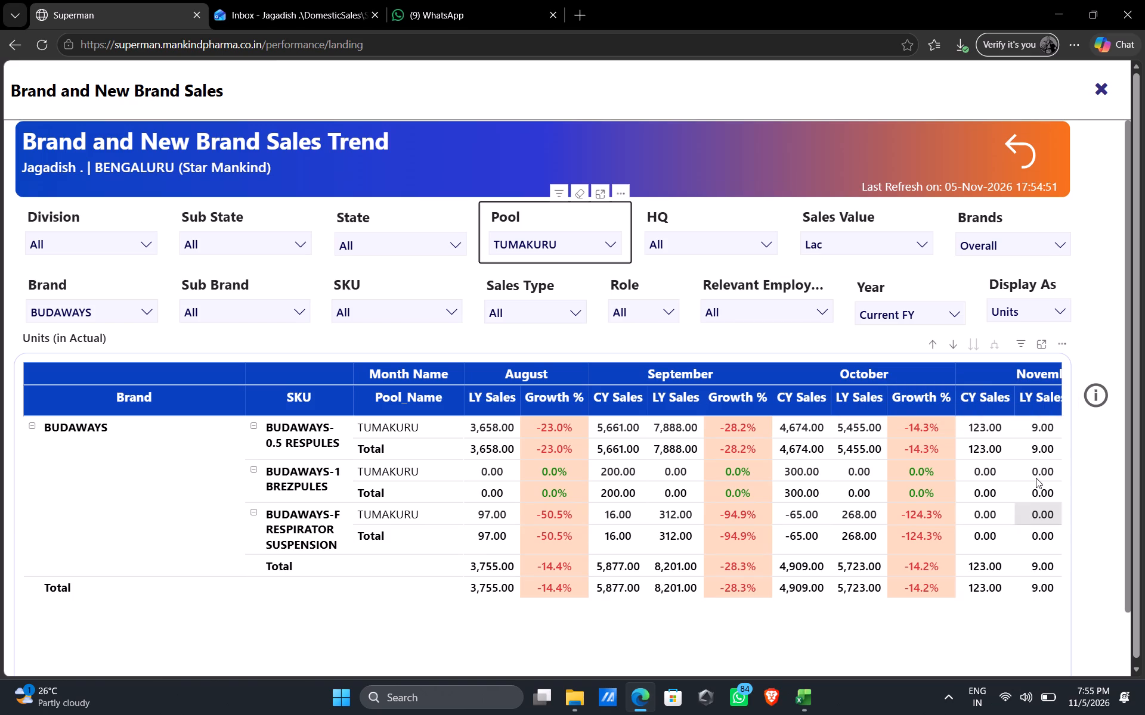
left_click(1028, 464)
key("Right")
key("Right")
key("Right")
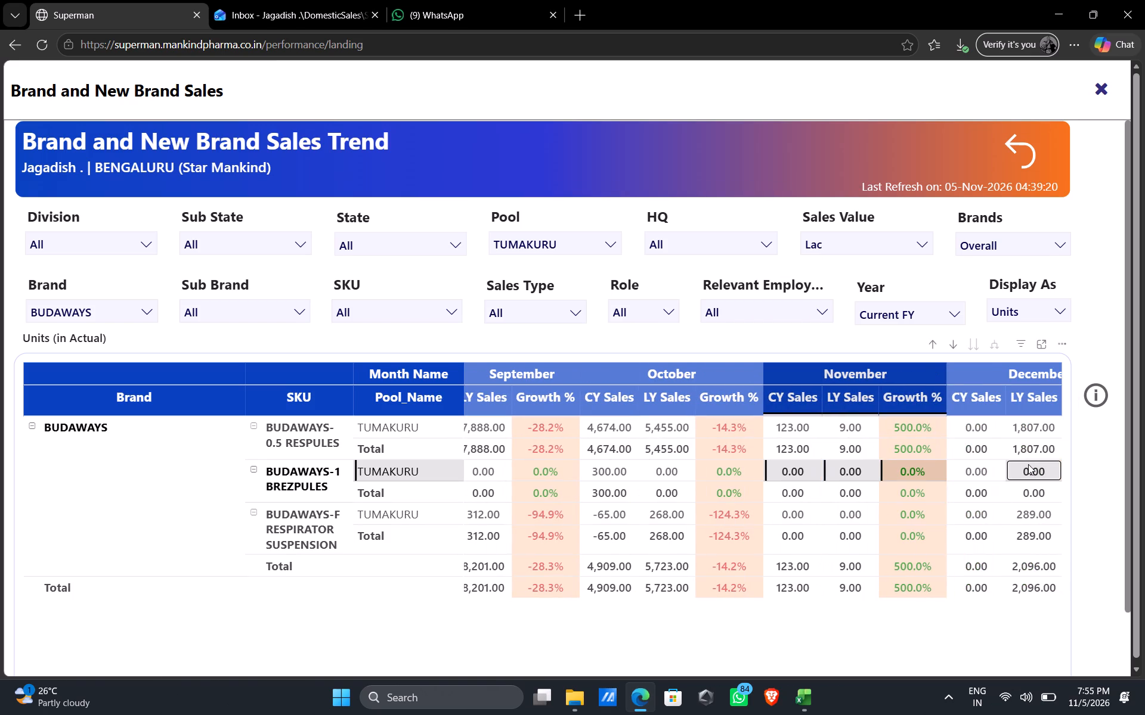
key("Right")
key("Right")
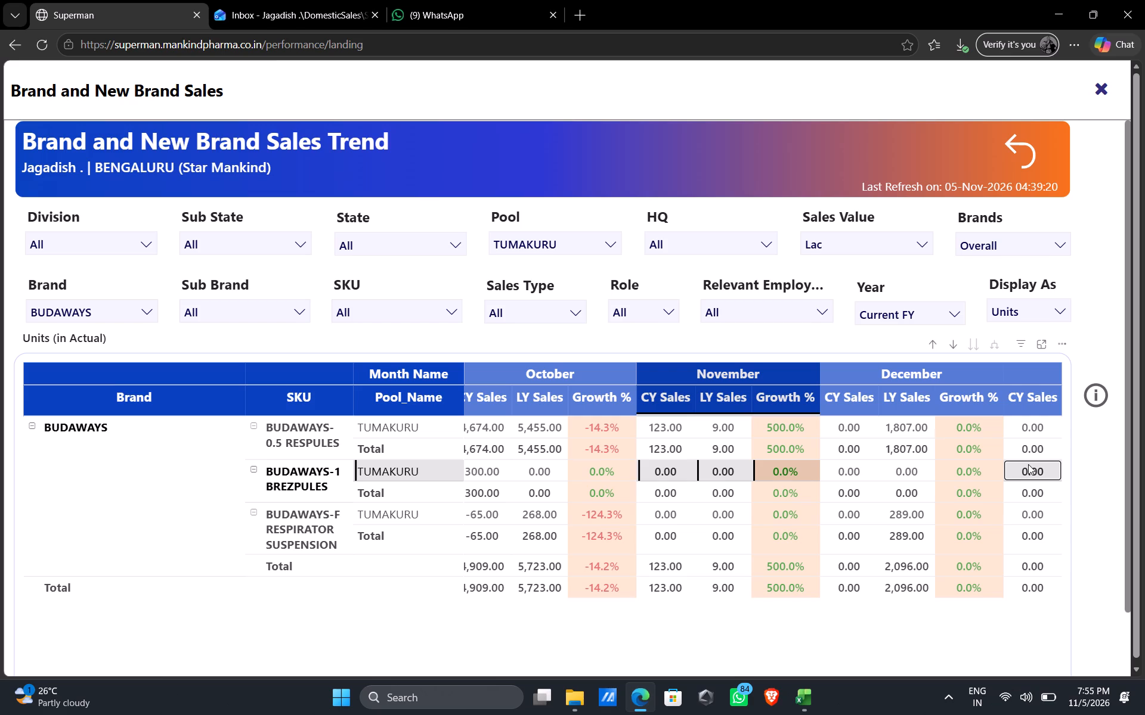
key("Right")
key("Right")
key("Right")
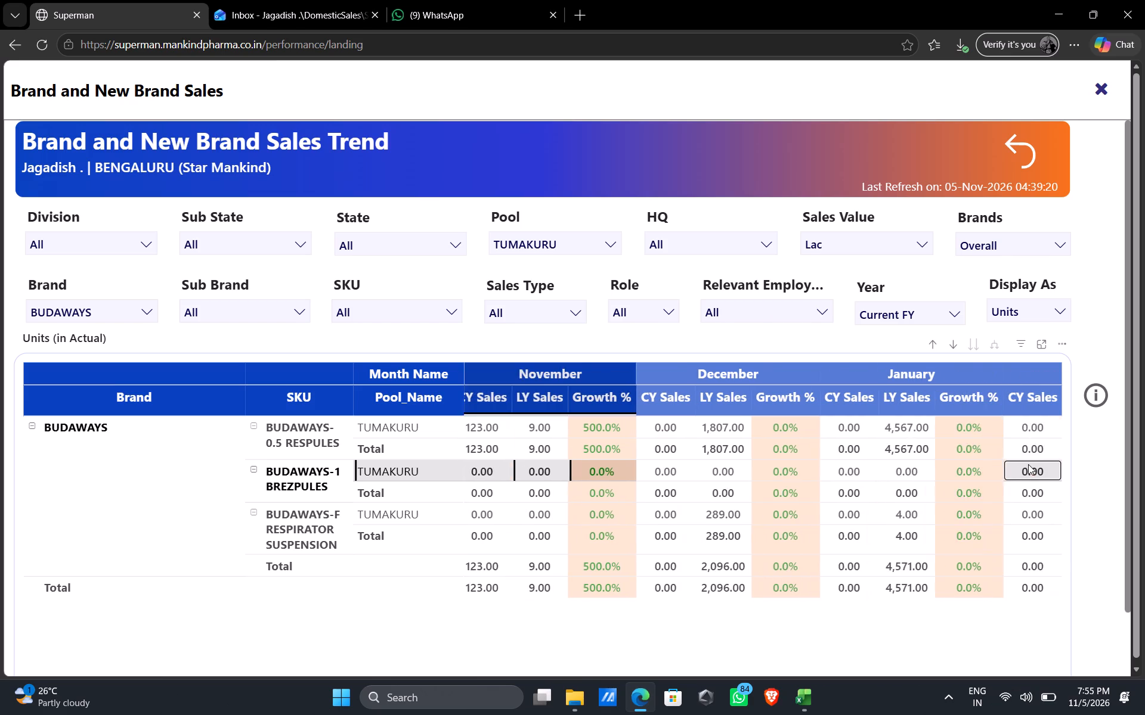
key("Right")
key("Right")
key("Right")
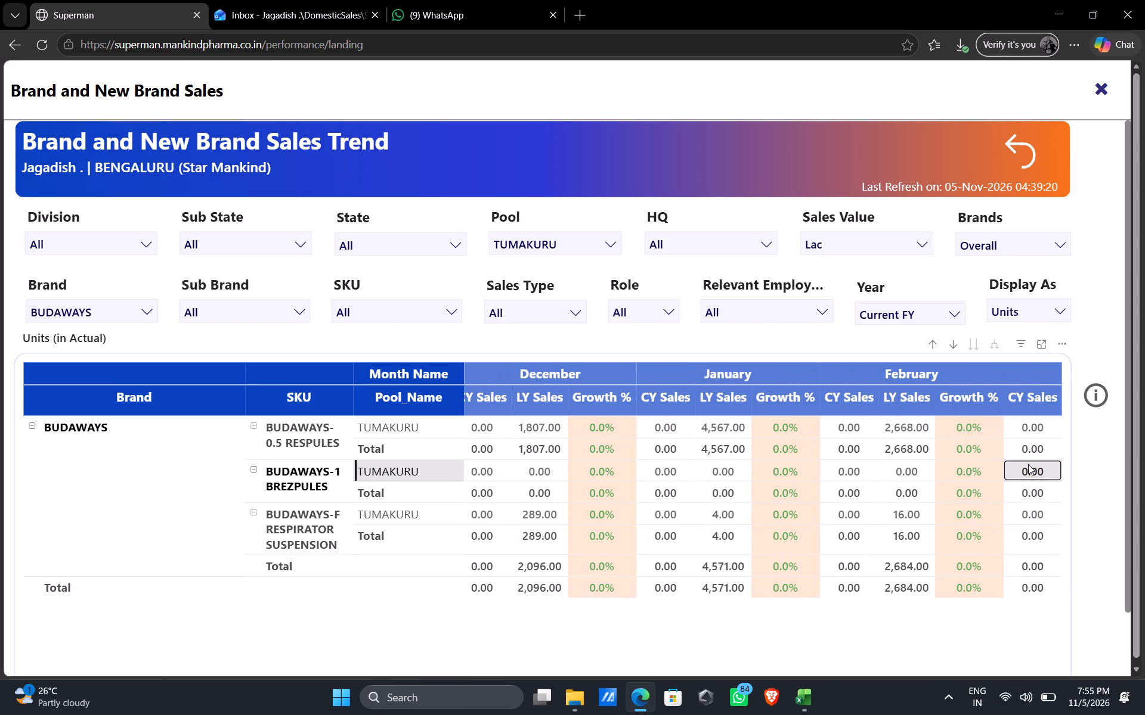
key("Left")
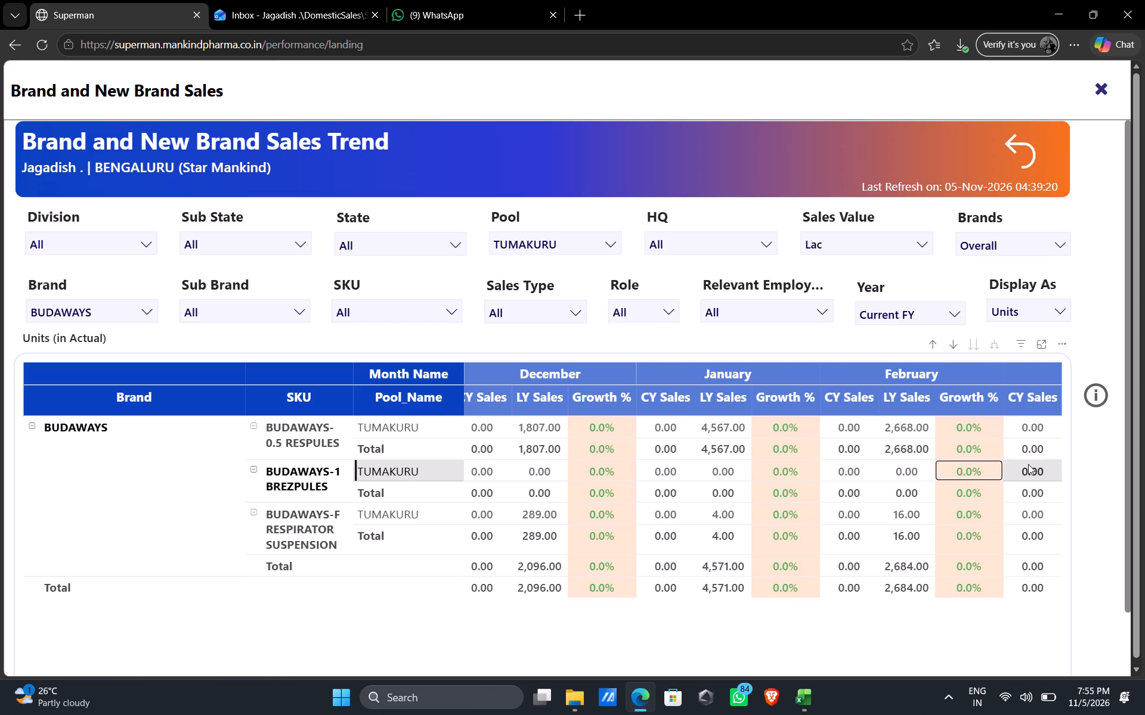
key("Left")
key("Left")
key("Left")
key("Left")
key("Left")
key("Left")
key("Left")
key("Left")
key("Left")
key("Left")
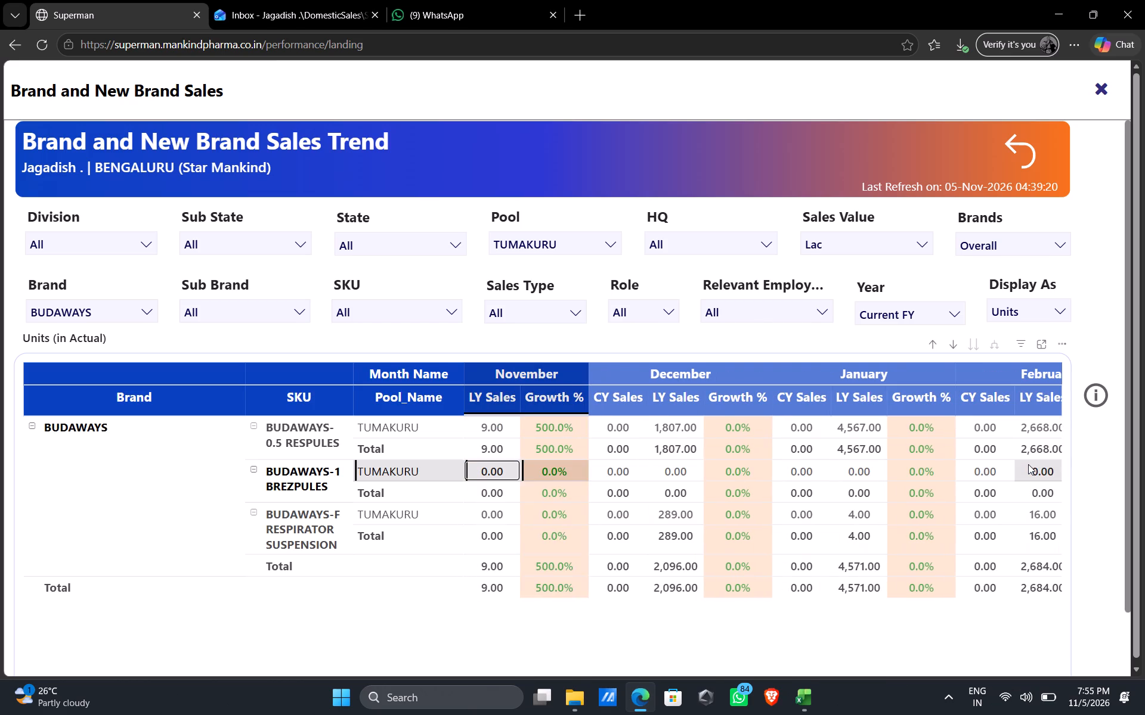
key("Left")
key("Left")
key("Left")
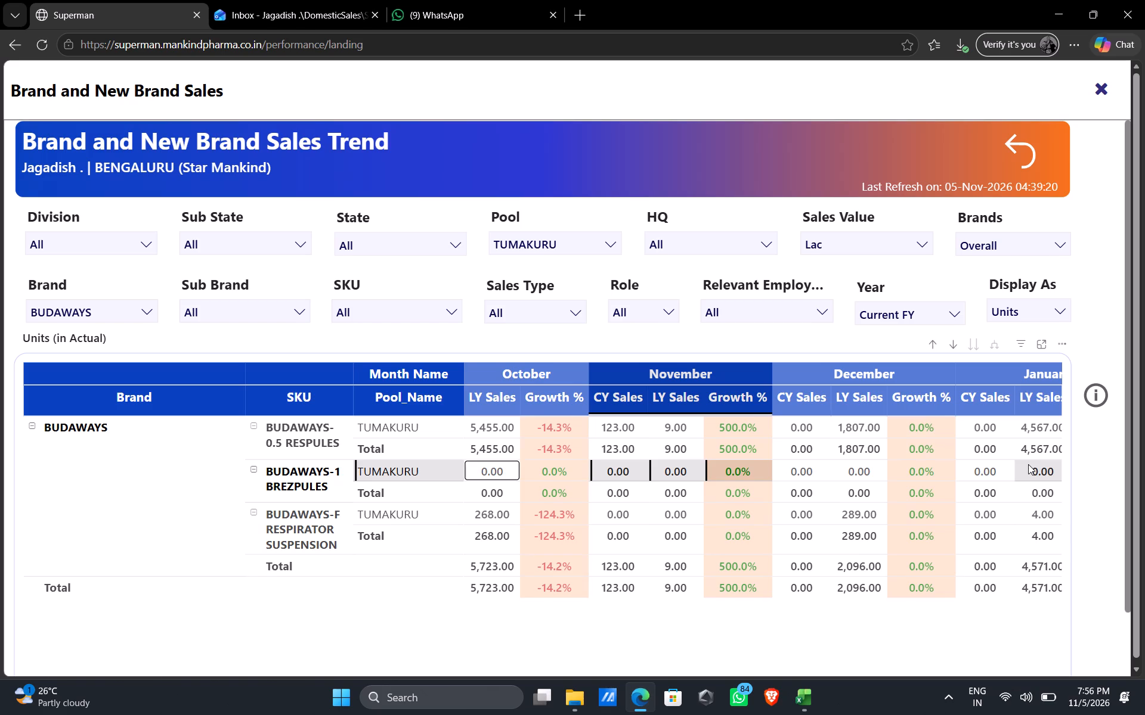
key("Left")
key("Left")
key("Left")
key("Left")
key("Left")
Look across the remaining months of BUDAWAYS unit sales to the Total columns.
key("Right")
key("Right")
key("Right")
key("Right")
key("Right")
key("Right")
key("Right")
key("Right")
key("Right")
key("Right")
key("Right")
key("Right")
key("Right")
key("Right")
key("Right")
key("Right")
key("Right")
key("Right")
key("Right")
key("Right")
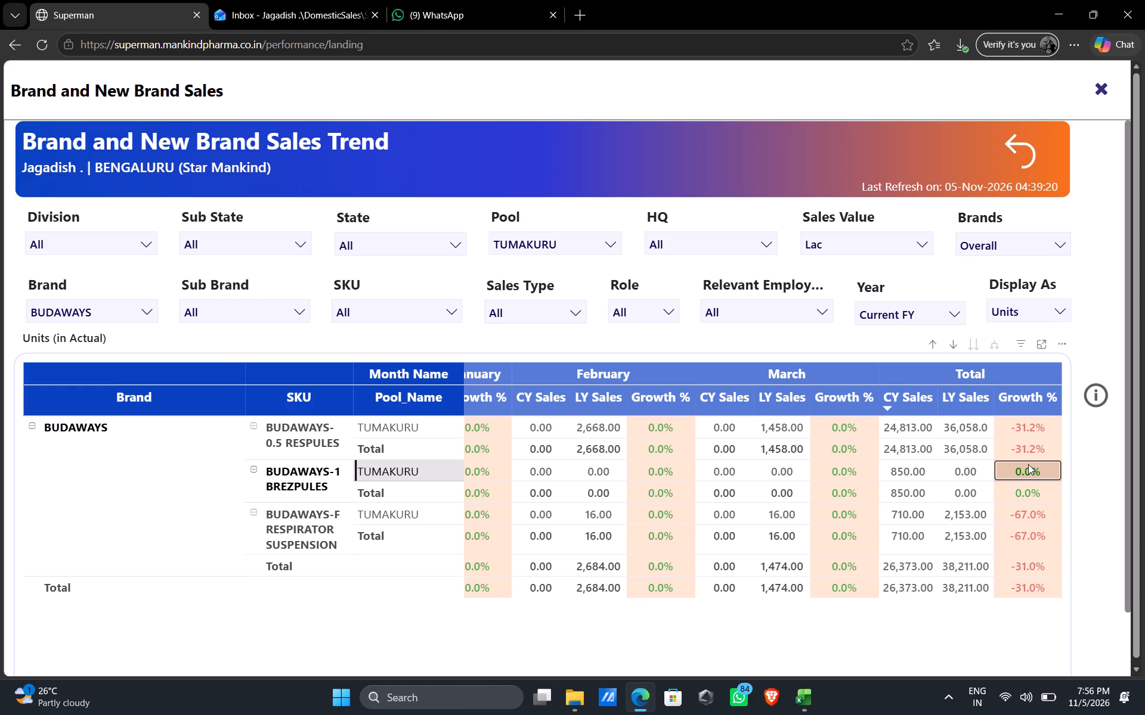
Return to April and review the BUDAWAYS-0.5 RESPULES current and last year unit sales month by month up to October.
key("Left")
key("Left")
key("Left")
key("Left")
key("Left")
key("Left")
key("Left")
key("Left")
key("Left")
key("Left")
key("Left")
key("Left")
key("Left")
key("Left")
key("Left")
key("Left")
key("Left")
key("Left")
key("Left")
key("Left")
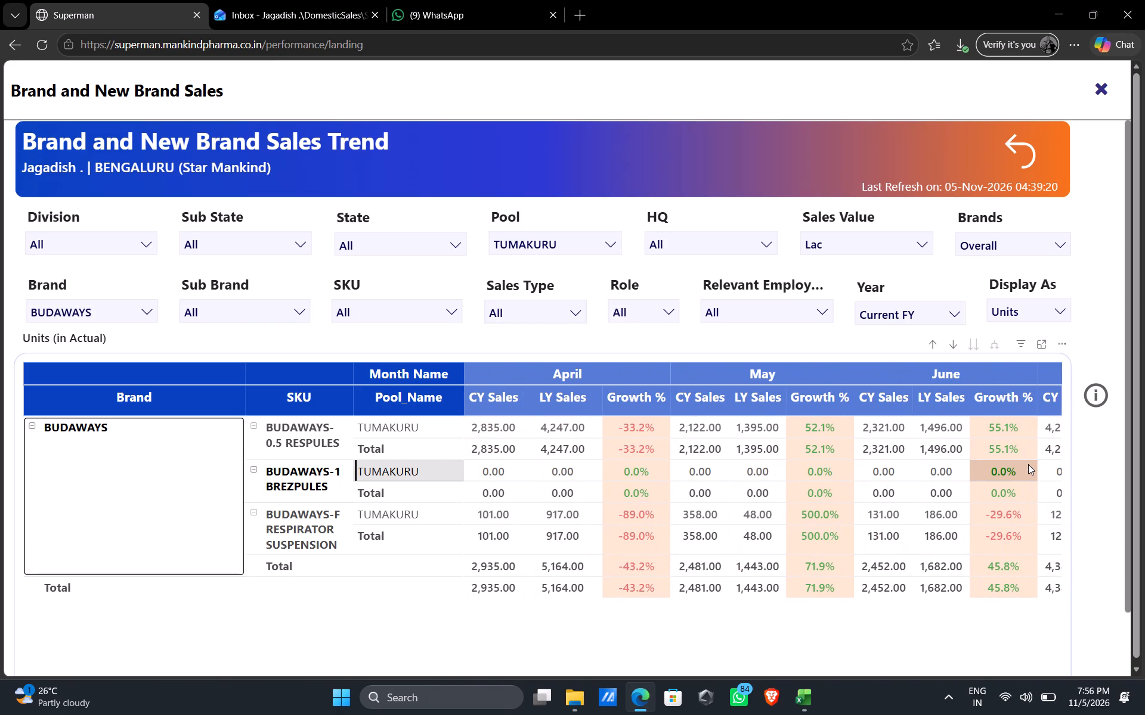
key("Right")
key("Right")
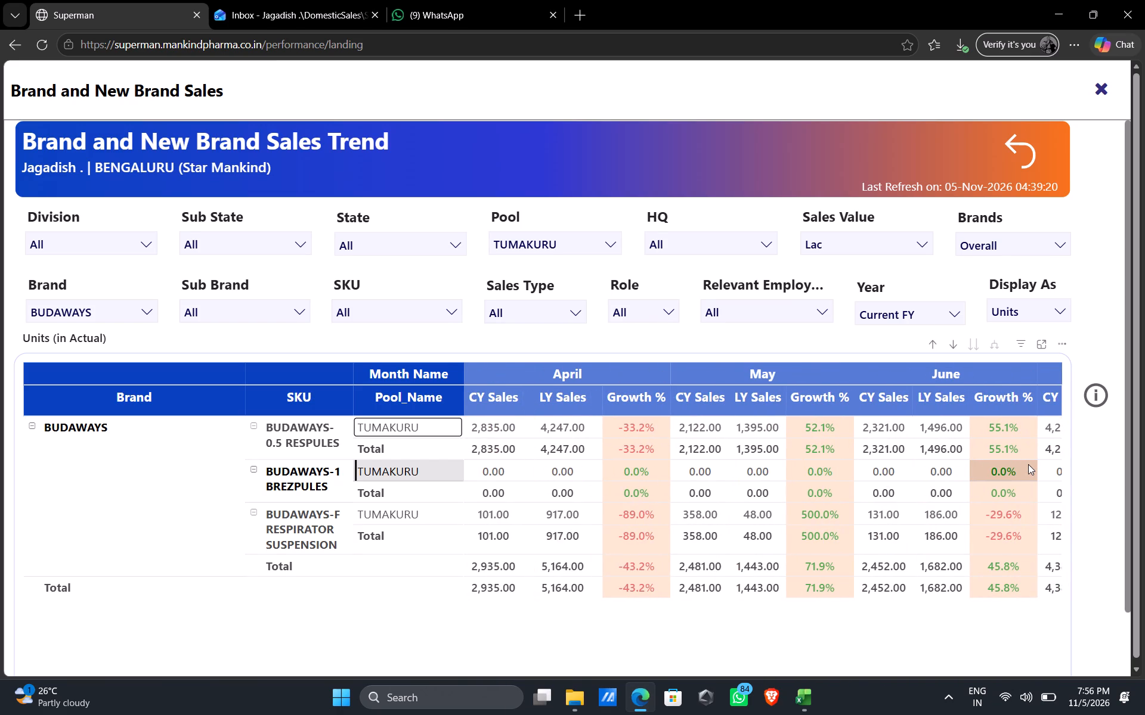
key("Right")
key("Right")
key("Right")
key("Right")
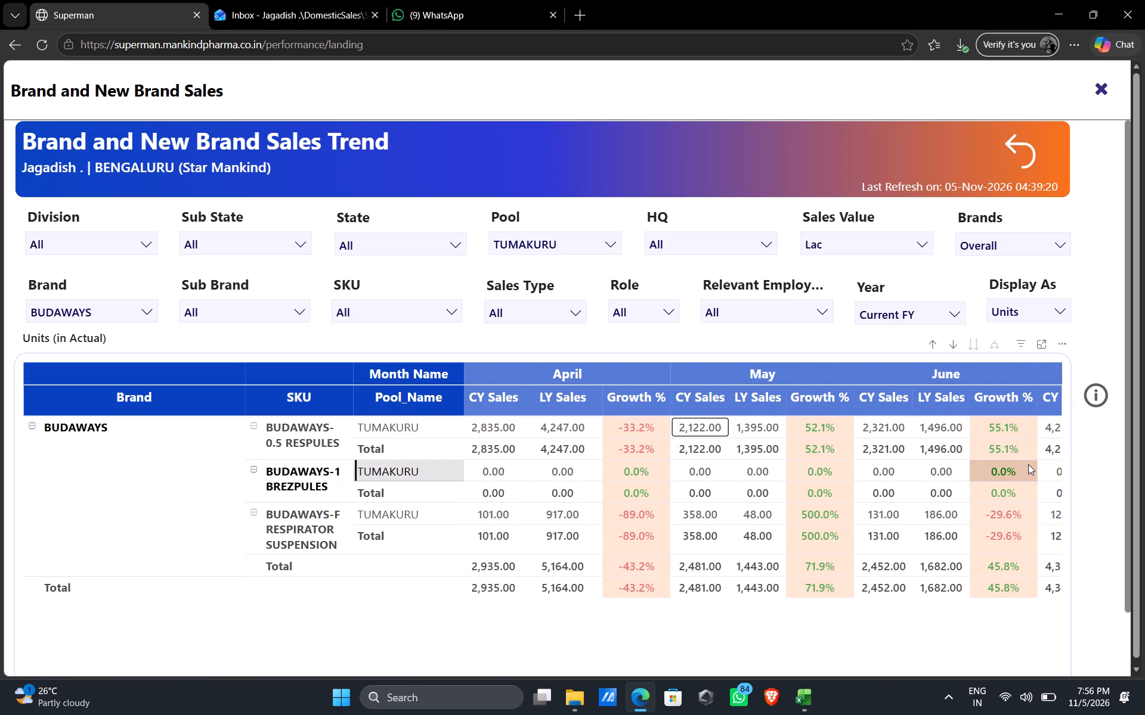
key("Right")
key("Right")
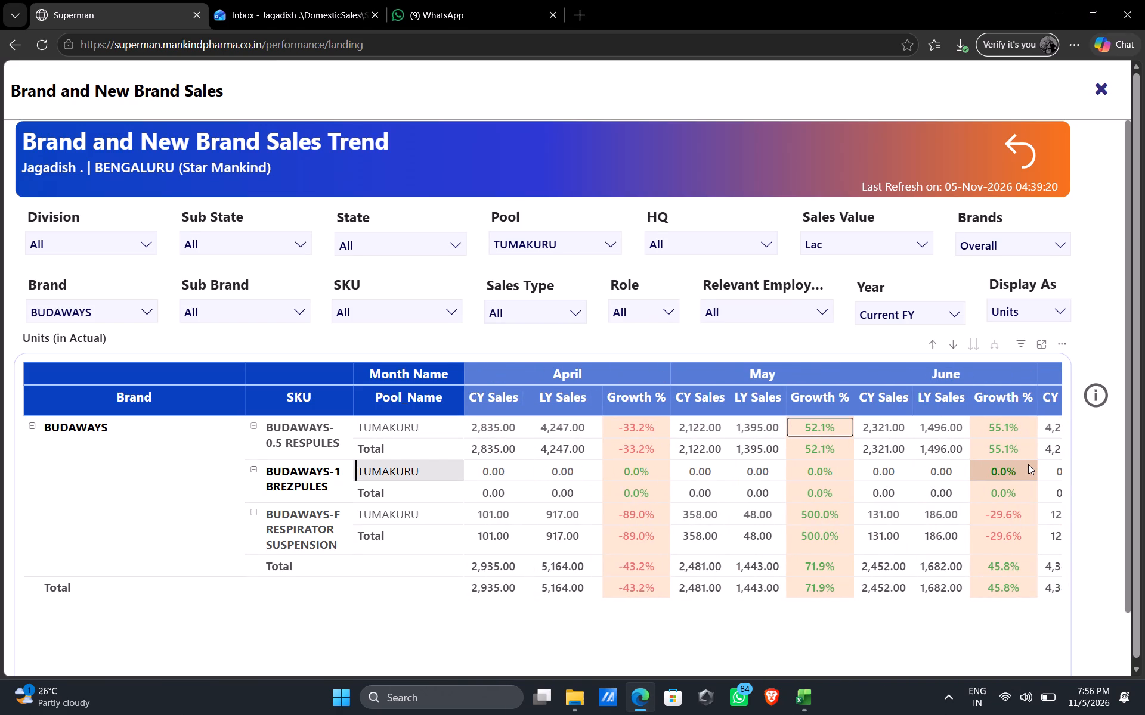
key("Right")
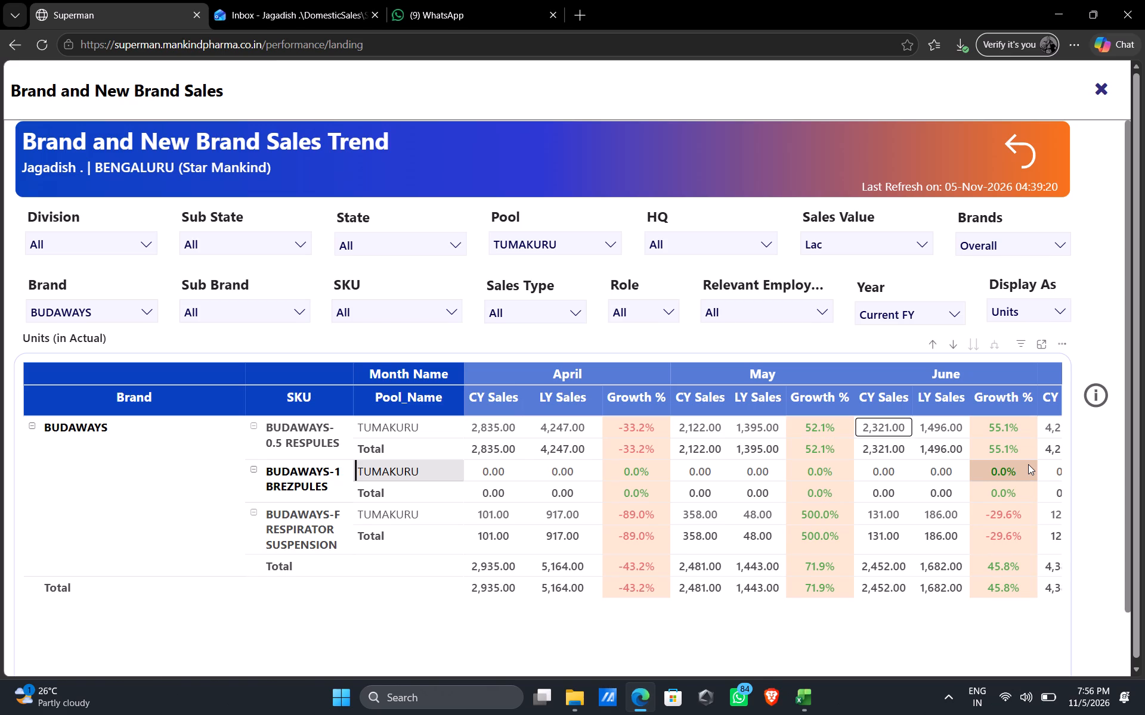
key("Right")
key("Right")
key("Right")
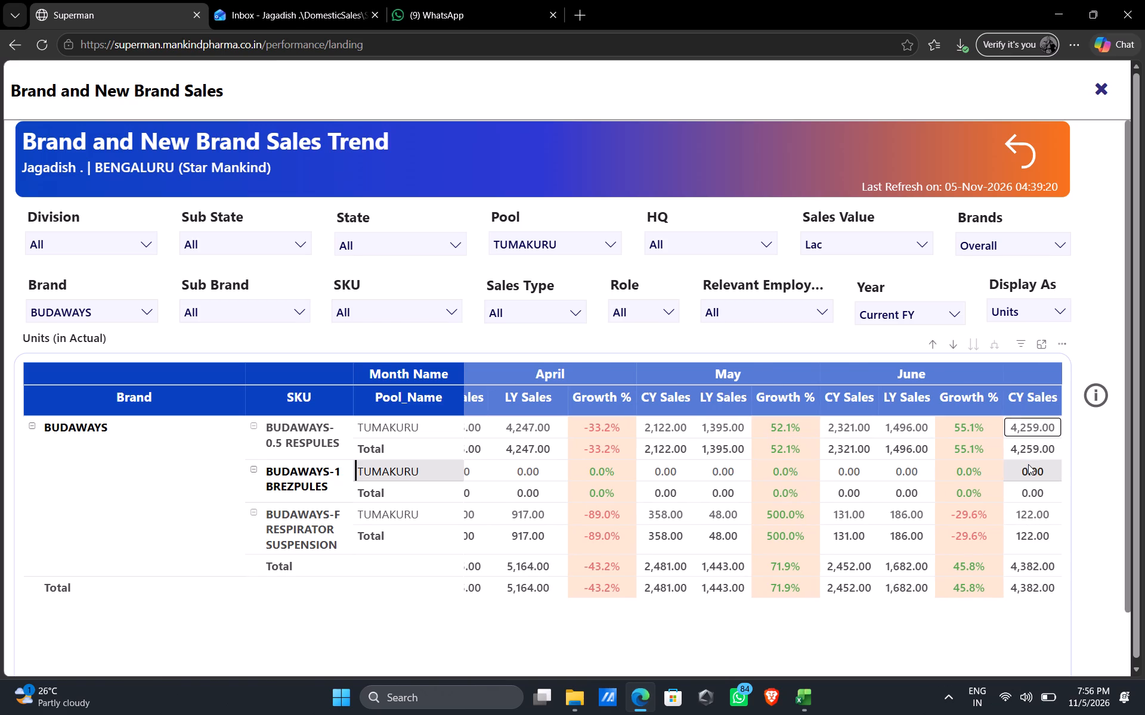
key("Right")
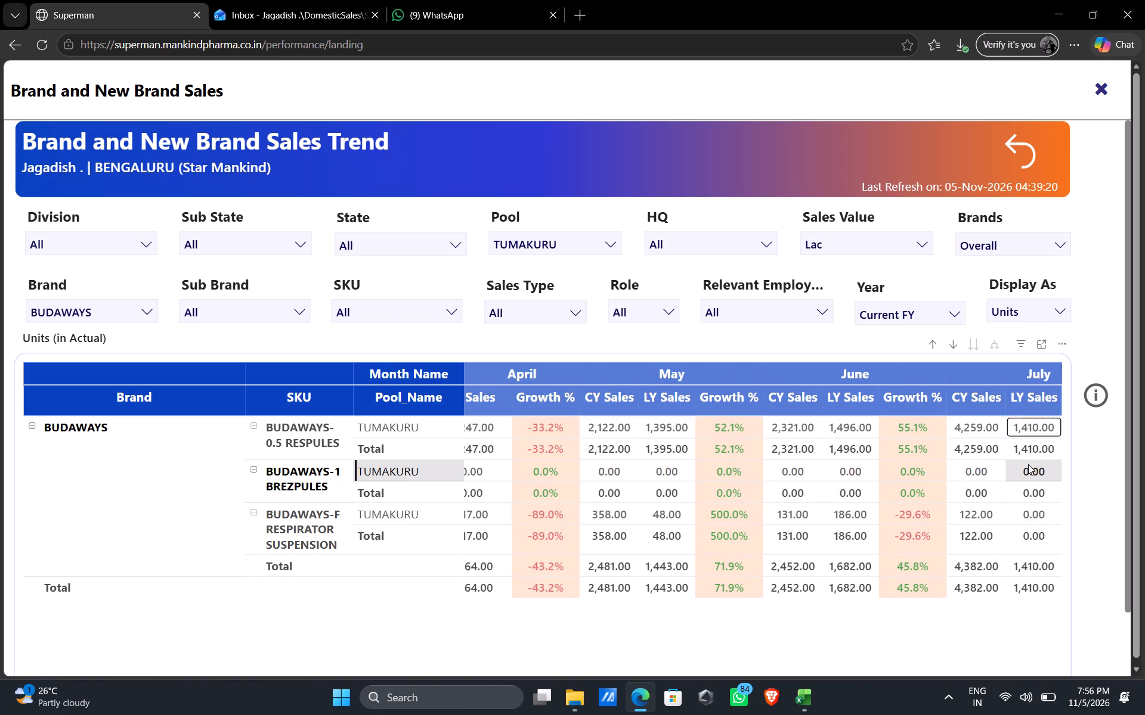
key("Right")
key("Right")
key("Right")
key("Right")
key("Right")
key("Right")
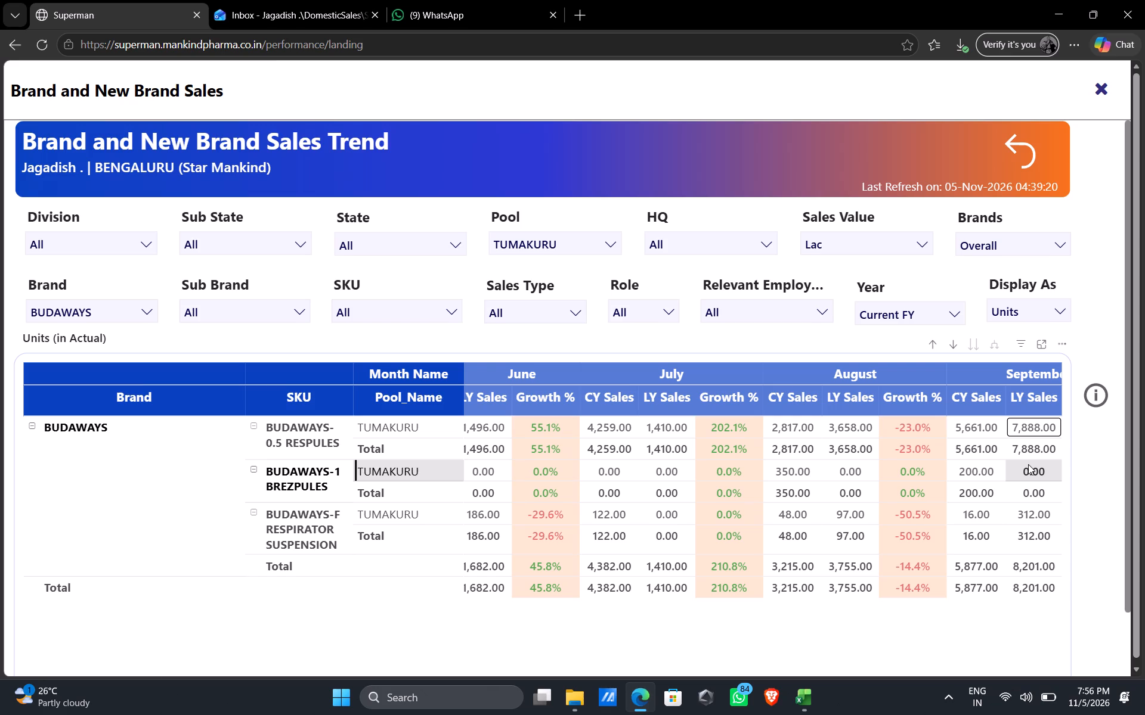
key("Right")
key("Right")
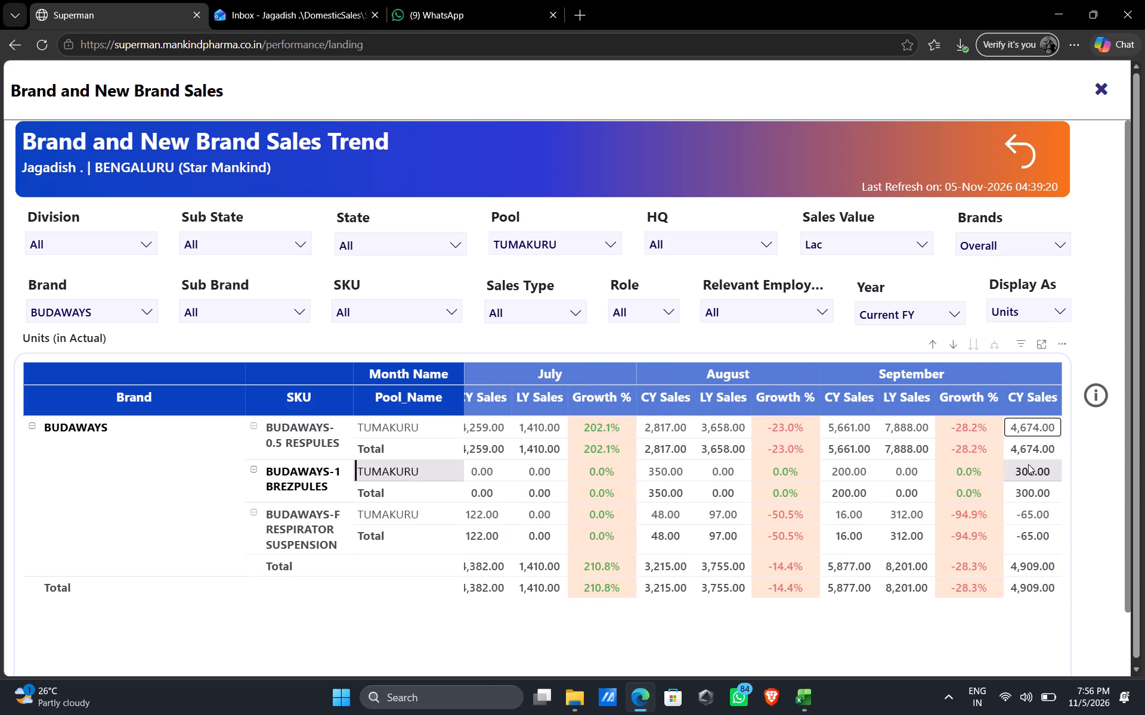
Review the BUDAWAYS current and last year unit sales from October through December, and close the Brand and New Brand Sales report.
key("Right")
key("Right")
key("Right")
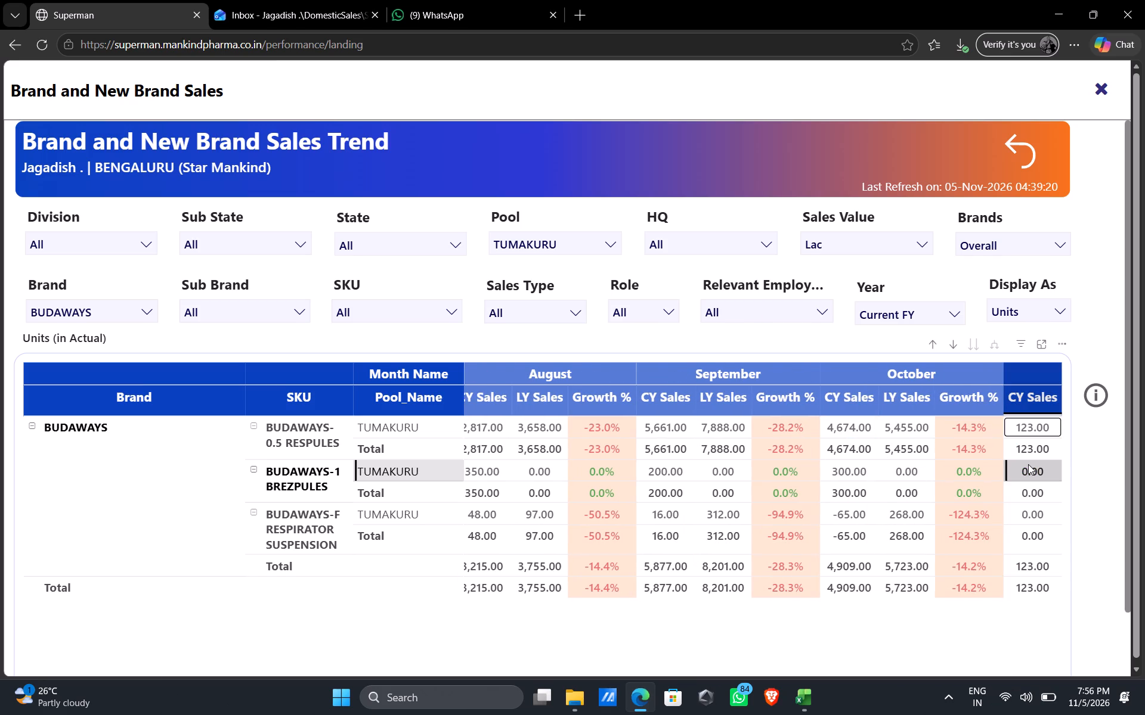
key("Right")
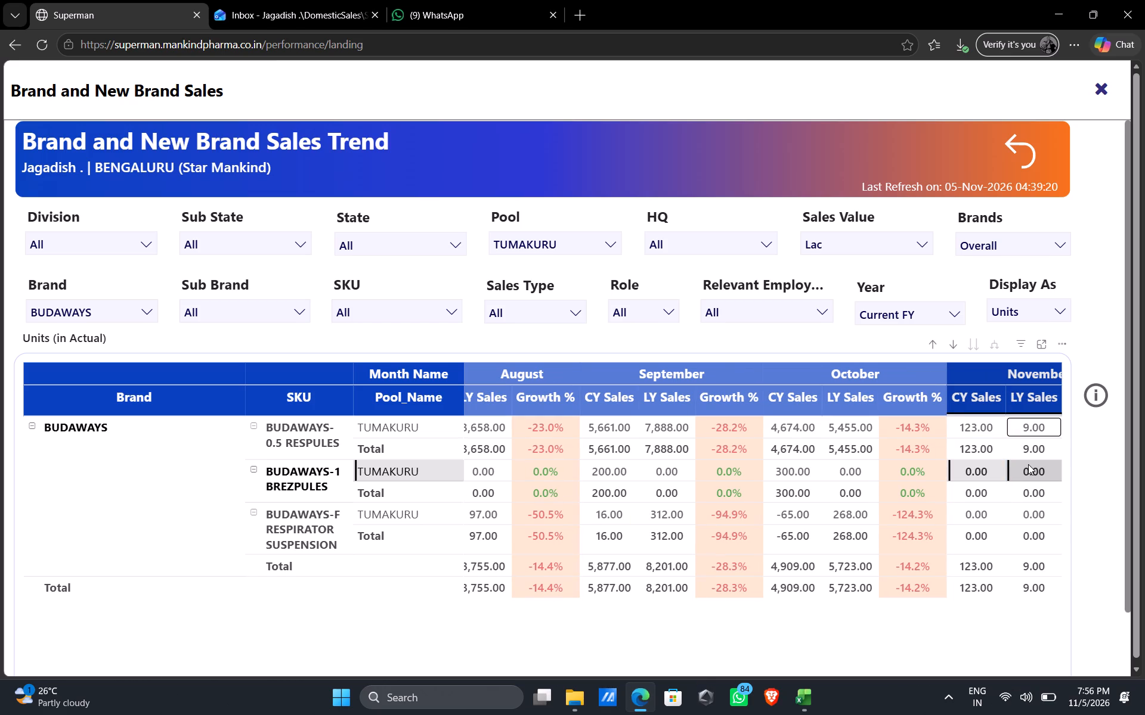
key("Right")
key("Right")
key("Right")
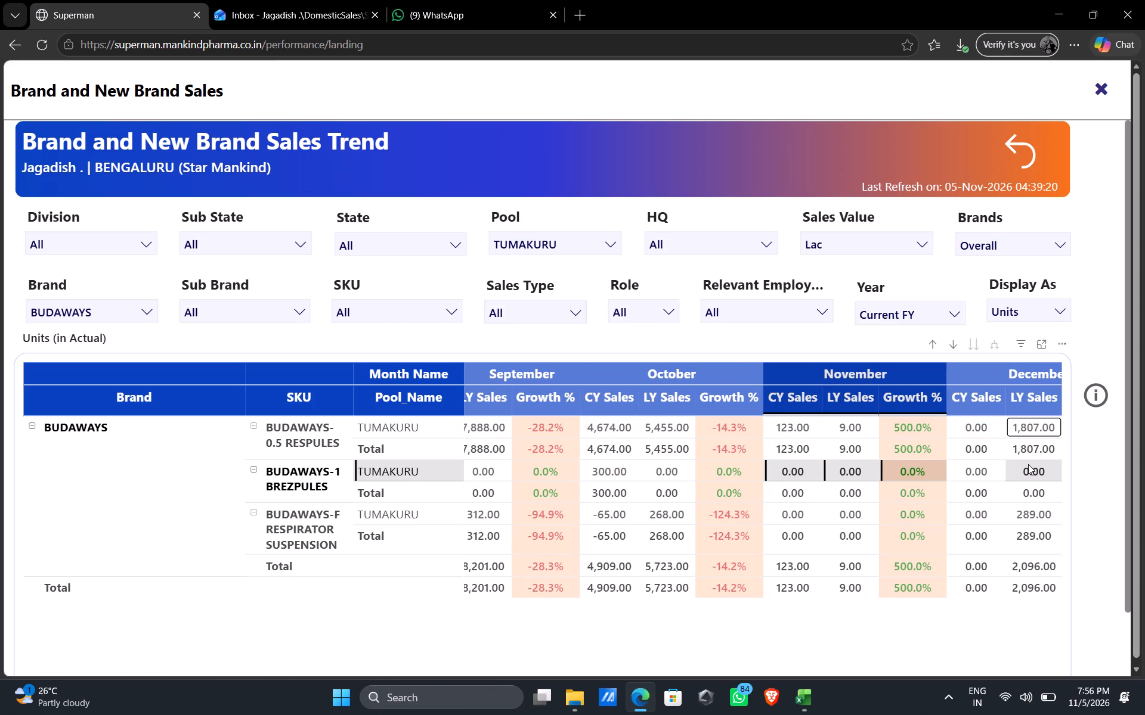
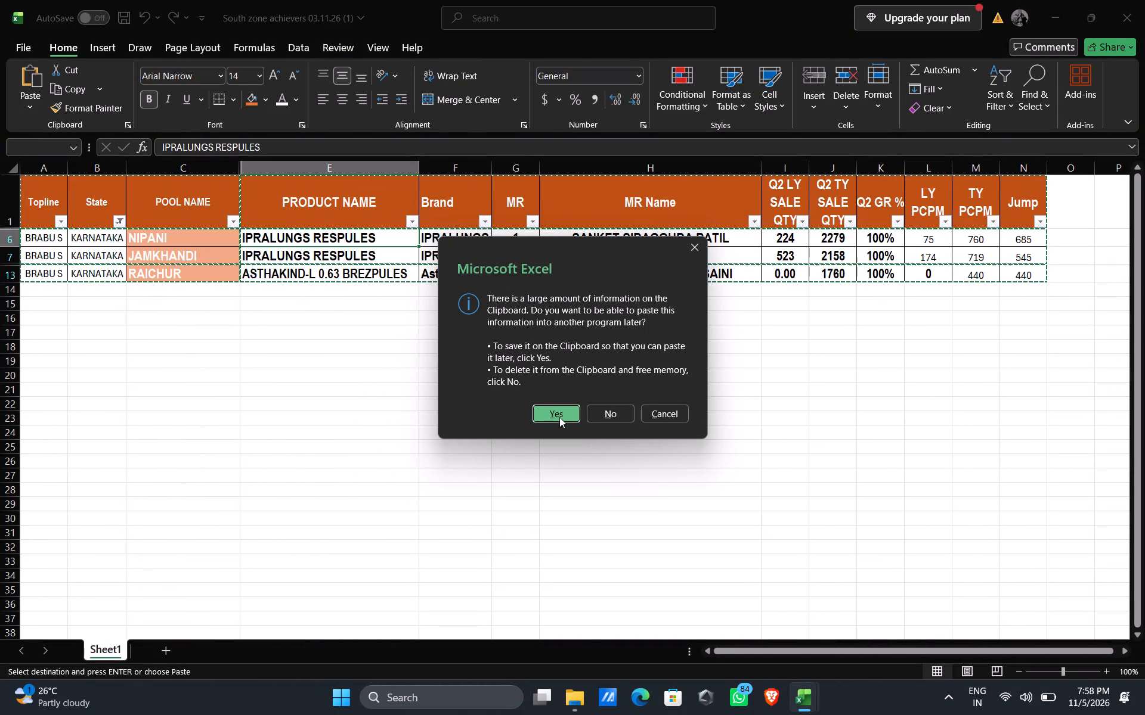
Keep the copied achievers data available for pasting while closing the South zone achievers workbook.
left_click(559, 417)
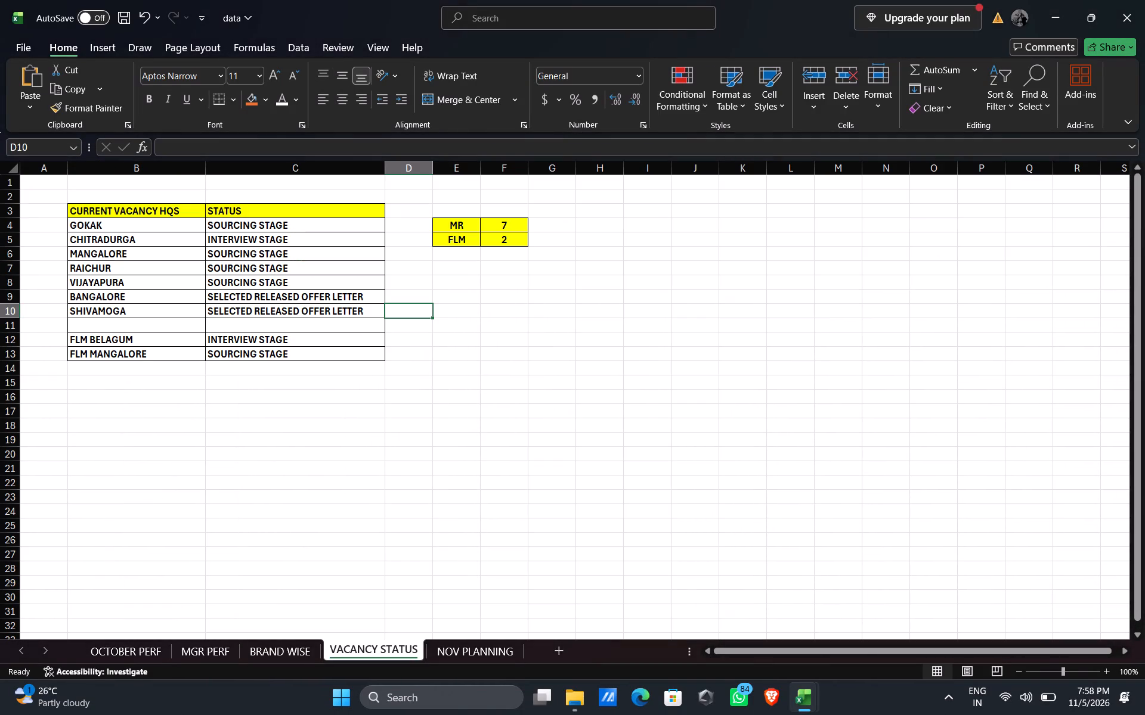
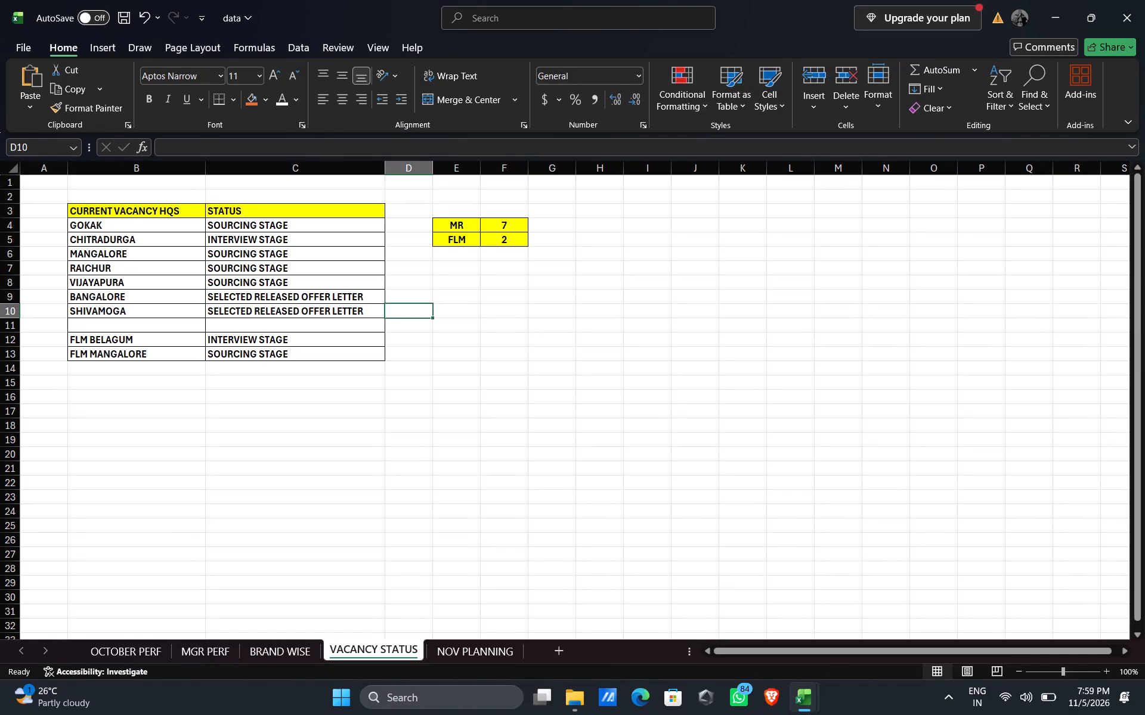
Review the recruitment status of the vacant headquarters from GOKAK to MANGALORE, and the FLM BELAGUM and FLM MANGALORE entries in the vacancy list.
left_click(300, 225)
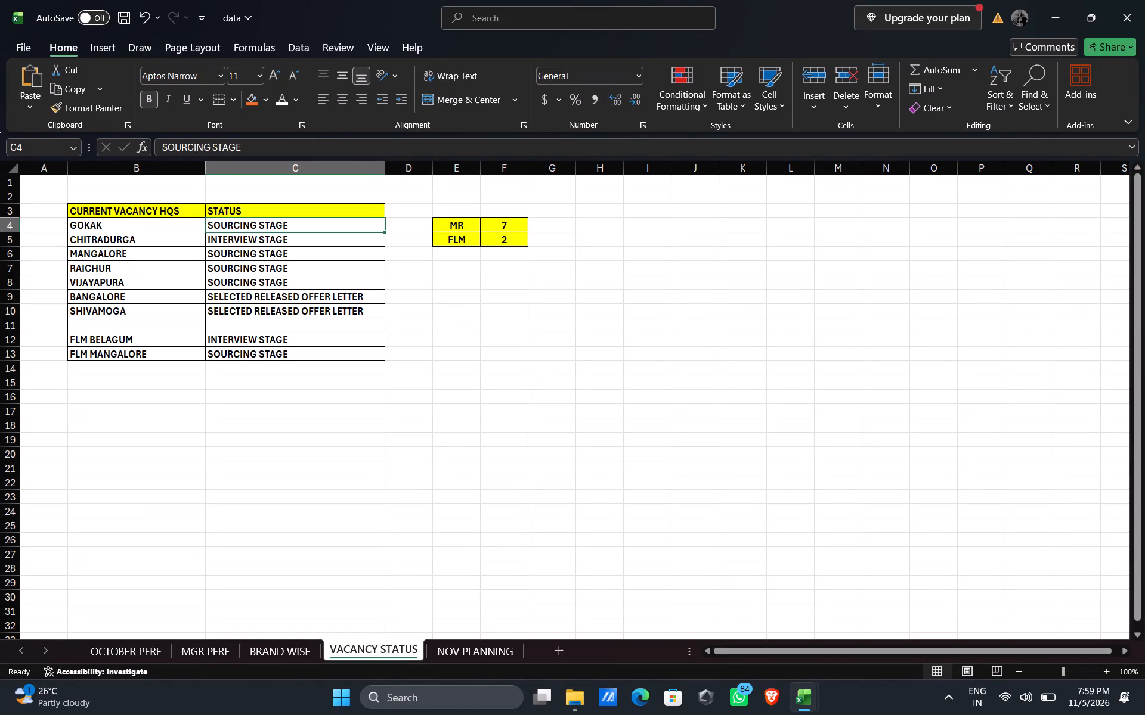
left_click(248, 238)
left_click(265, 253)
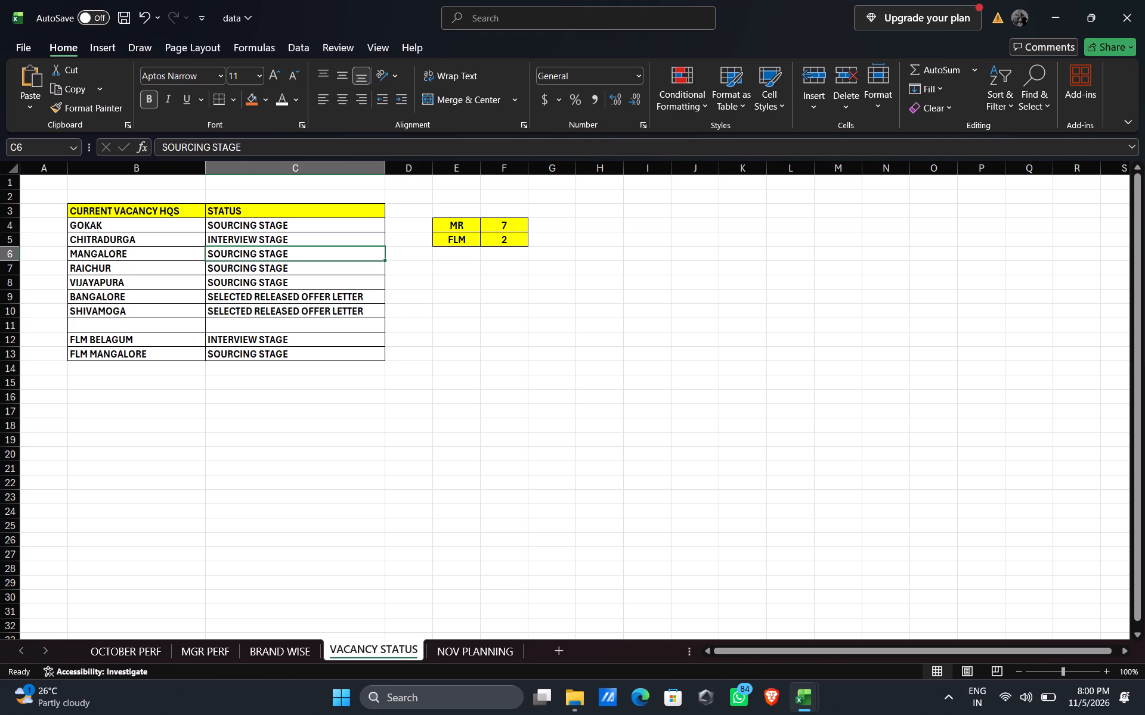
left_click(139, 353)
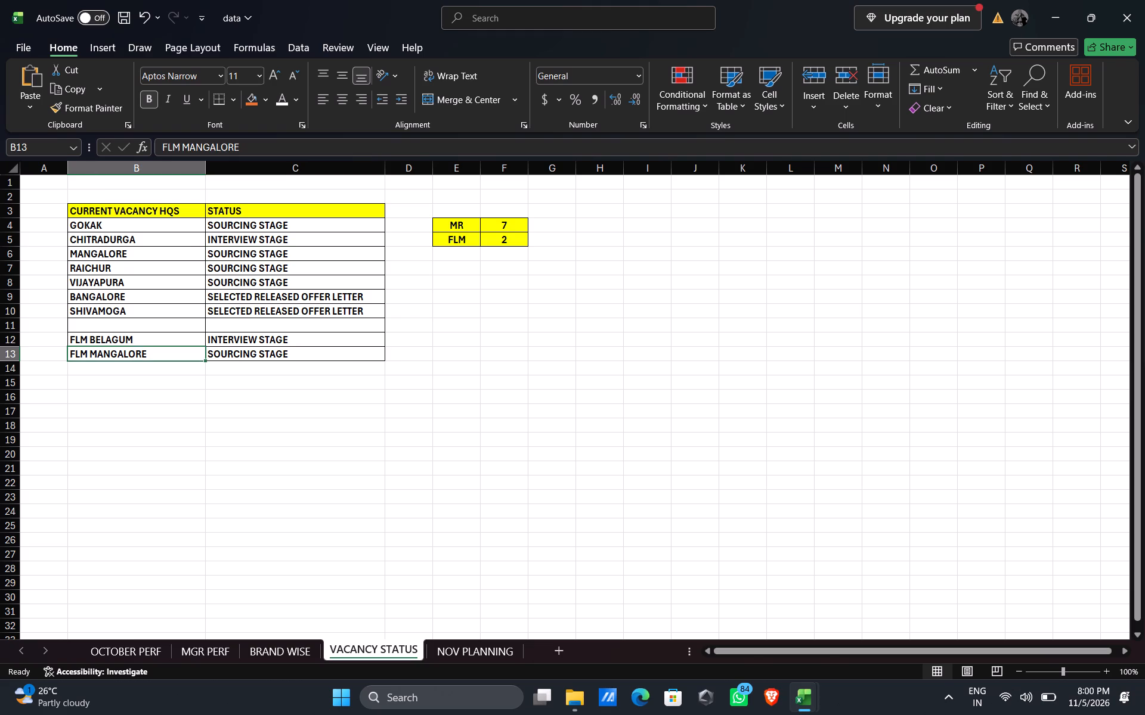
key("Up")
key("Down")
key("Up")
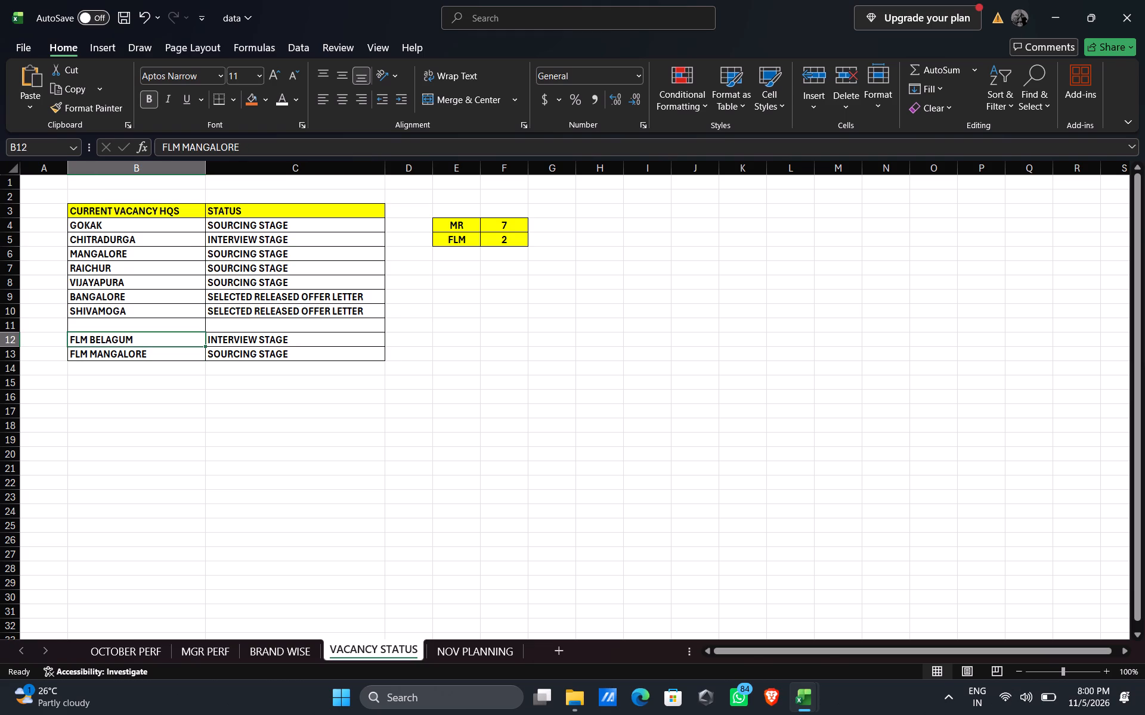
key("Down")
key("Up")
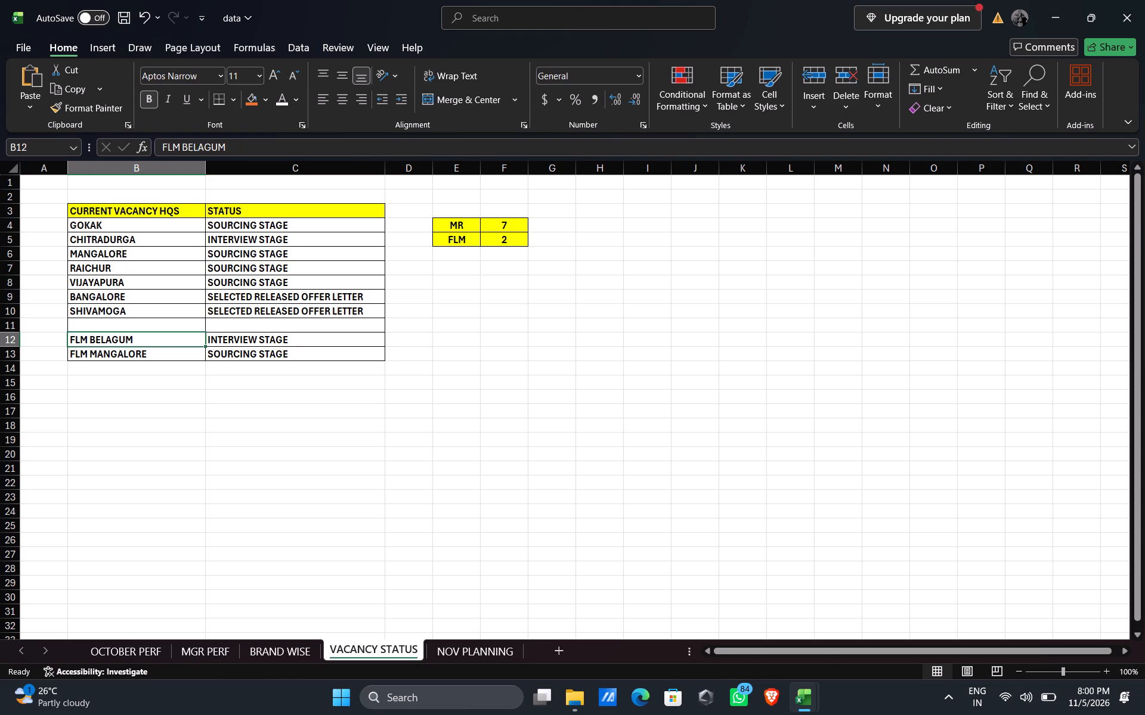
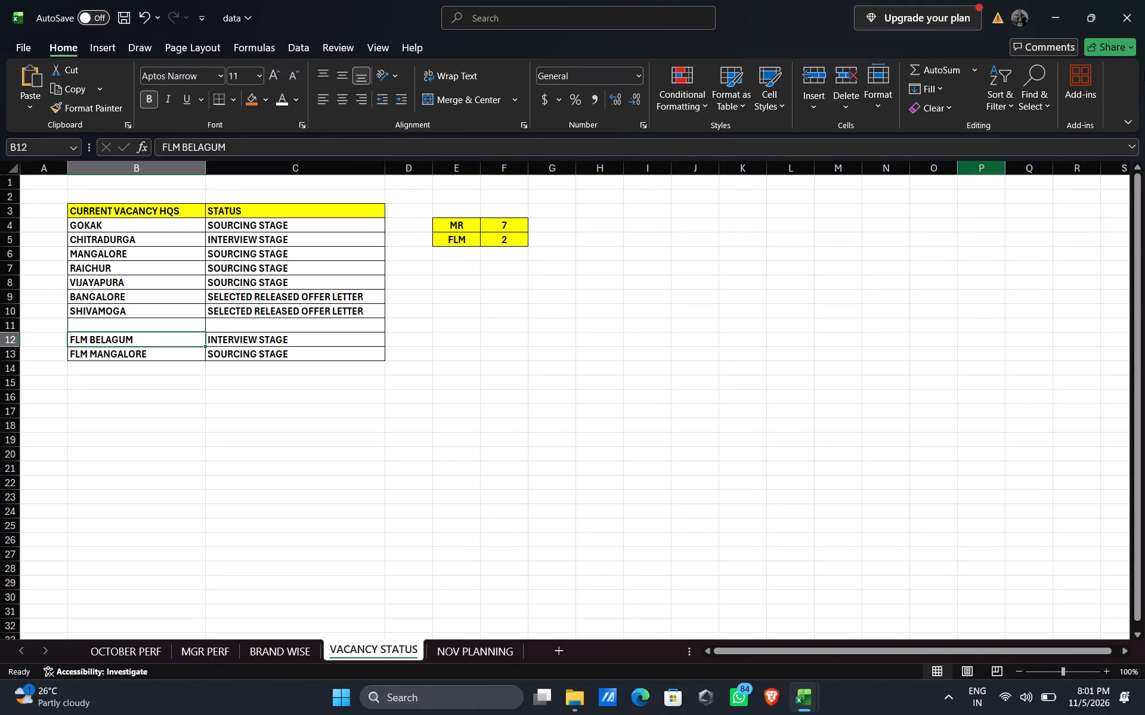
Close the data workbook and the workbook showing New Products Unit PCPM Sale, discarding the changes in both.
left_click(1127, 19)
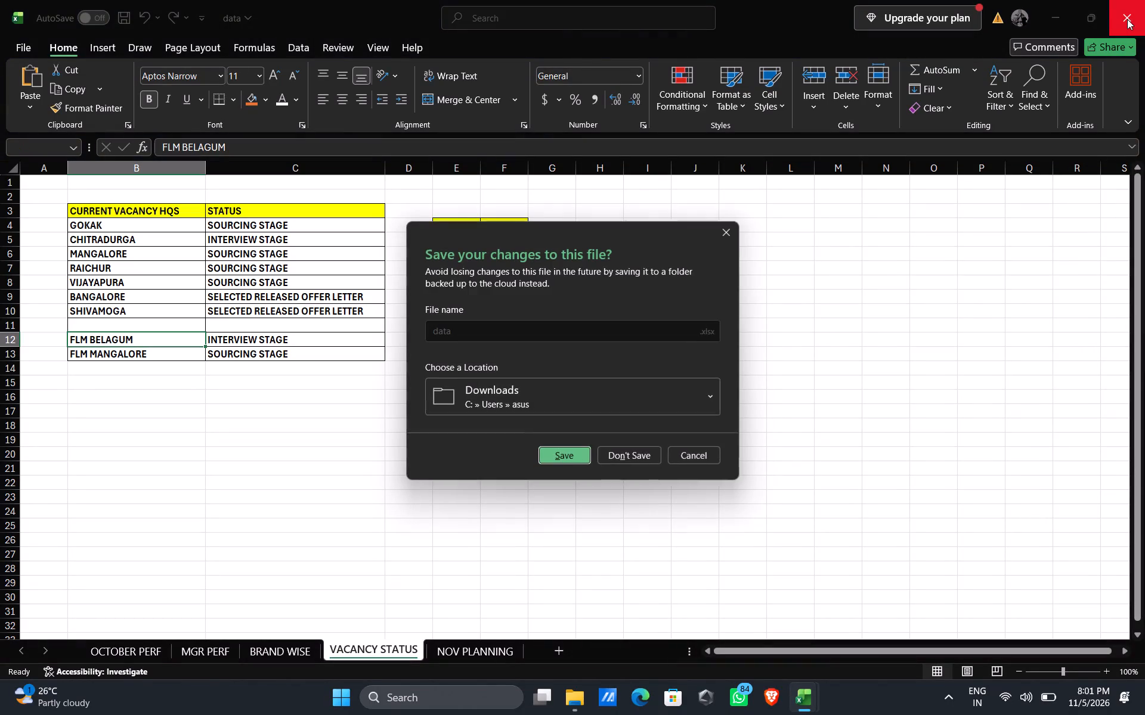
left_click(624, 452)
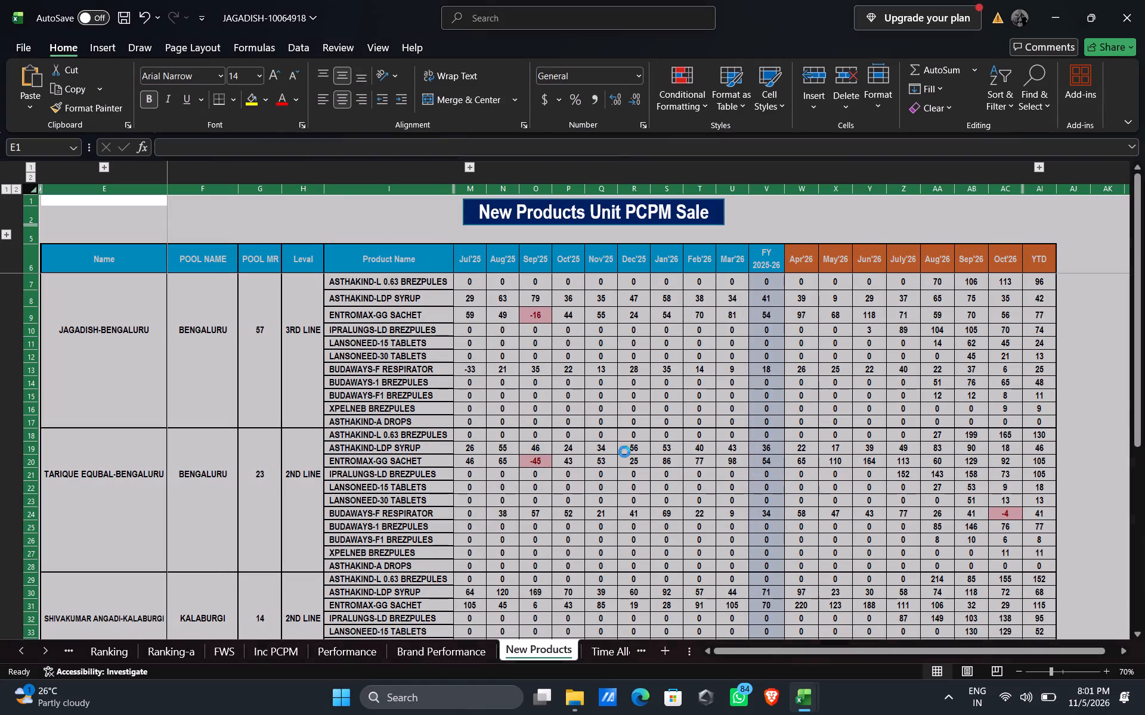
left_click(1127, 15)
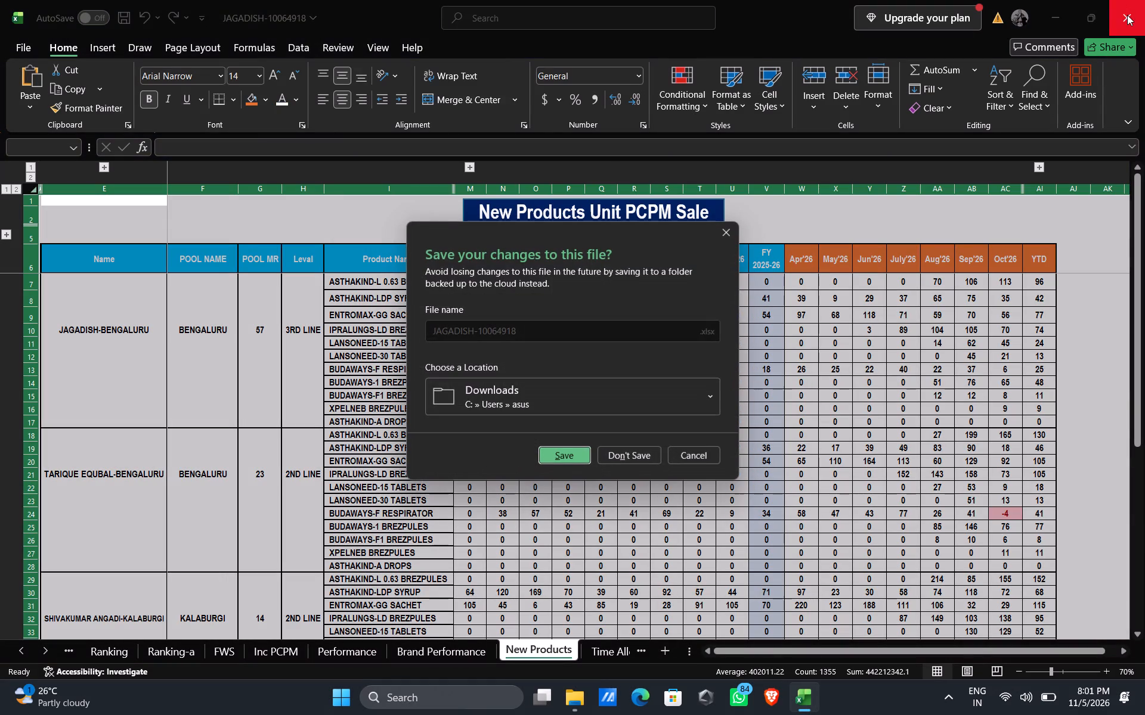
left_click(639, 455)
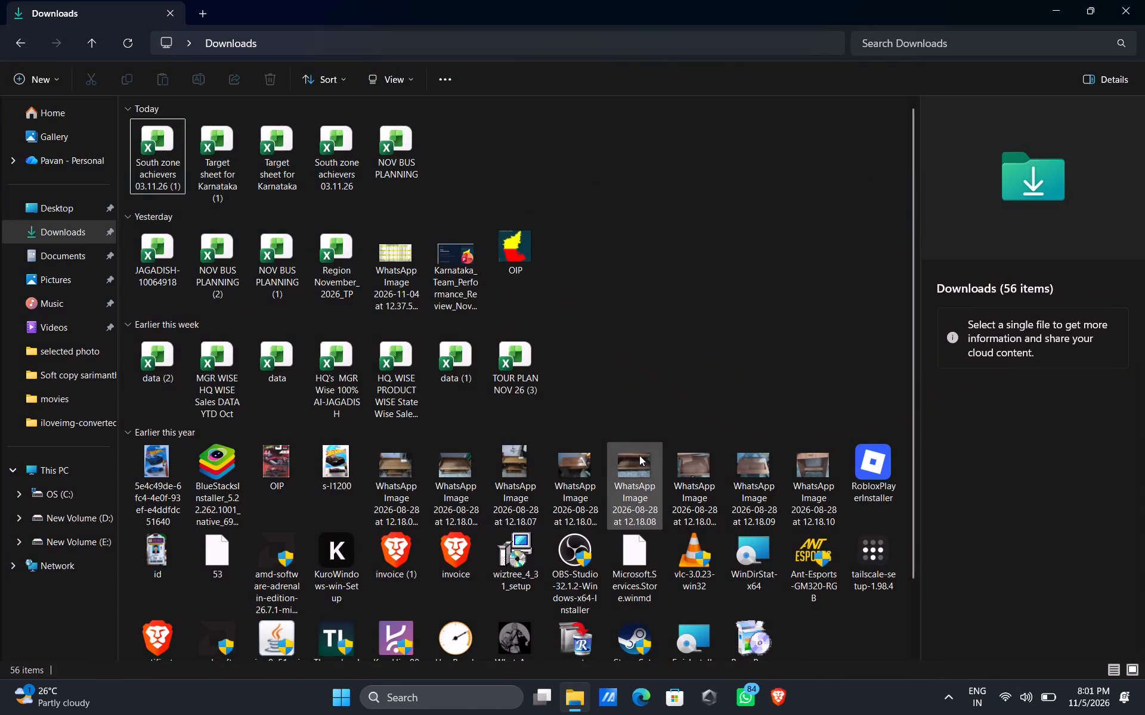
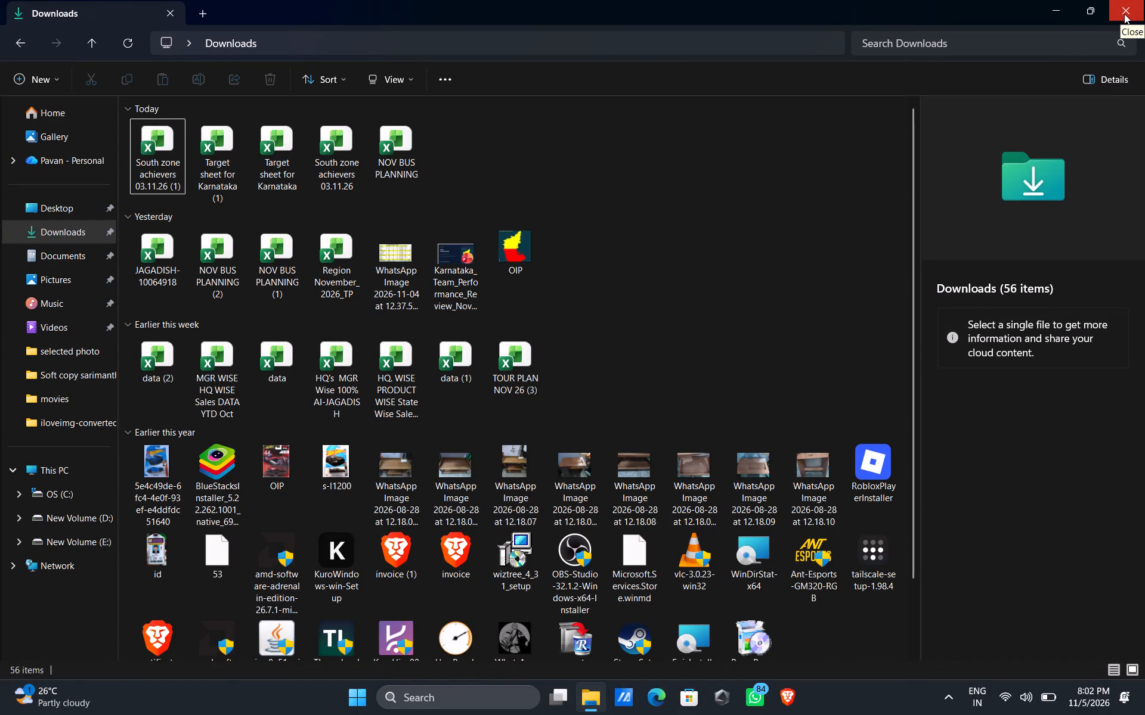
Delete the duplicate downloads "South zone achievers 03.11.26 (1)" and "Target sheet for Karnataka (1)".
left_click(161, 141)
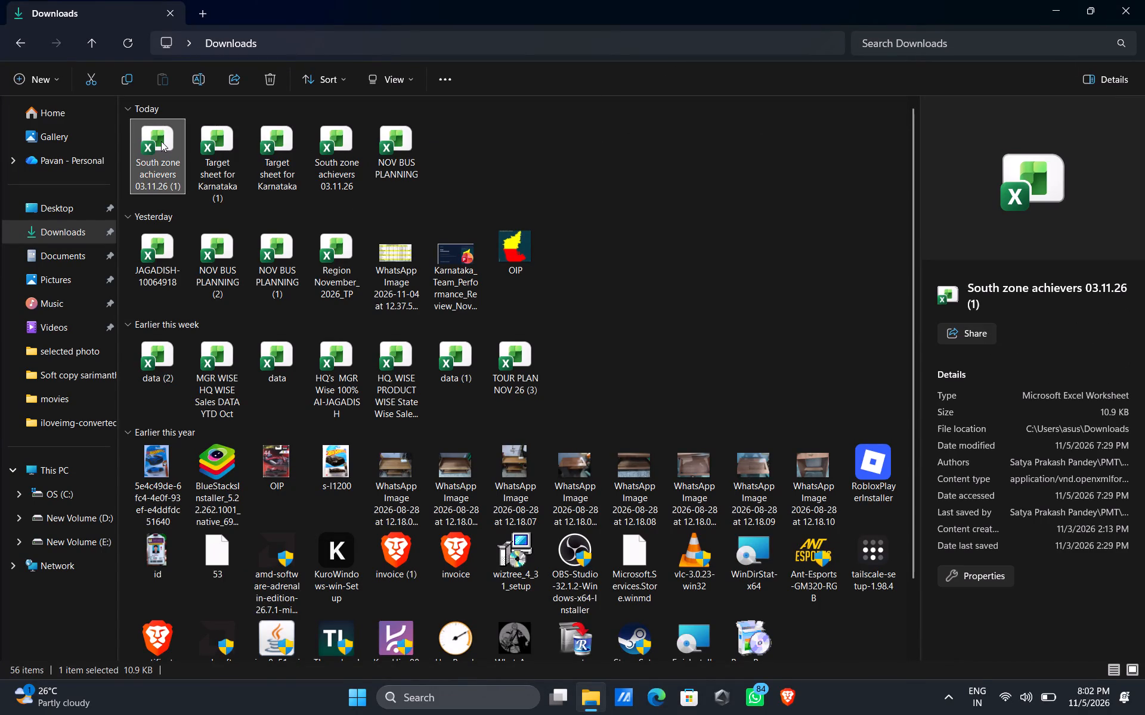
key("Delete")
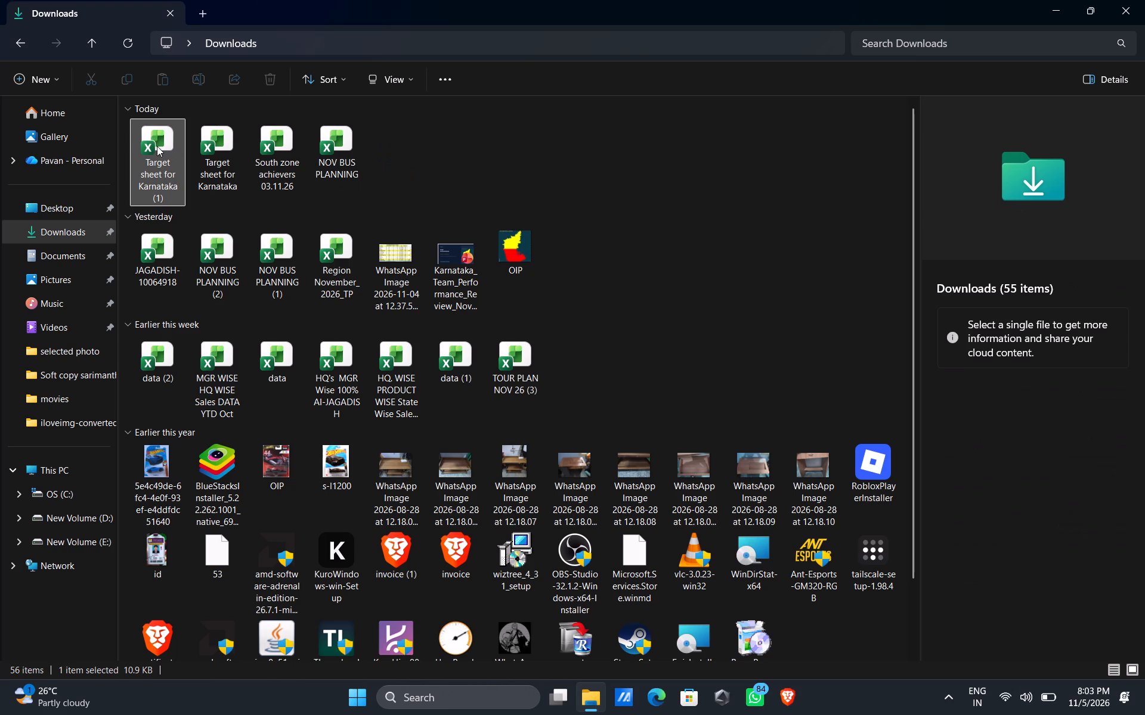
left_click(156, 145)
key("Delete")
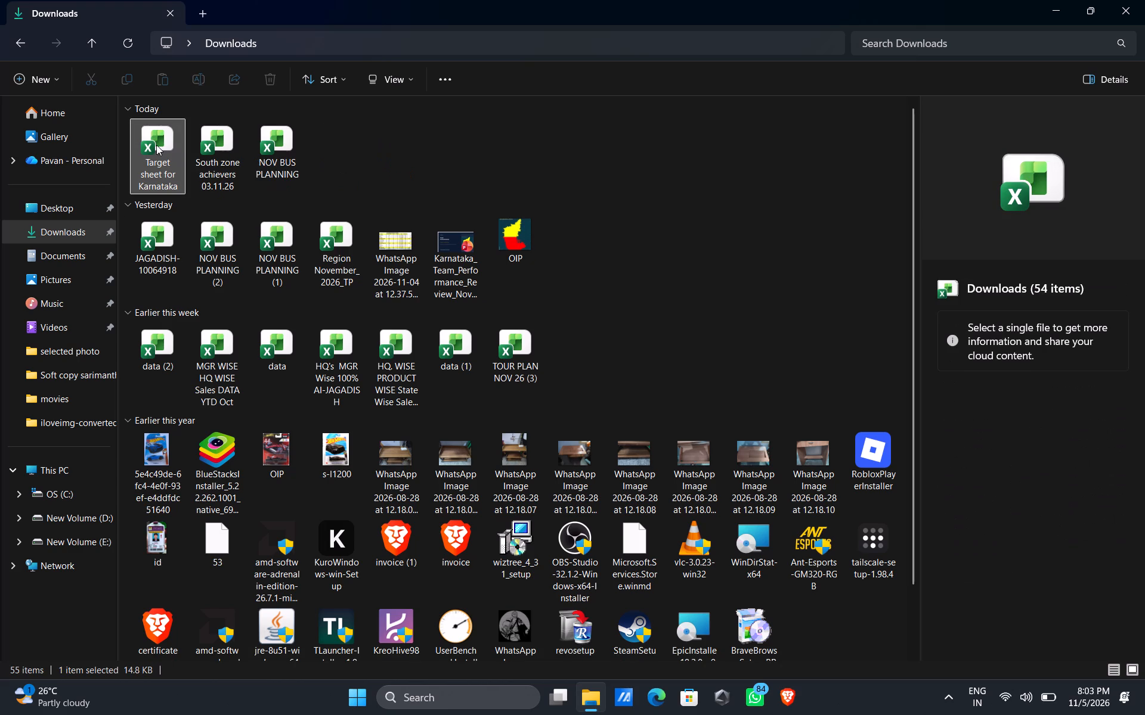
Close the Downloads window and dismiss the Microsoft email verification window to clear the desktop.
left_click(1125, 9)
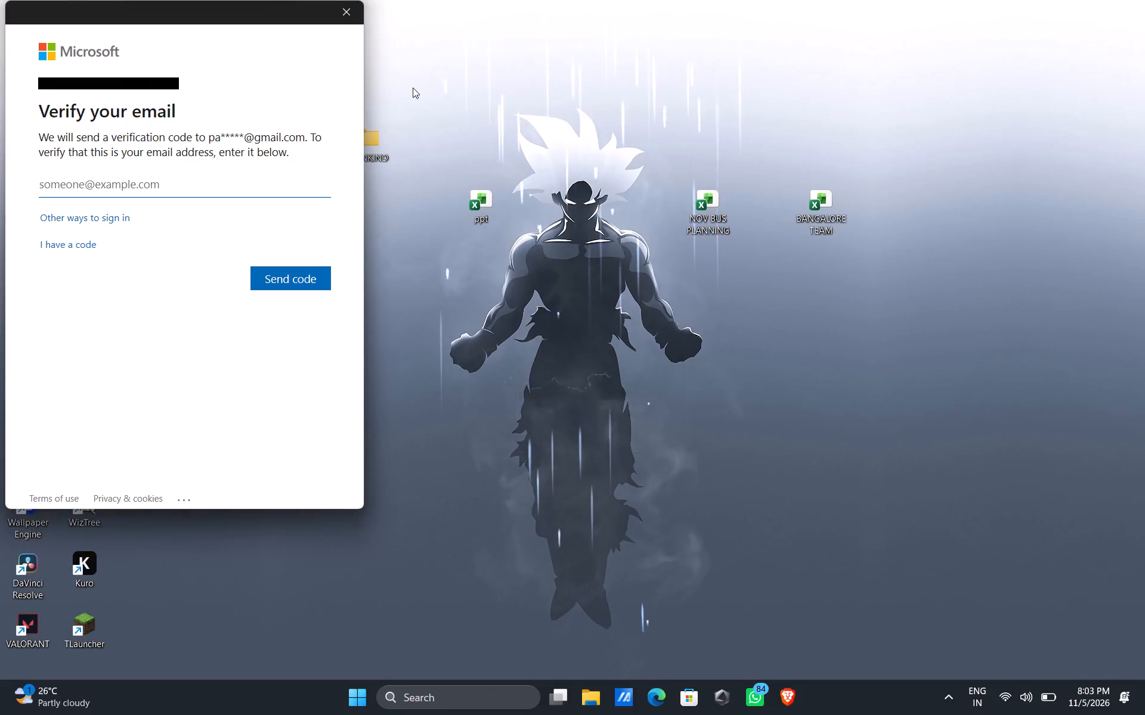
left_click(348, 7)
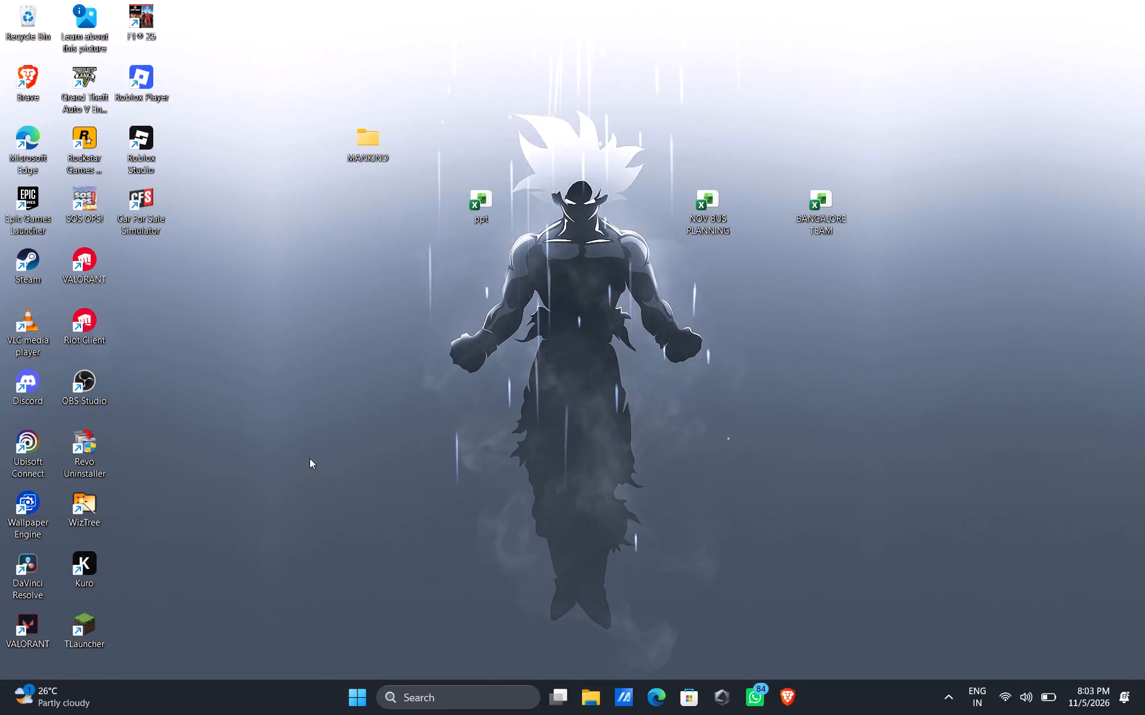